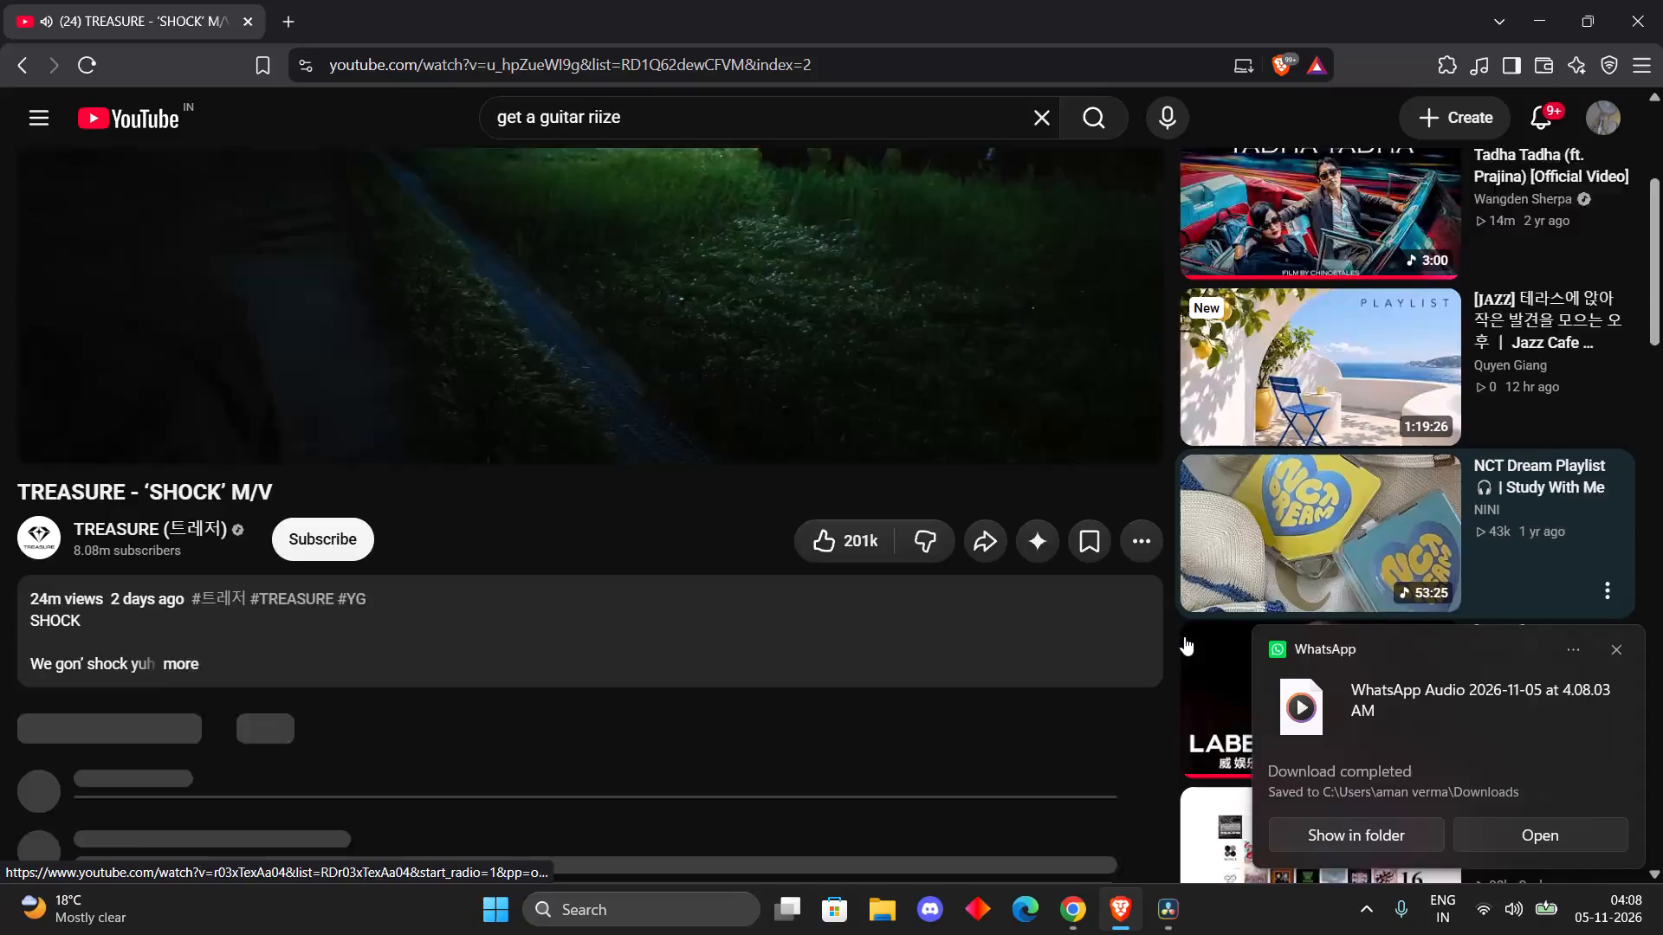
Browse the comments and recommended videos on the TREASURE 'SHOCK' music video page.
scroll(1184, 636, down, 2)
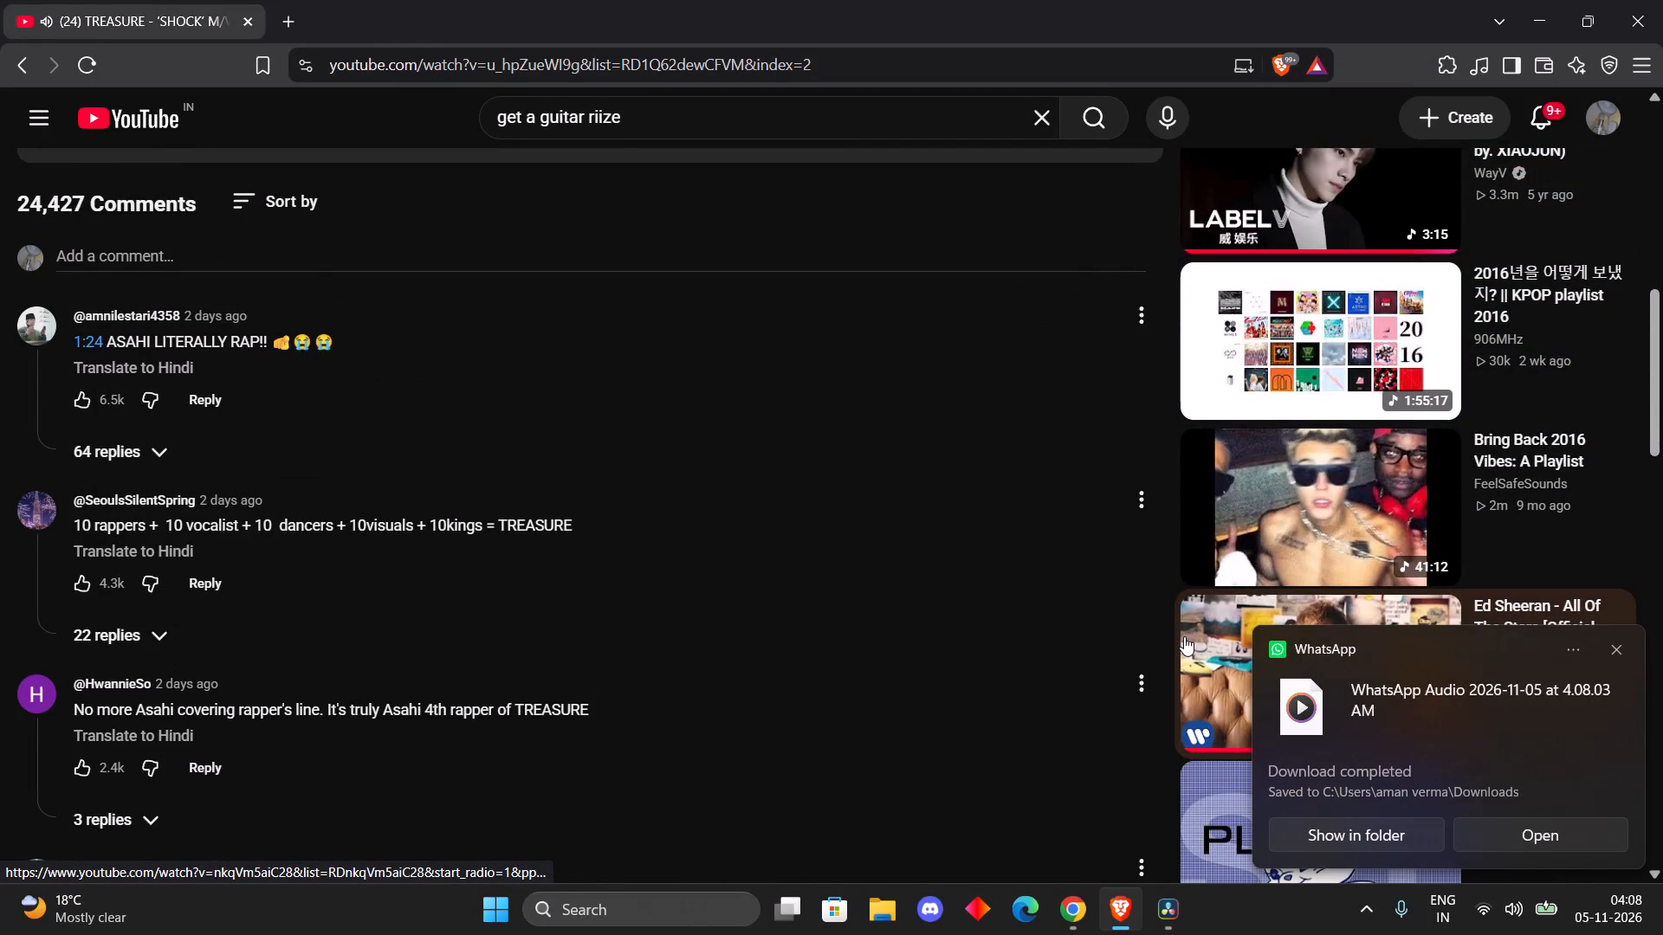
scroll(1203, 671, down, 3)
scroll(1035, 672, down, 4)
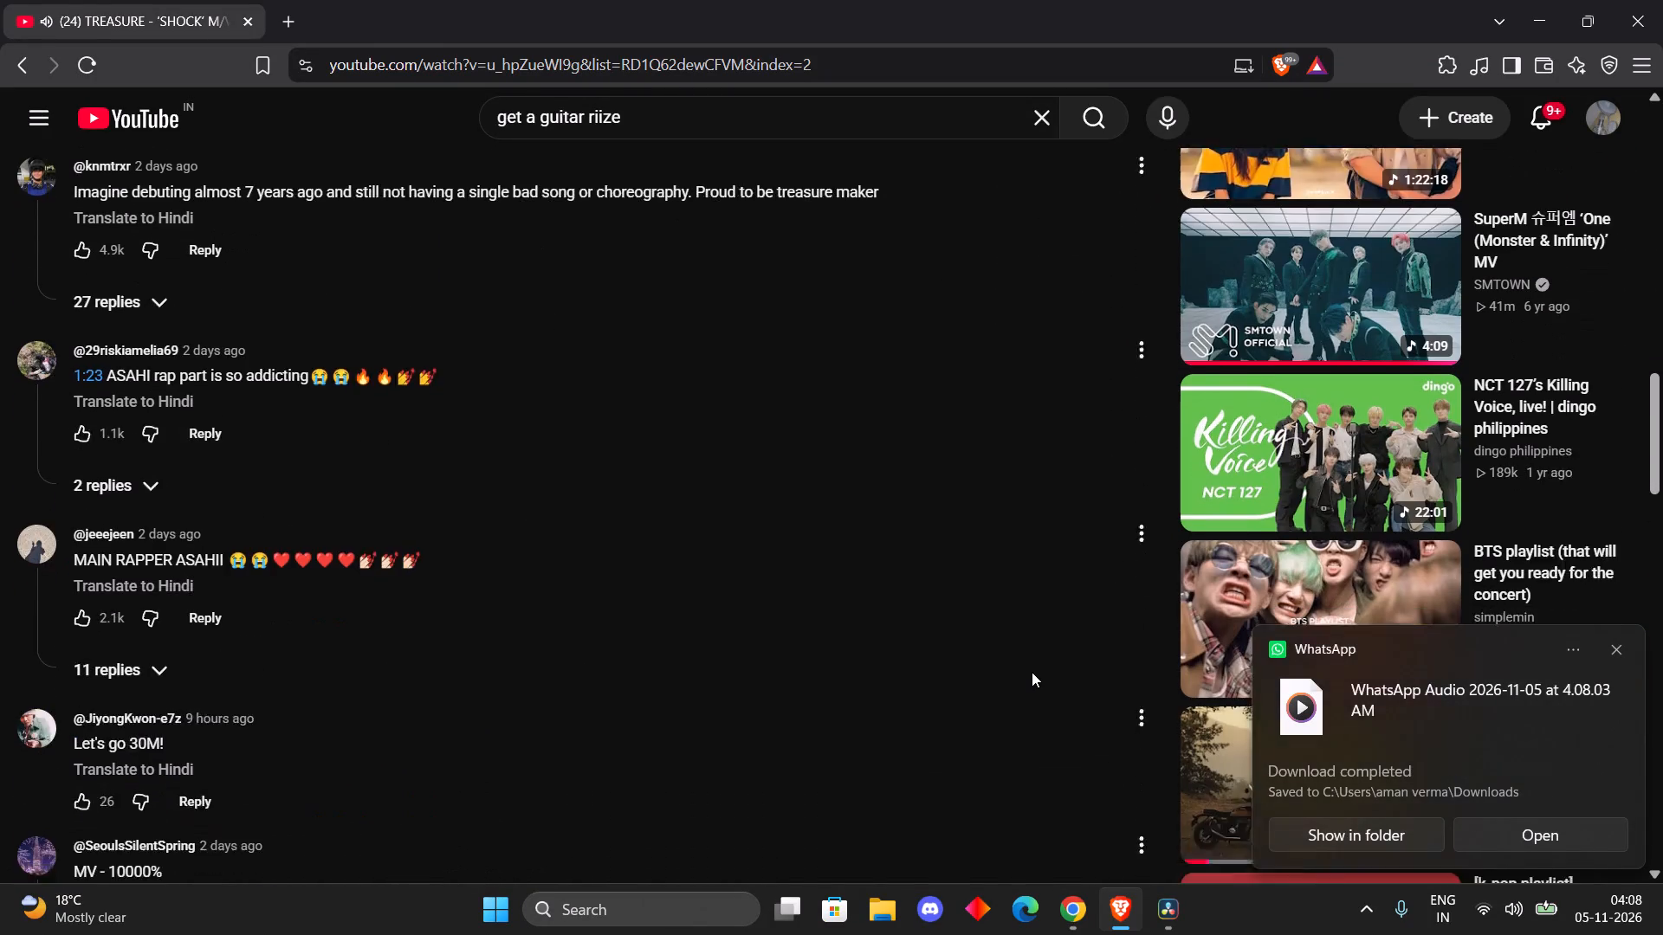
scroll(1032, 672, down, 5)
scroll(1032, 672, up, 1)
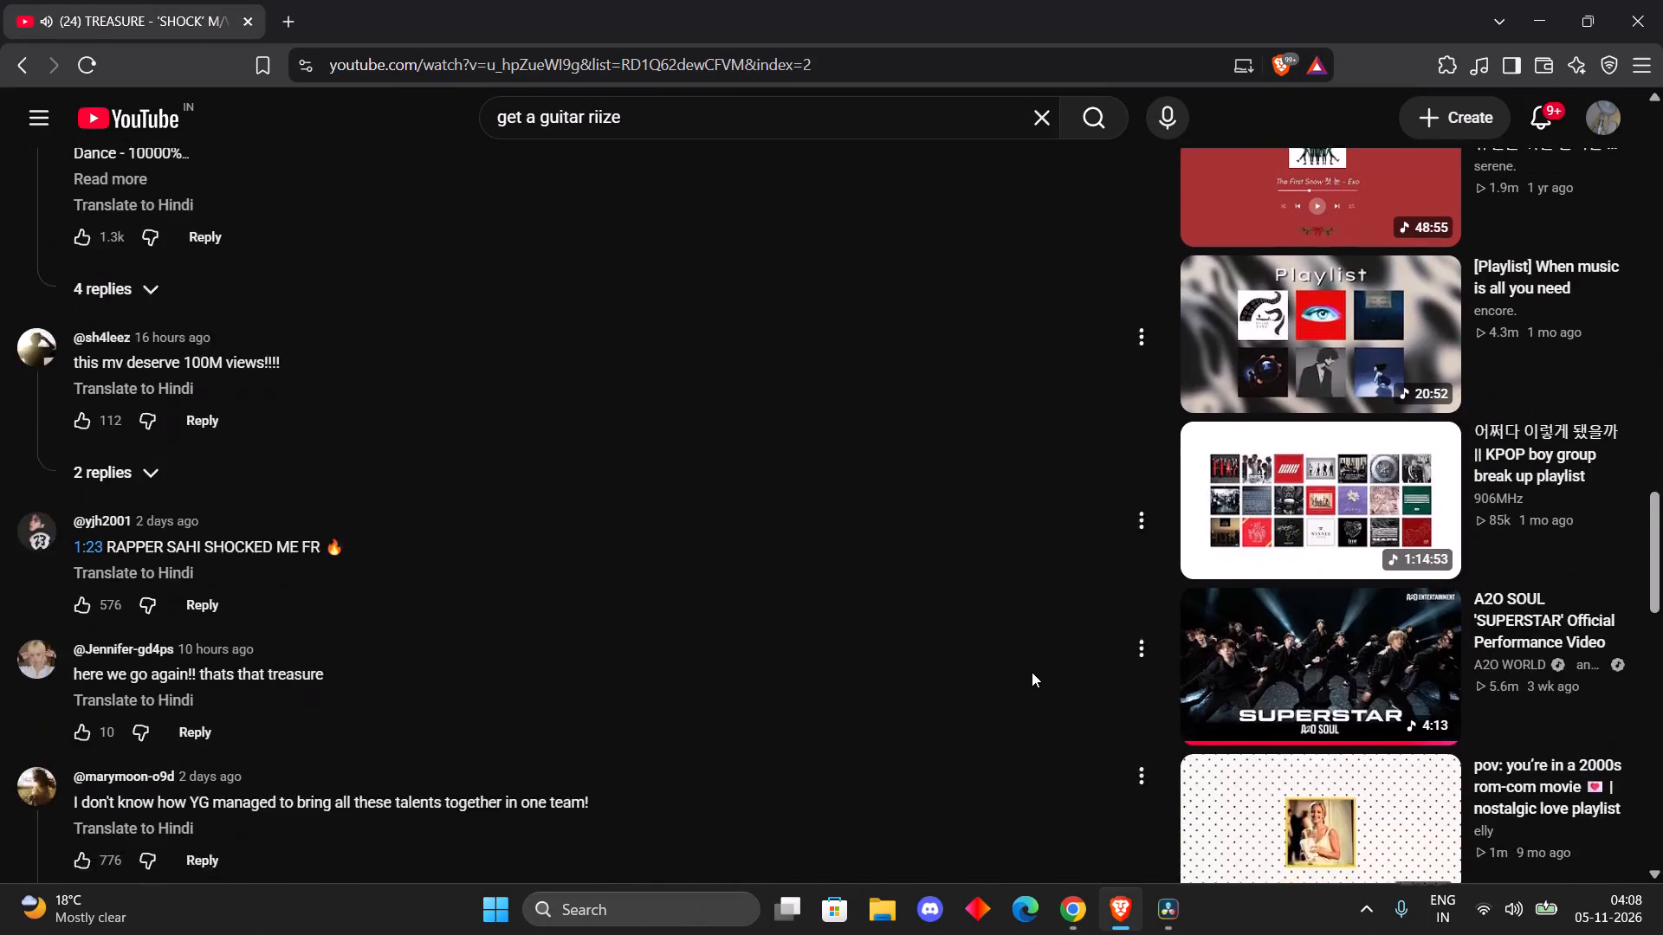
scroll(1032, 672, down, 4)
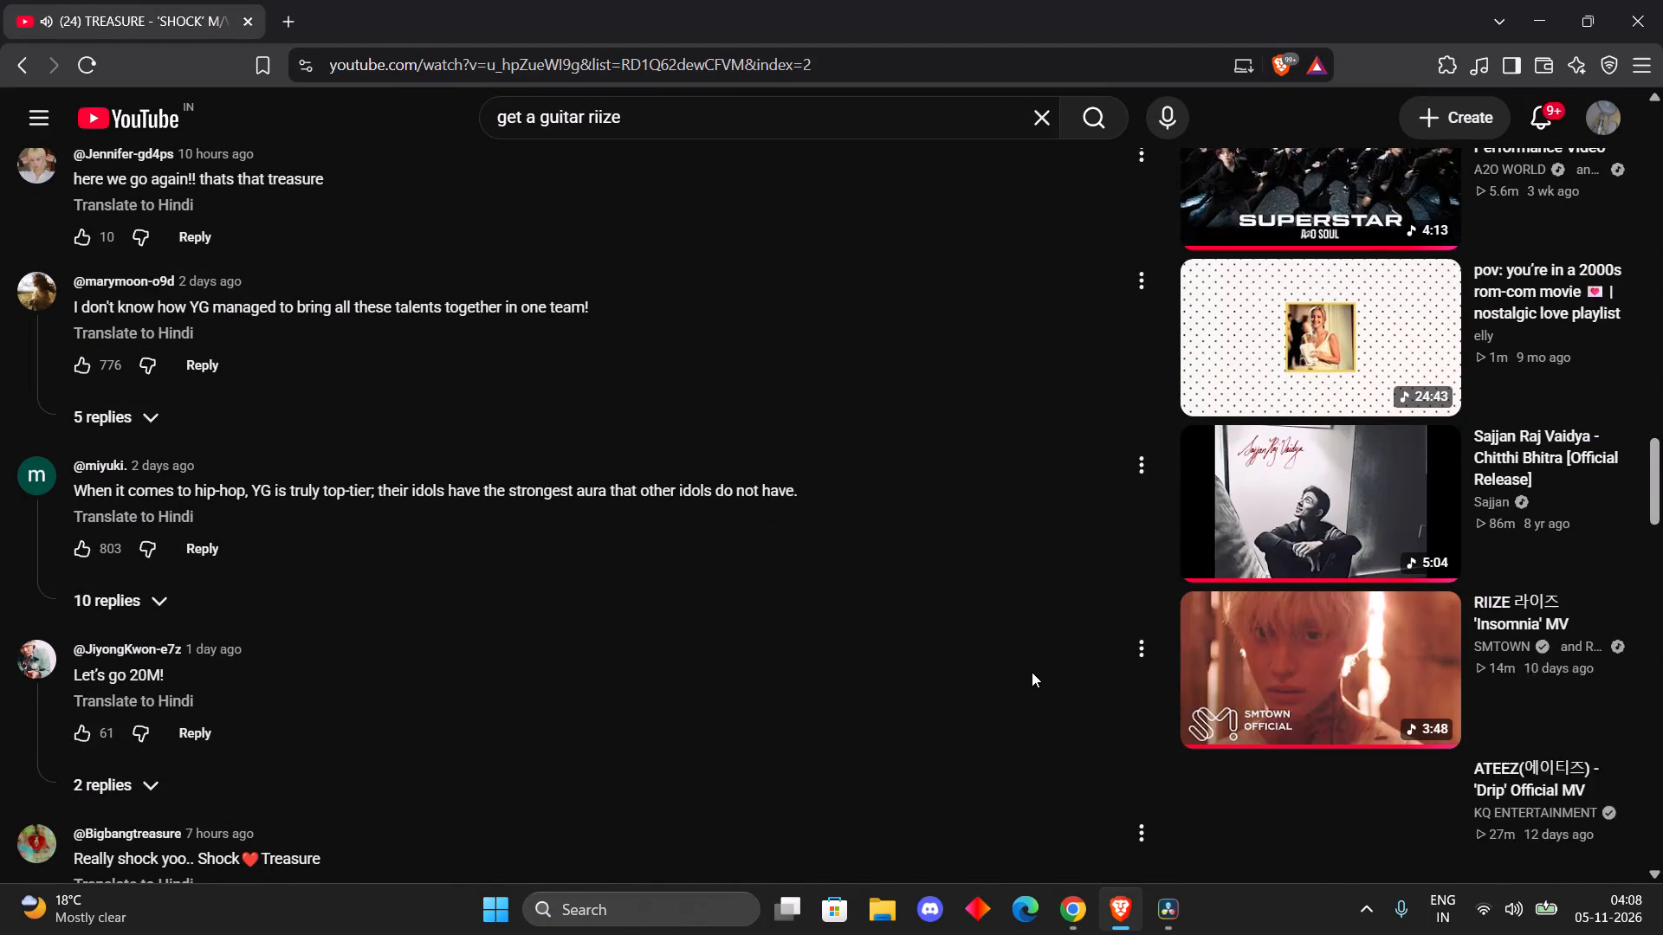
scroll(1032, 672, down, 11)
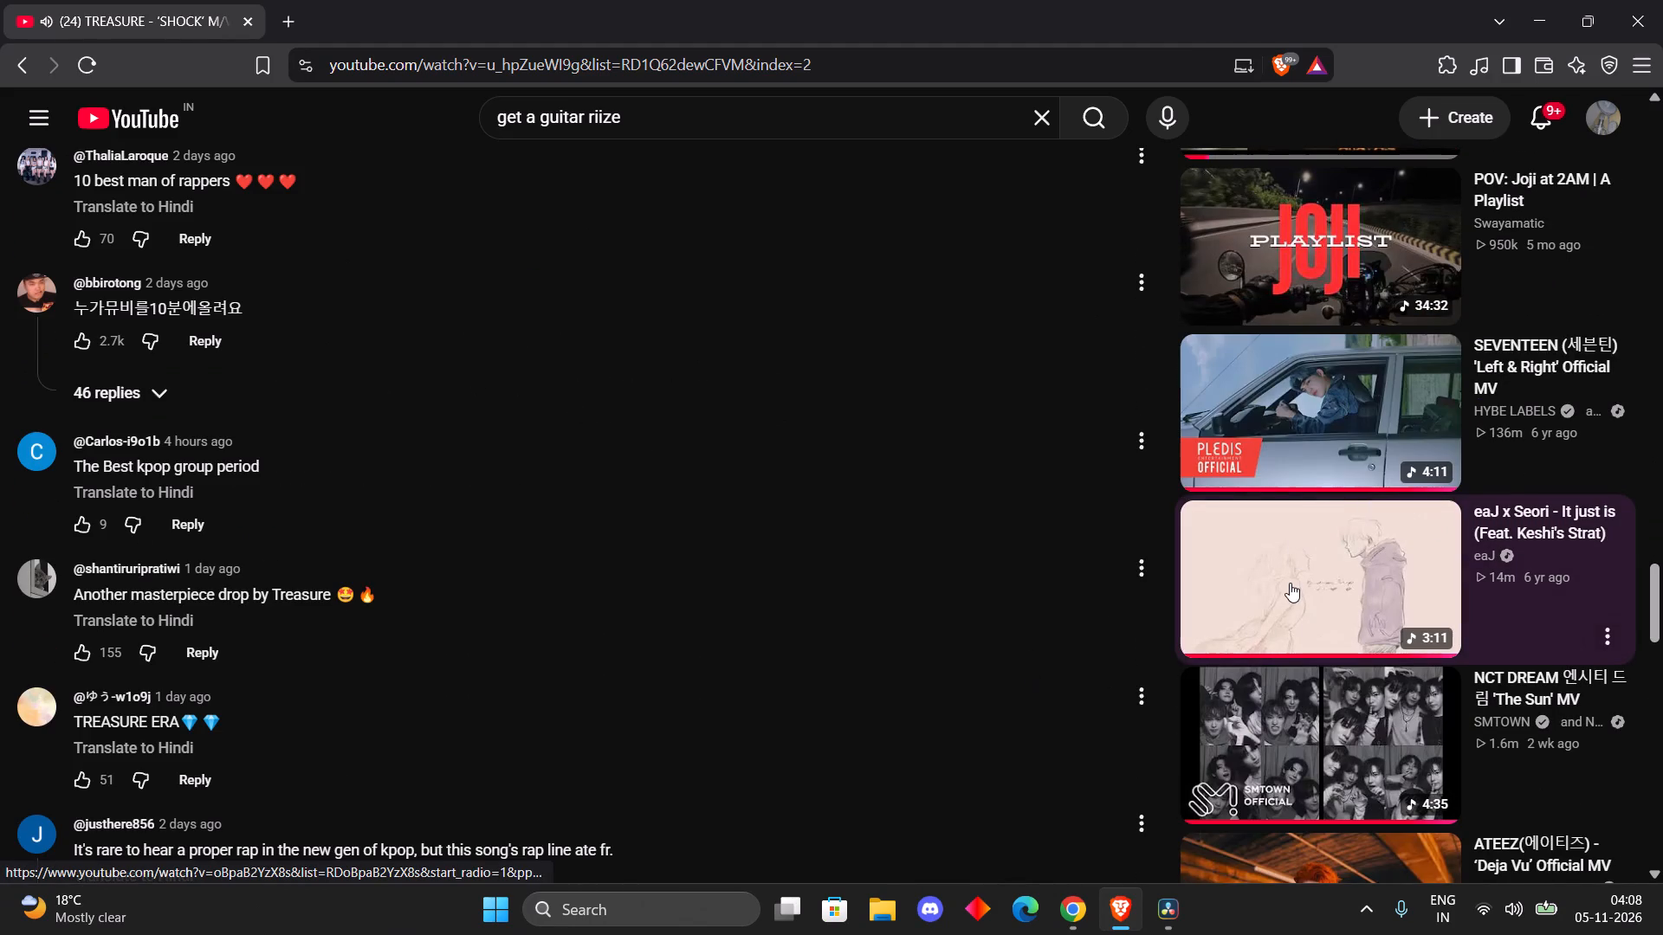
scroll(1286, 583, down, 3)
scroll(1285, 583, up, 1)
scroll(1285, 583, down, 3)
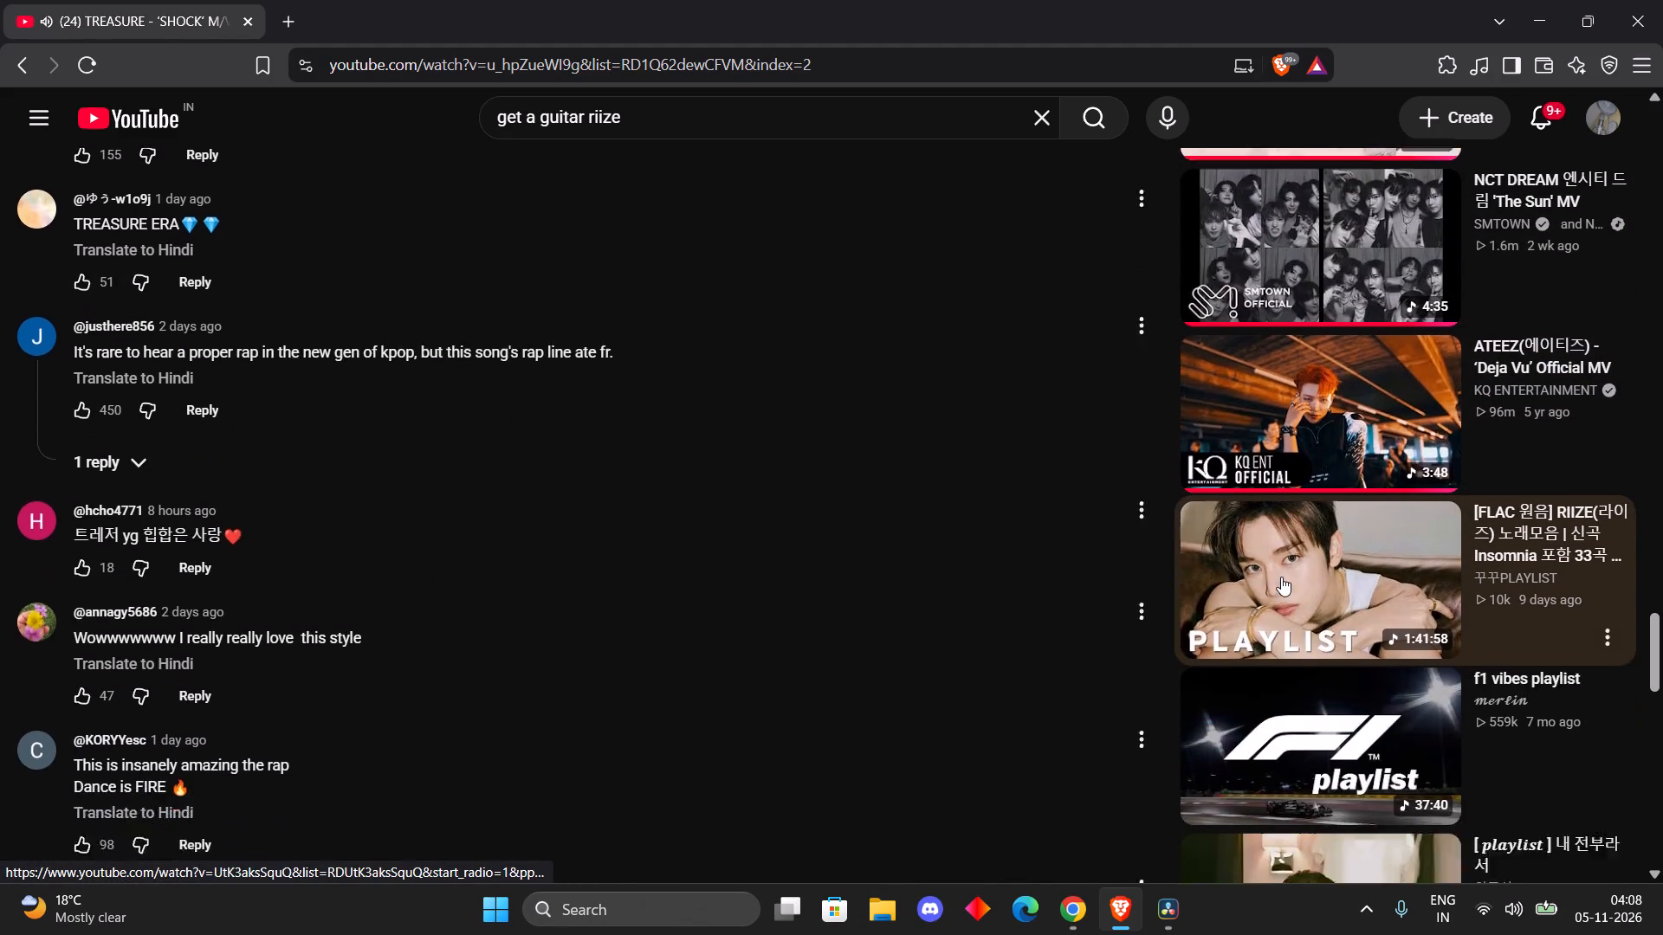
scroll(1281, 577, down, 2)
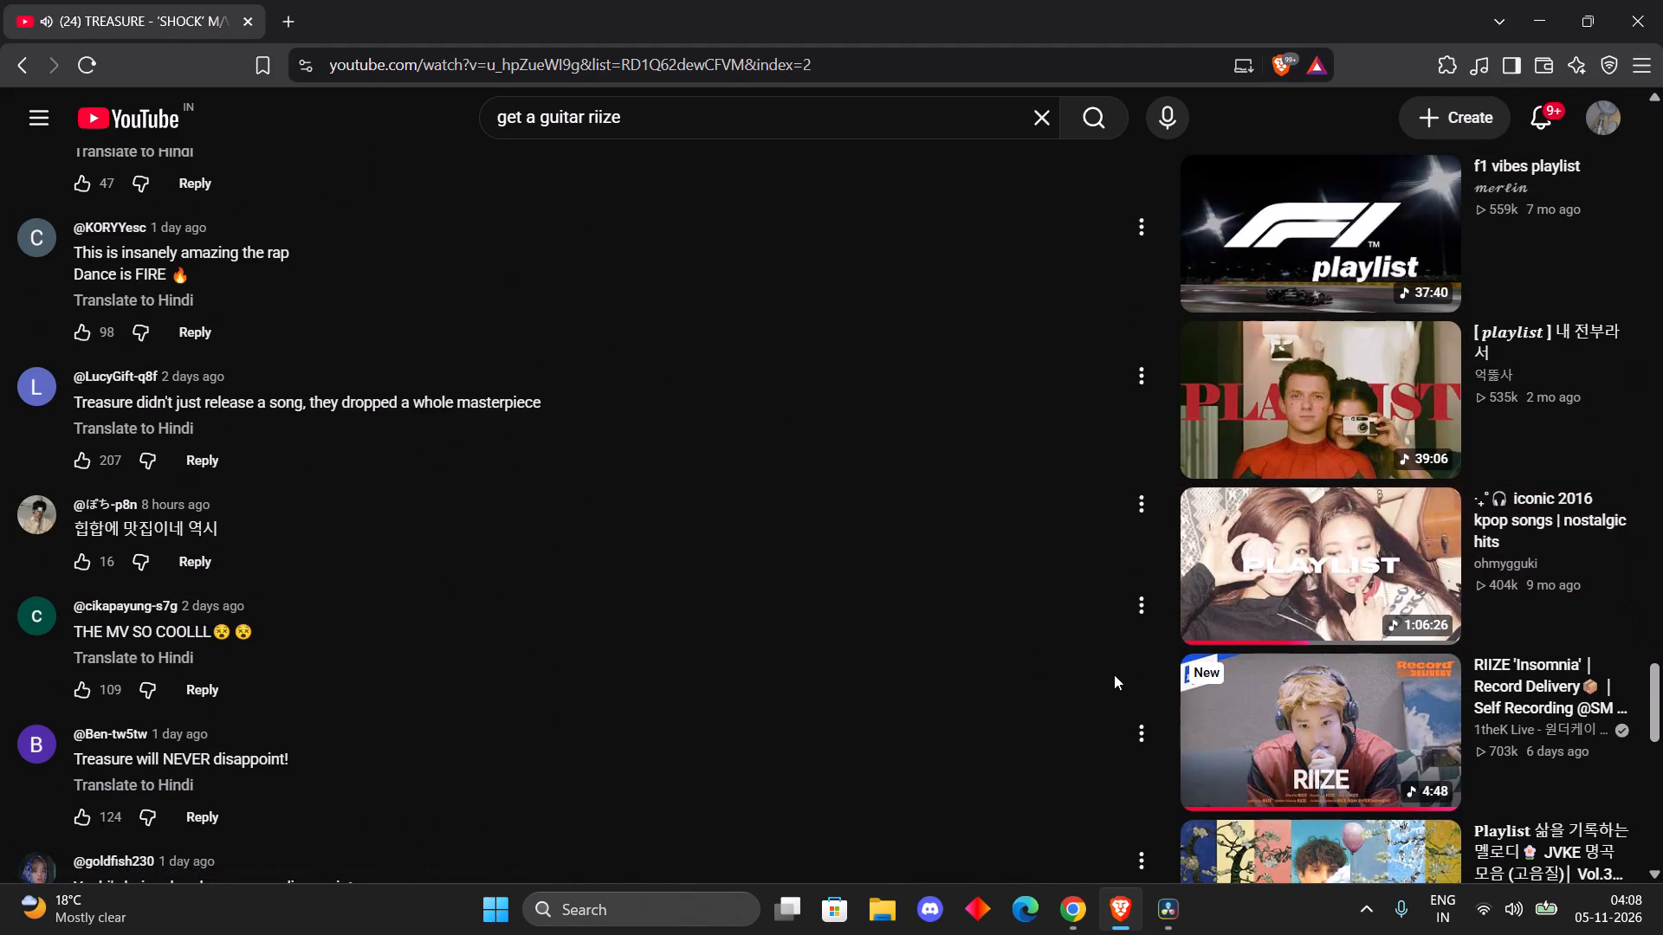
Pause the YouTube video and switch to DaVinci Resolve.
key(space)
click(1174, 921)
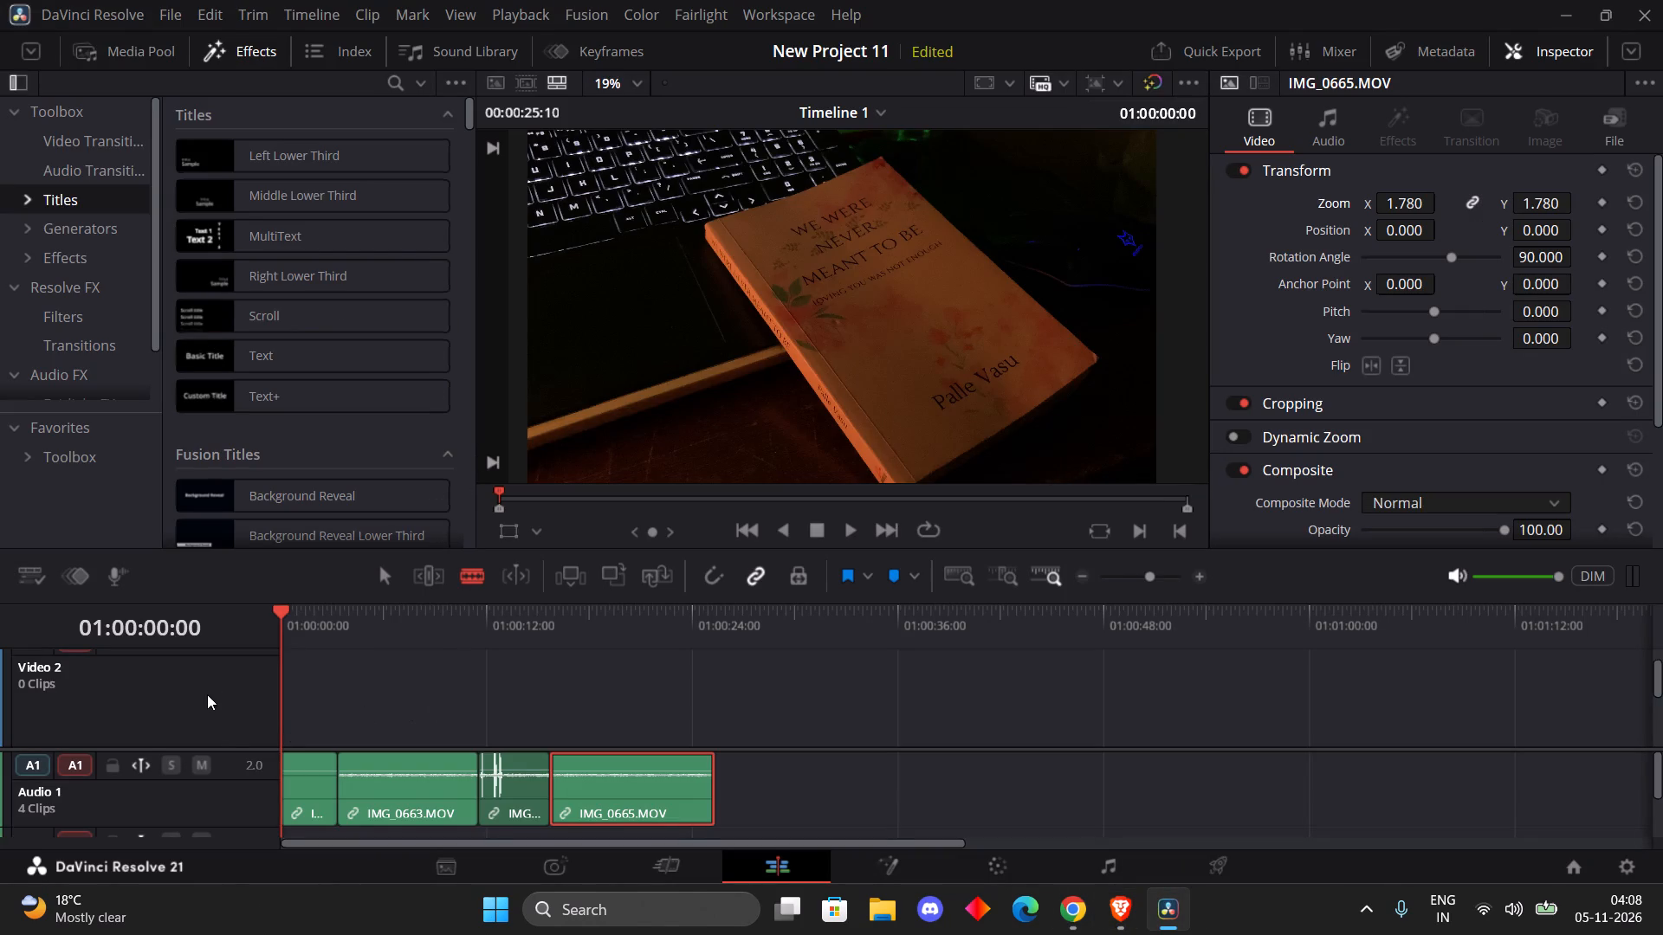
Switch off the Audio 1 track's destination control in the timeline track header.
scroll(225, 740, down, 1)
scroll(225, 740, up, 1)
scroll(224, 740, down, 3)
scroll(265, 732, up, 3)
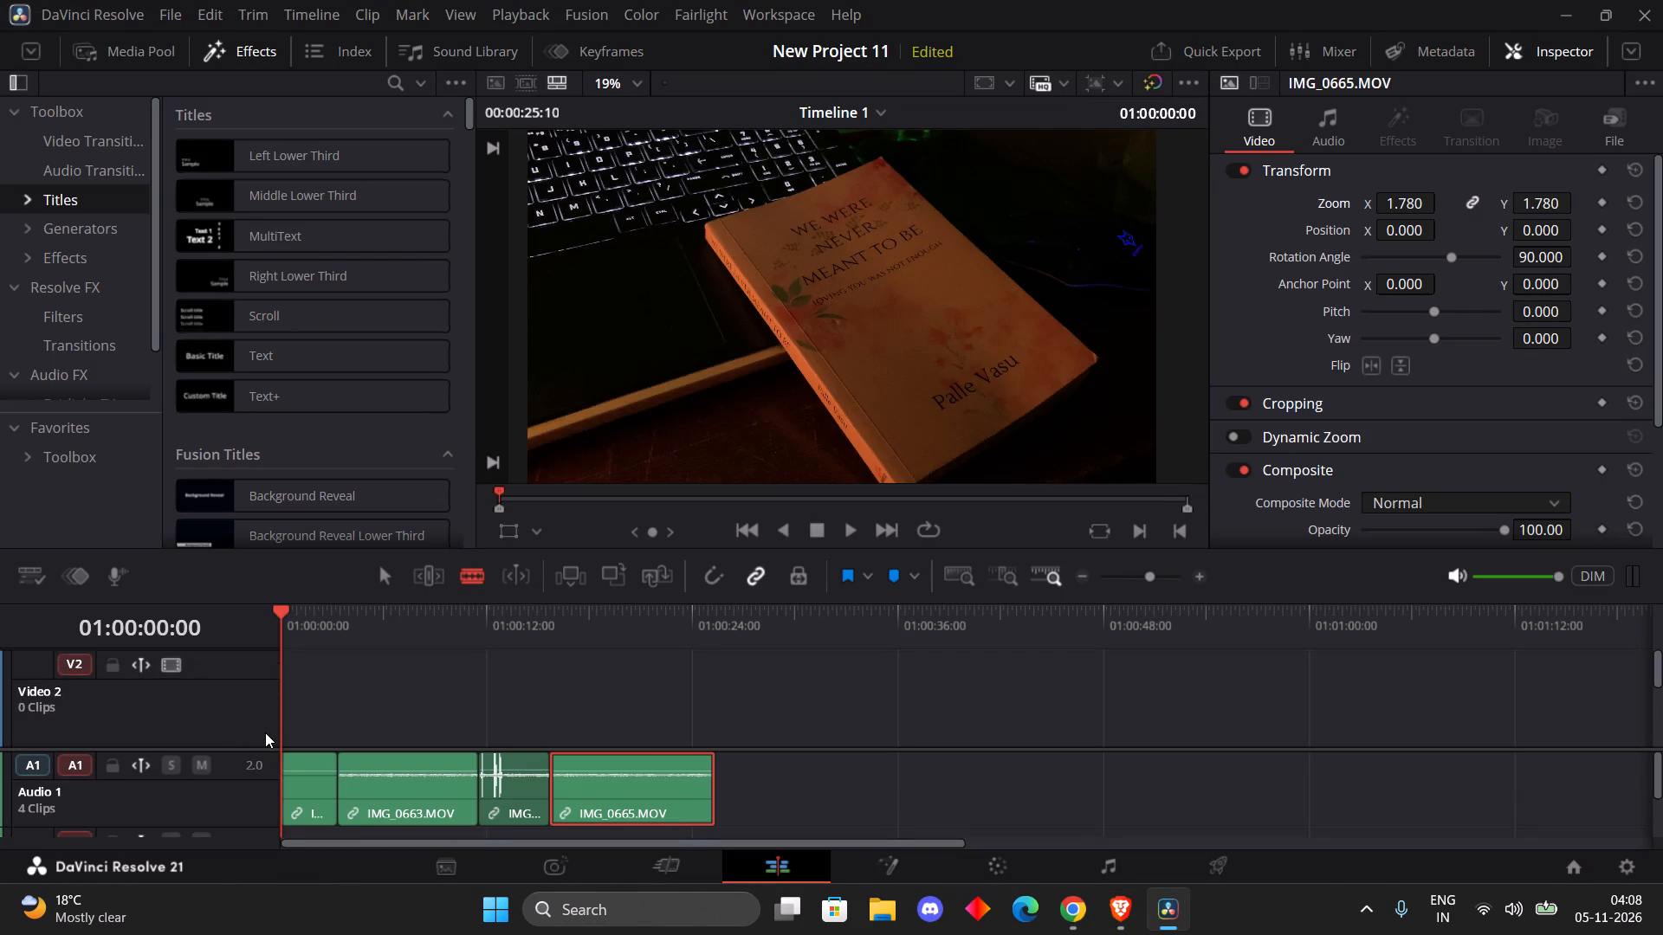
scroll(265, 732, down, 4)
scroll(98, 773, down, 2)
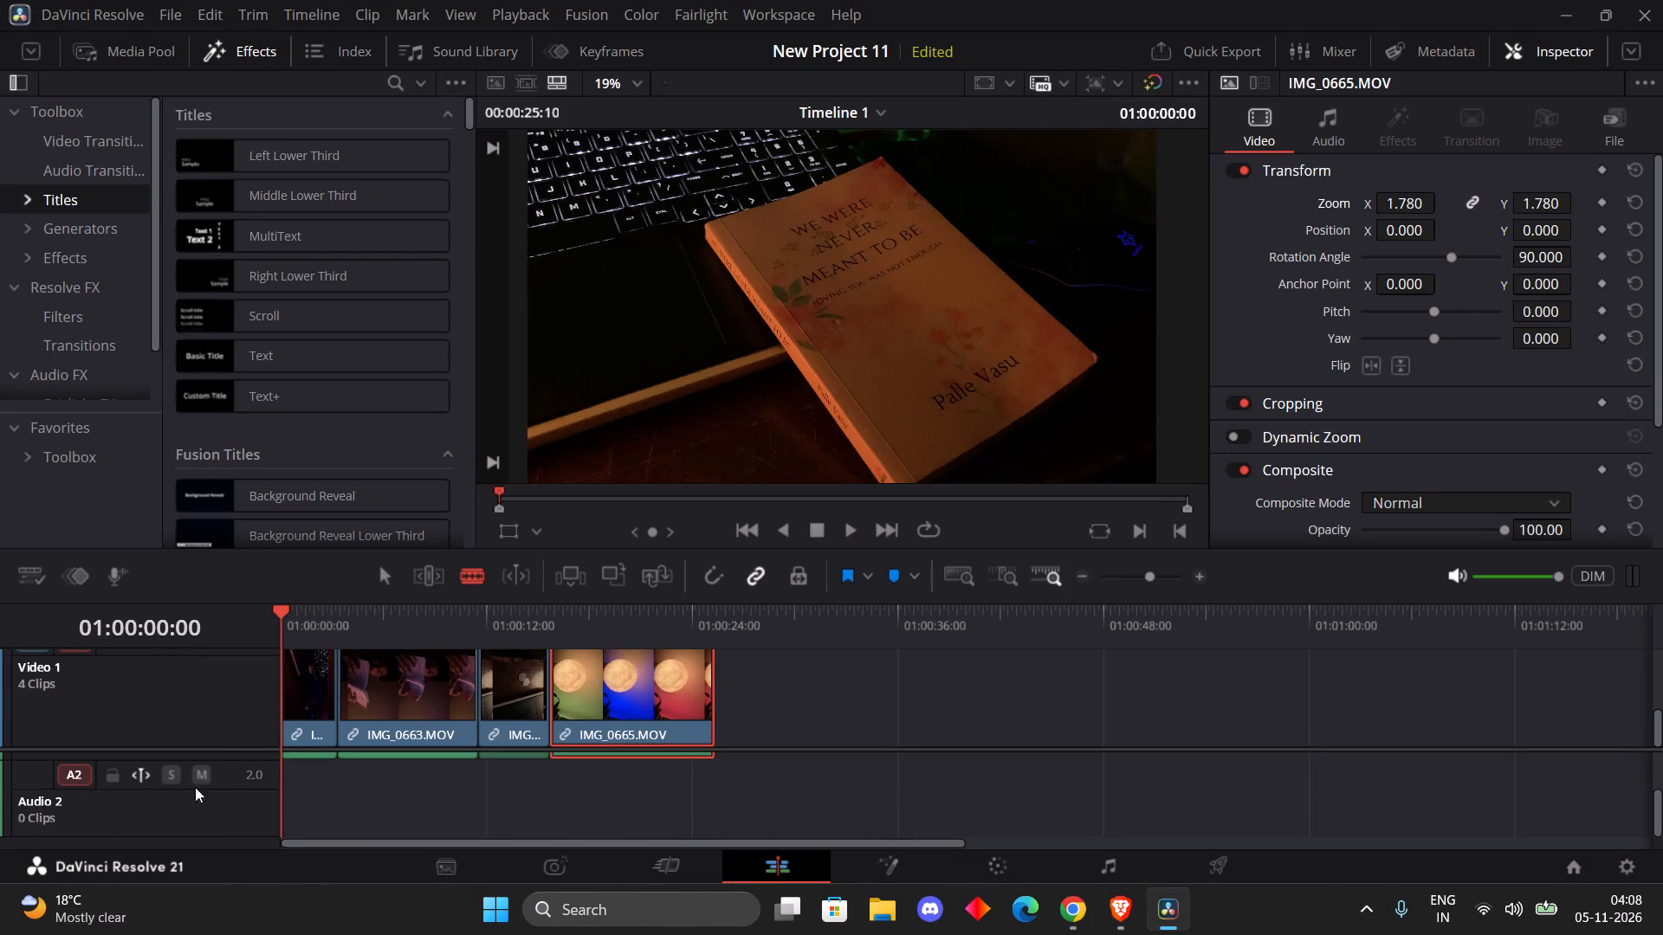
scroll(224, 789, down, 2)
scroll(249, 784, up, 2)
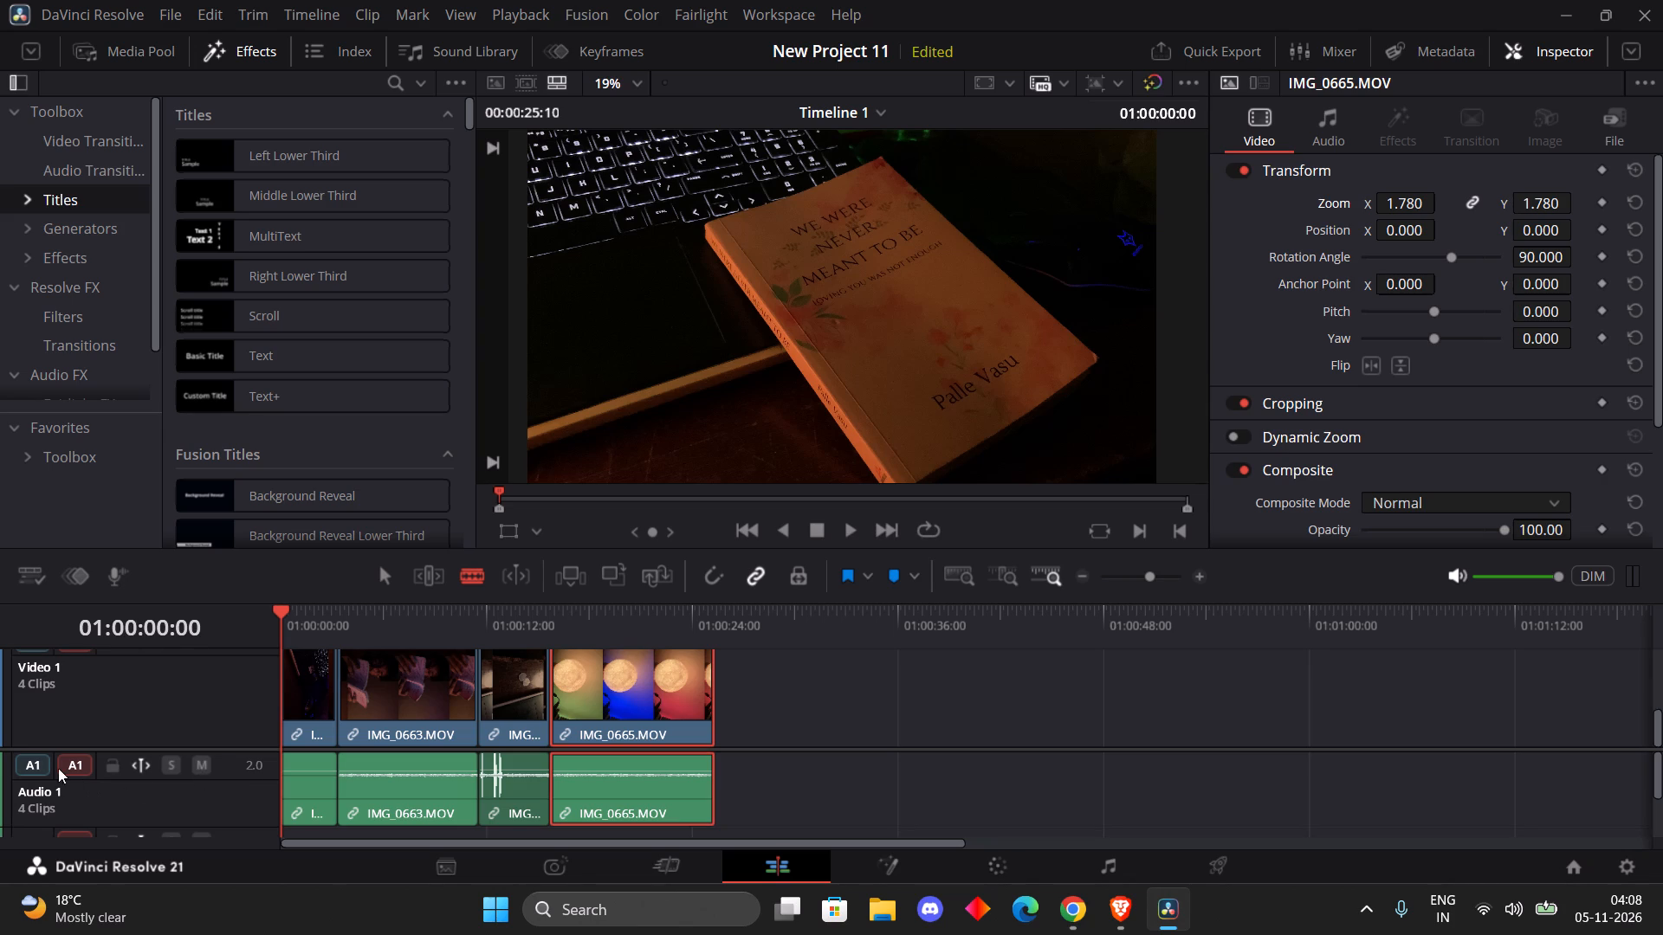
click(39, 769)
click(59, 769)
click(81, 771)
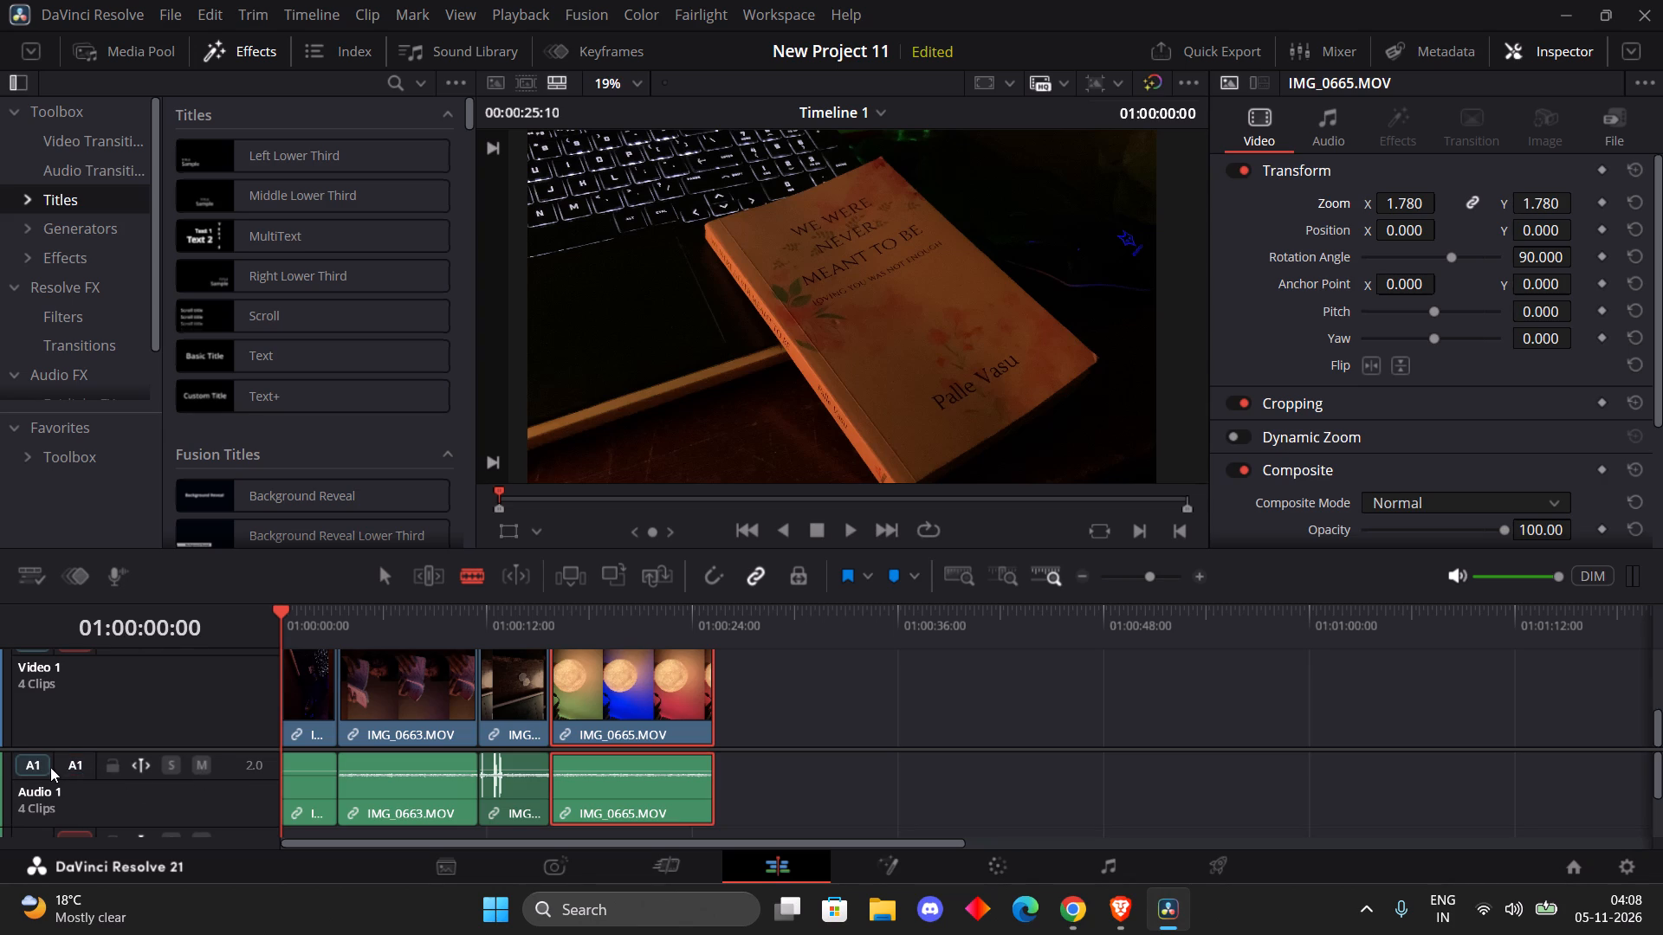
click(49, 767)
scroll(160, 788, down, 2)
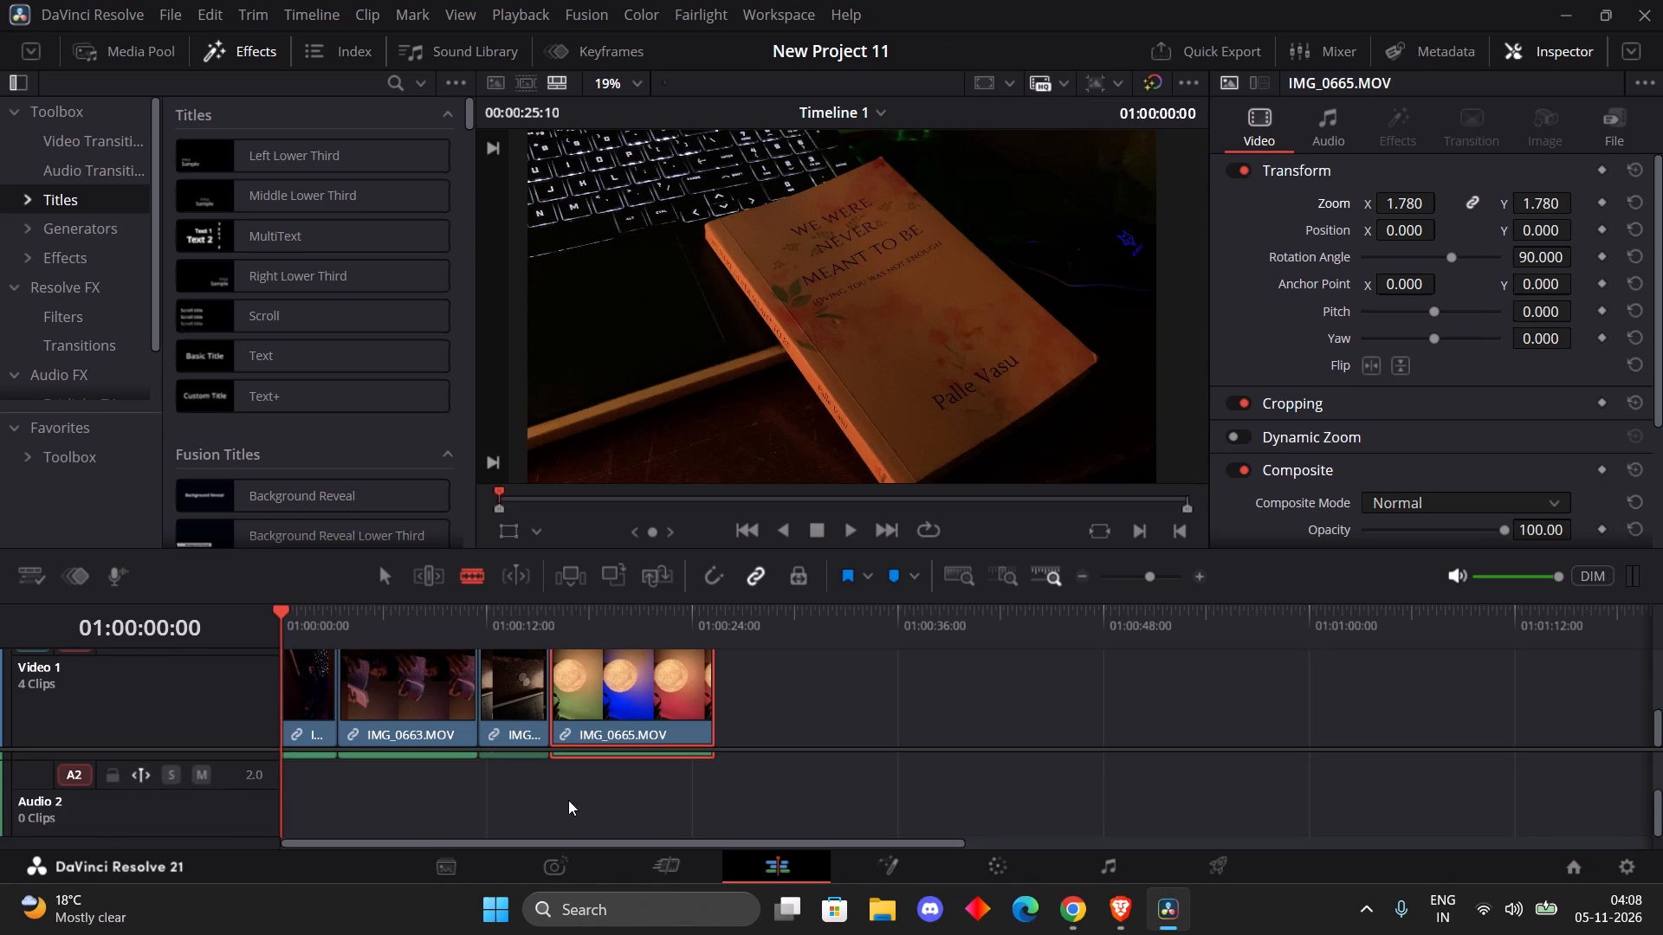
Switch to the Cut page and import the WhatsApp audio file from the Downloads folder into the media pool.
click(679, 855)
right_click(233, 288)
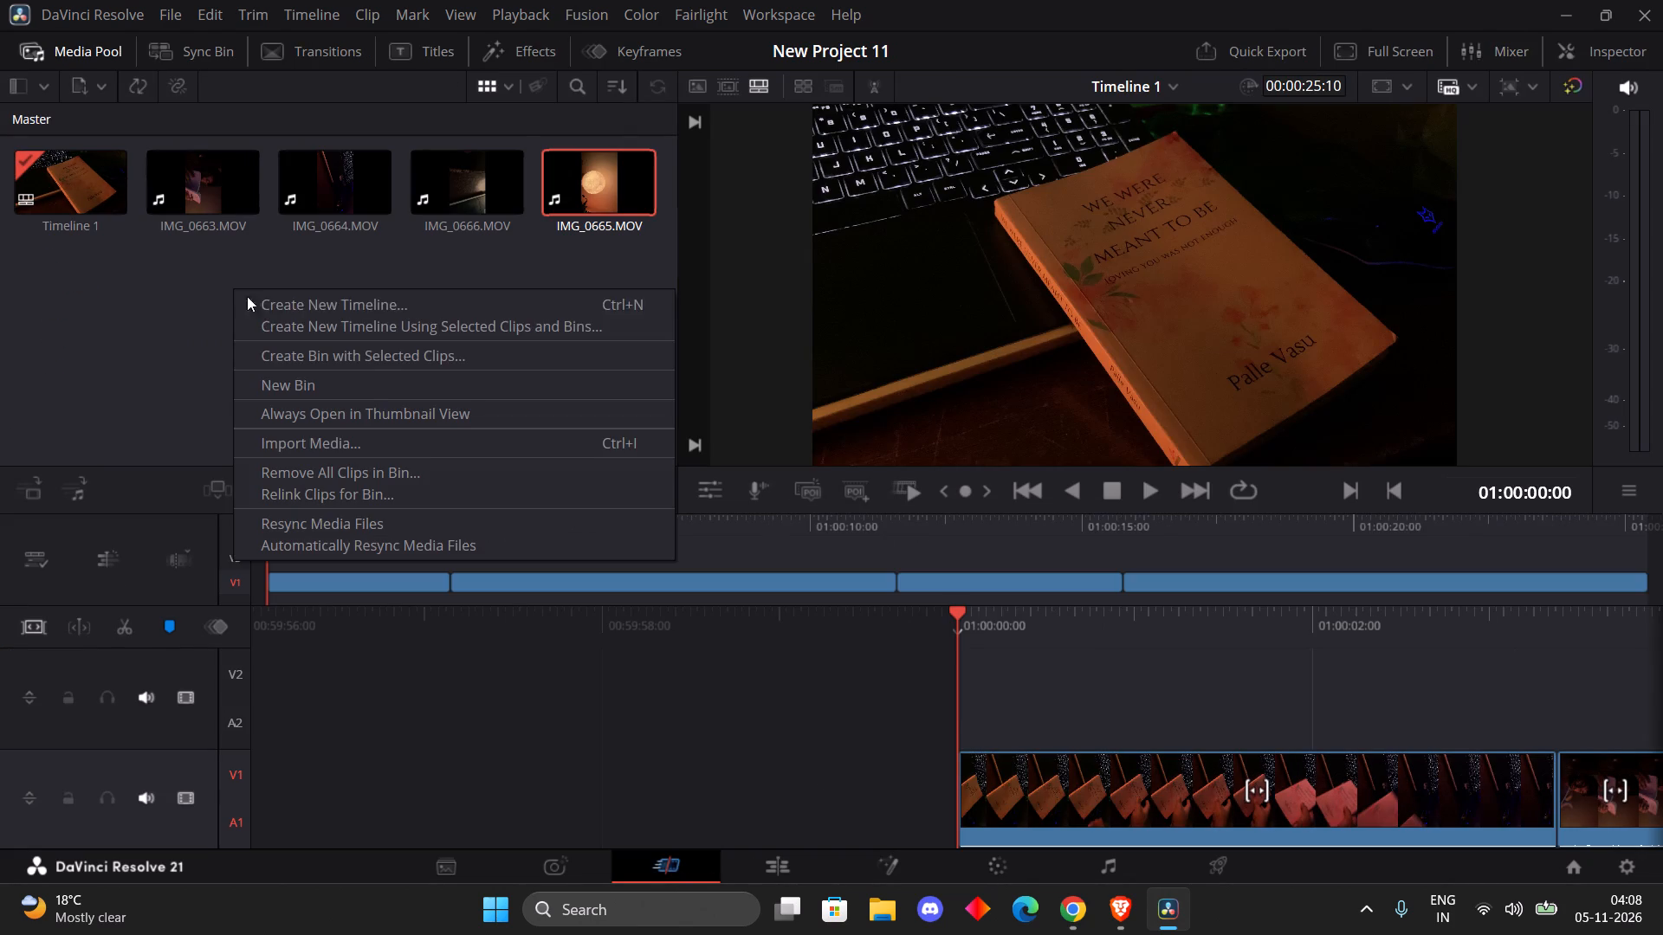
click(336, 440)
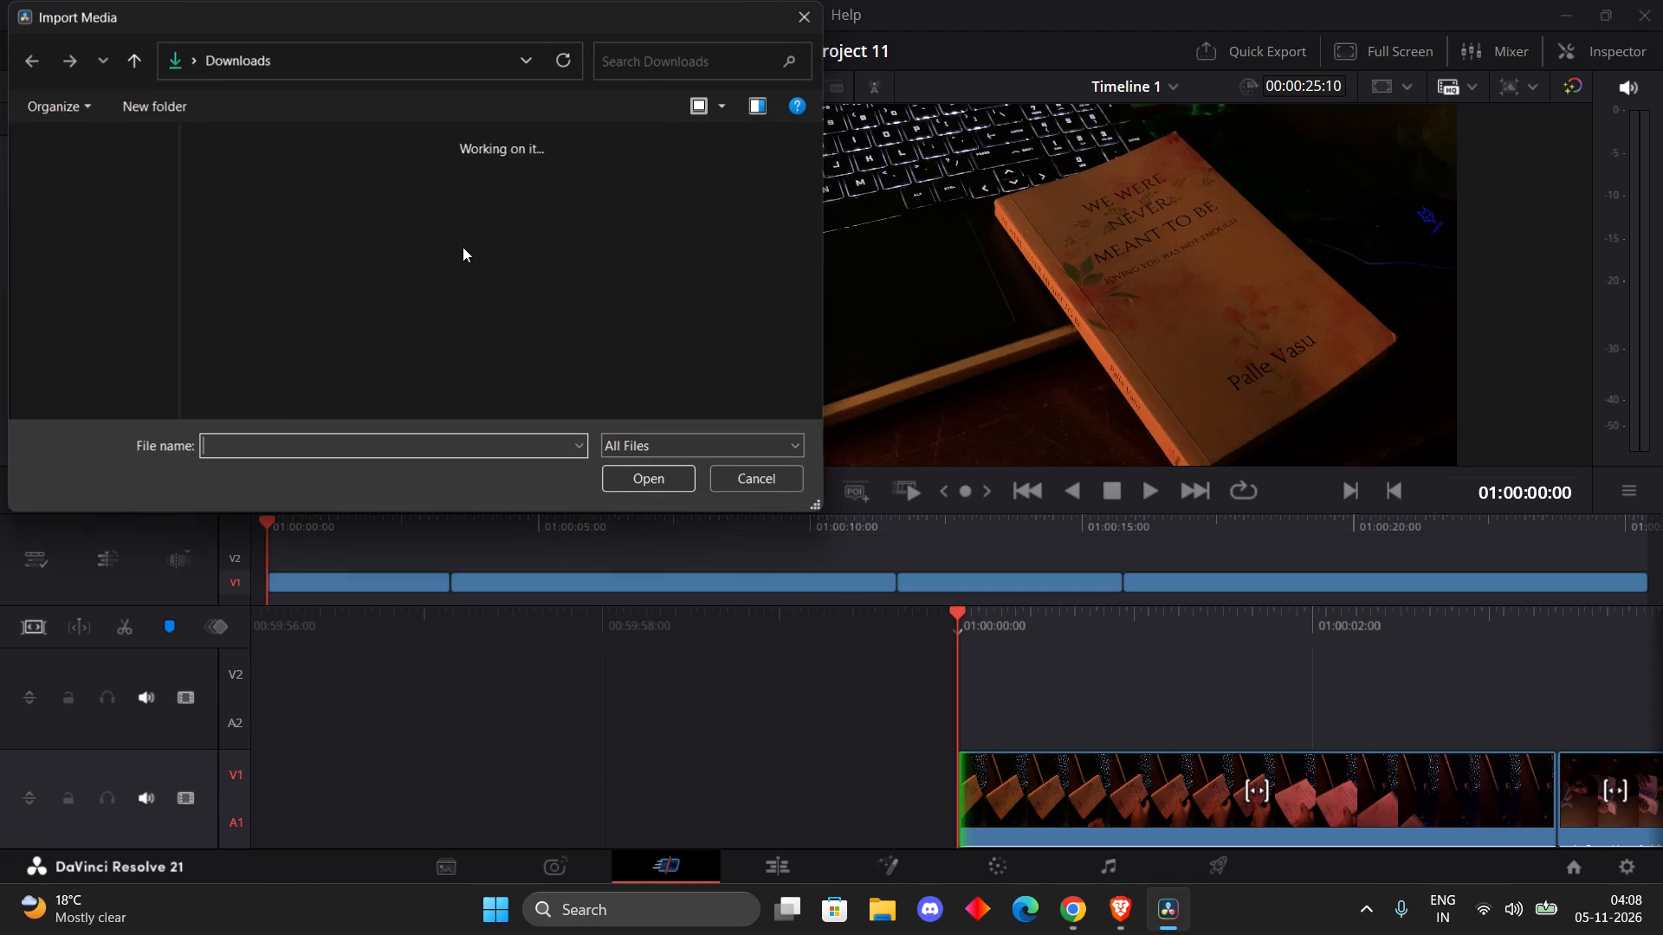
click(283, 210)
click(642, 479)
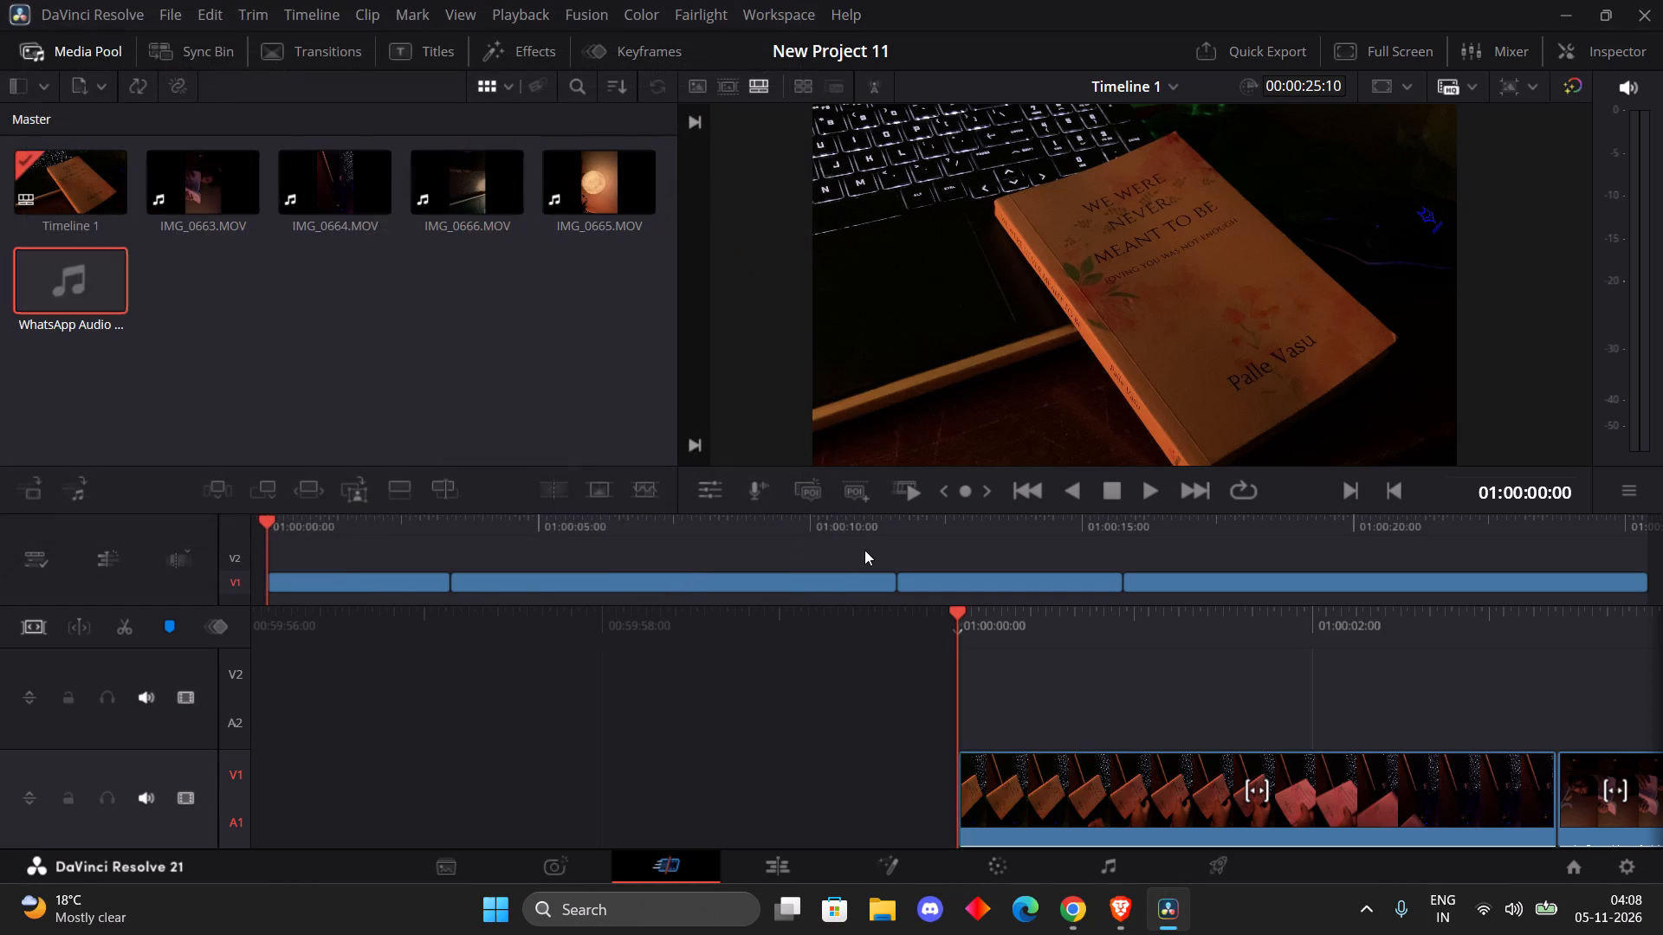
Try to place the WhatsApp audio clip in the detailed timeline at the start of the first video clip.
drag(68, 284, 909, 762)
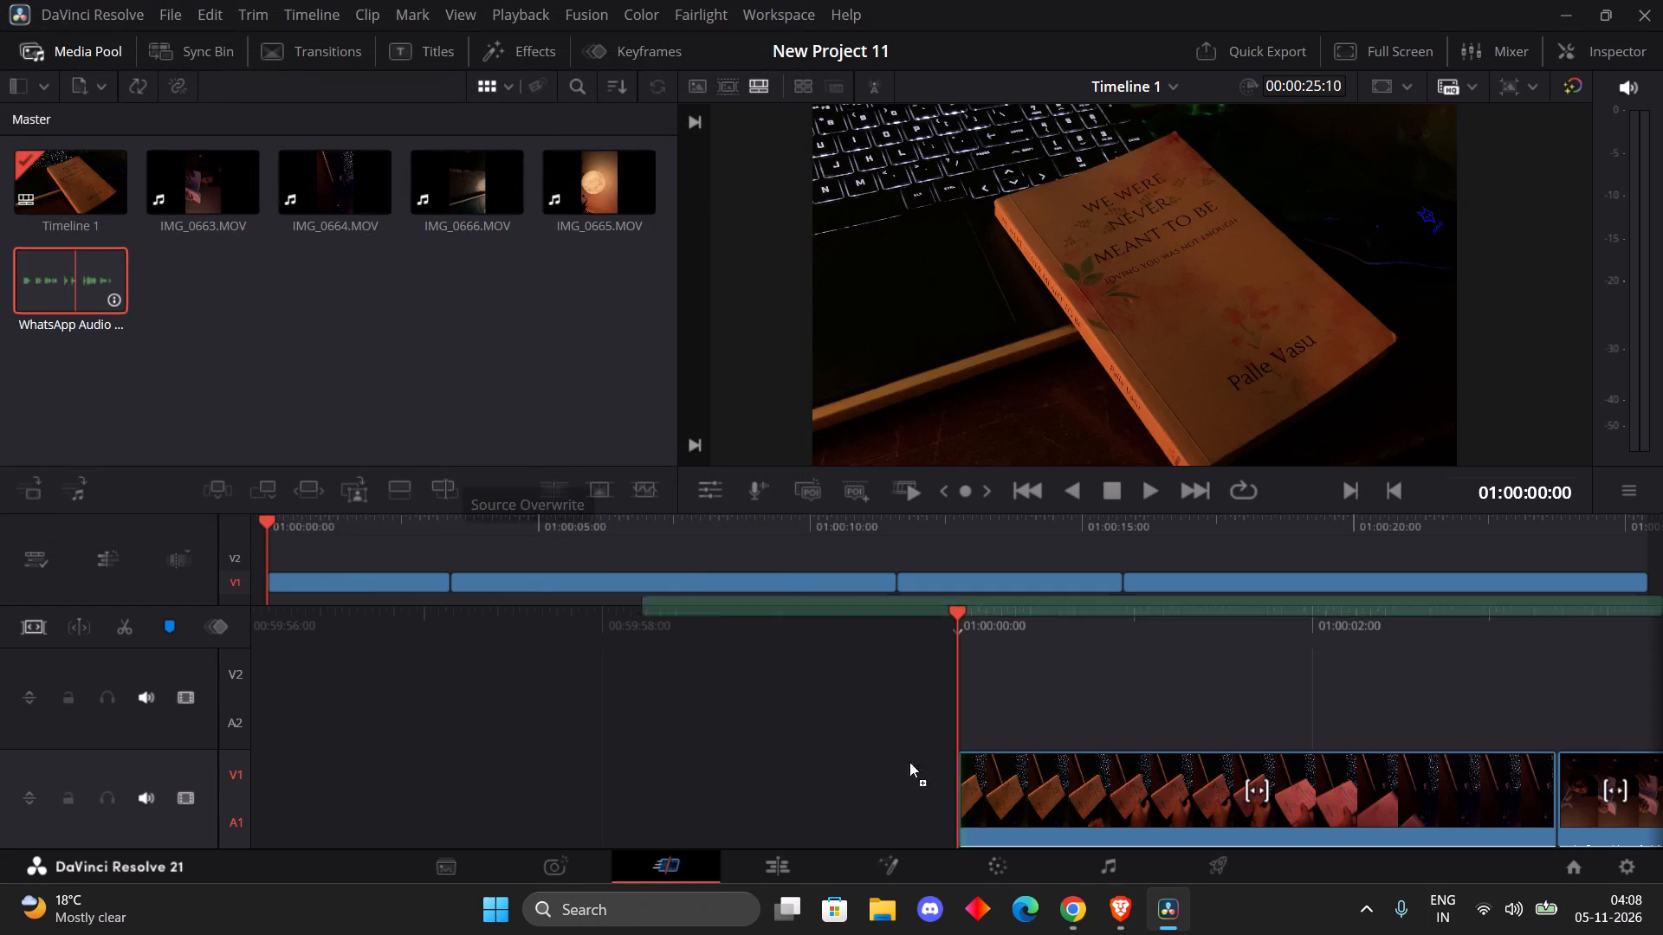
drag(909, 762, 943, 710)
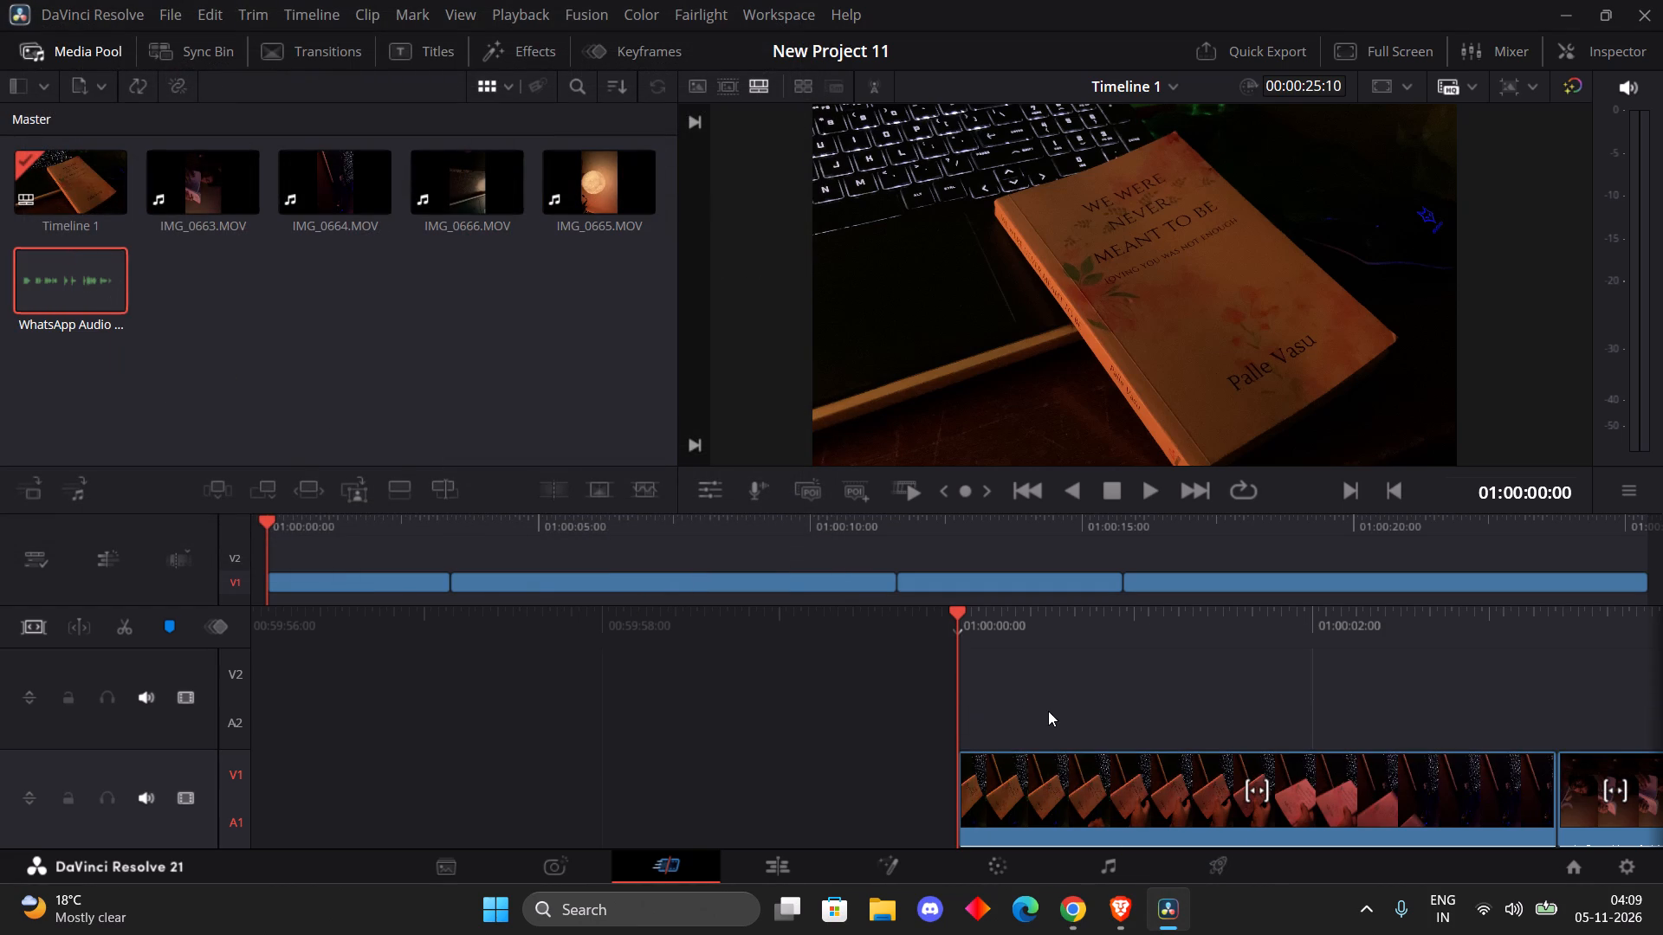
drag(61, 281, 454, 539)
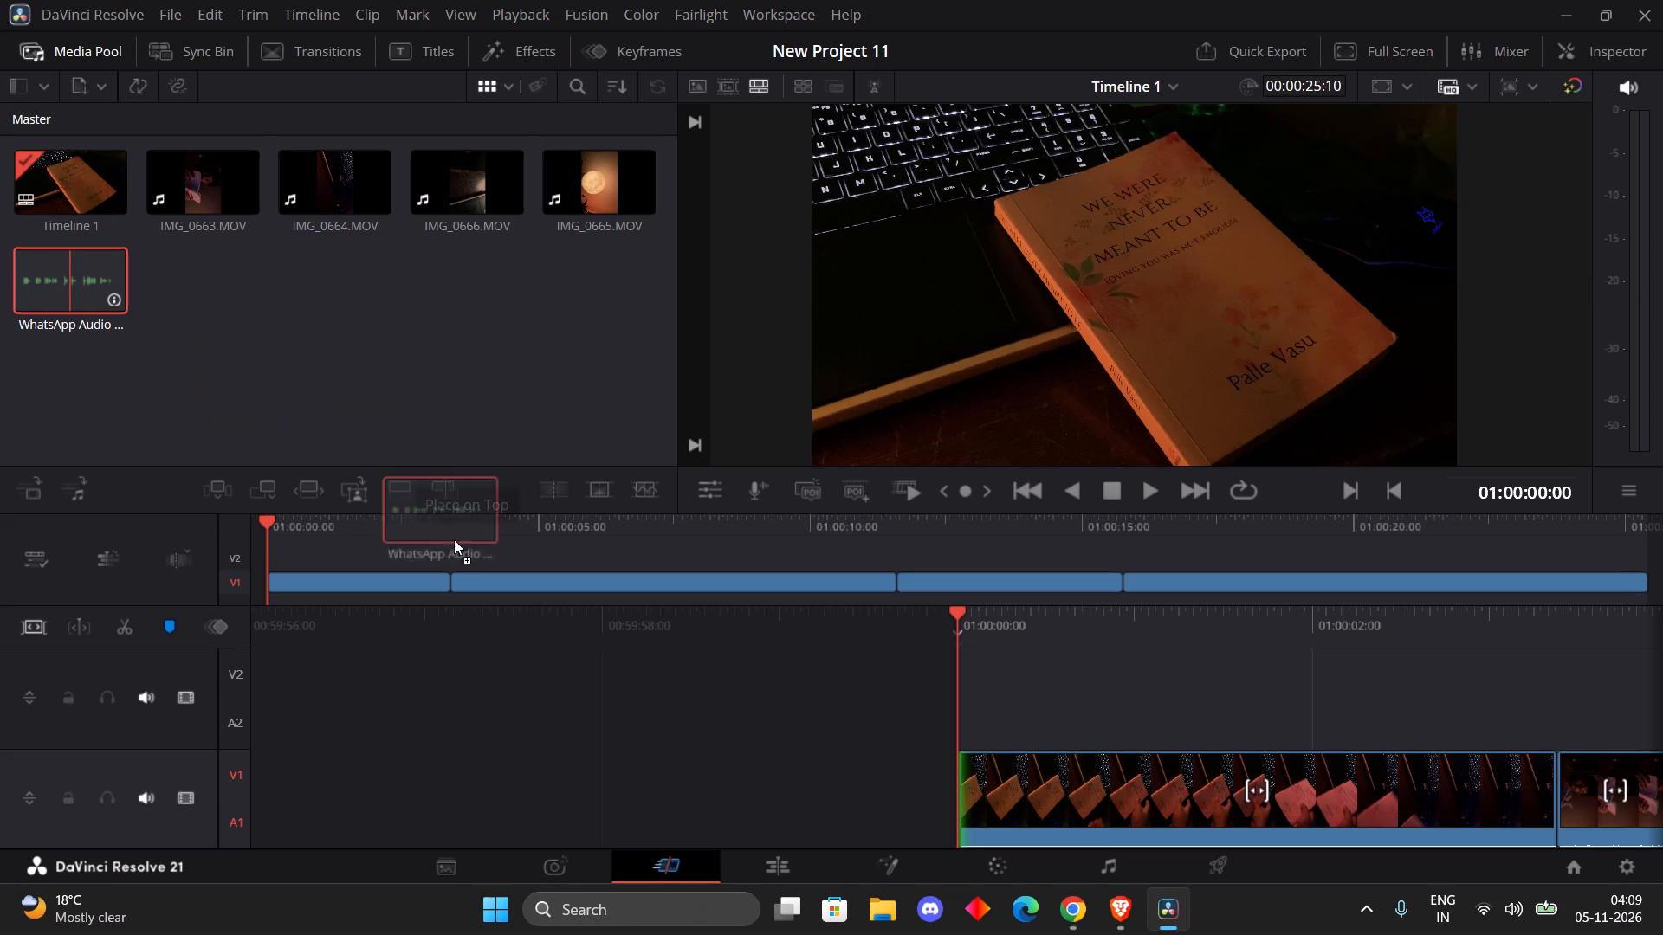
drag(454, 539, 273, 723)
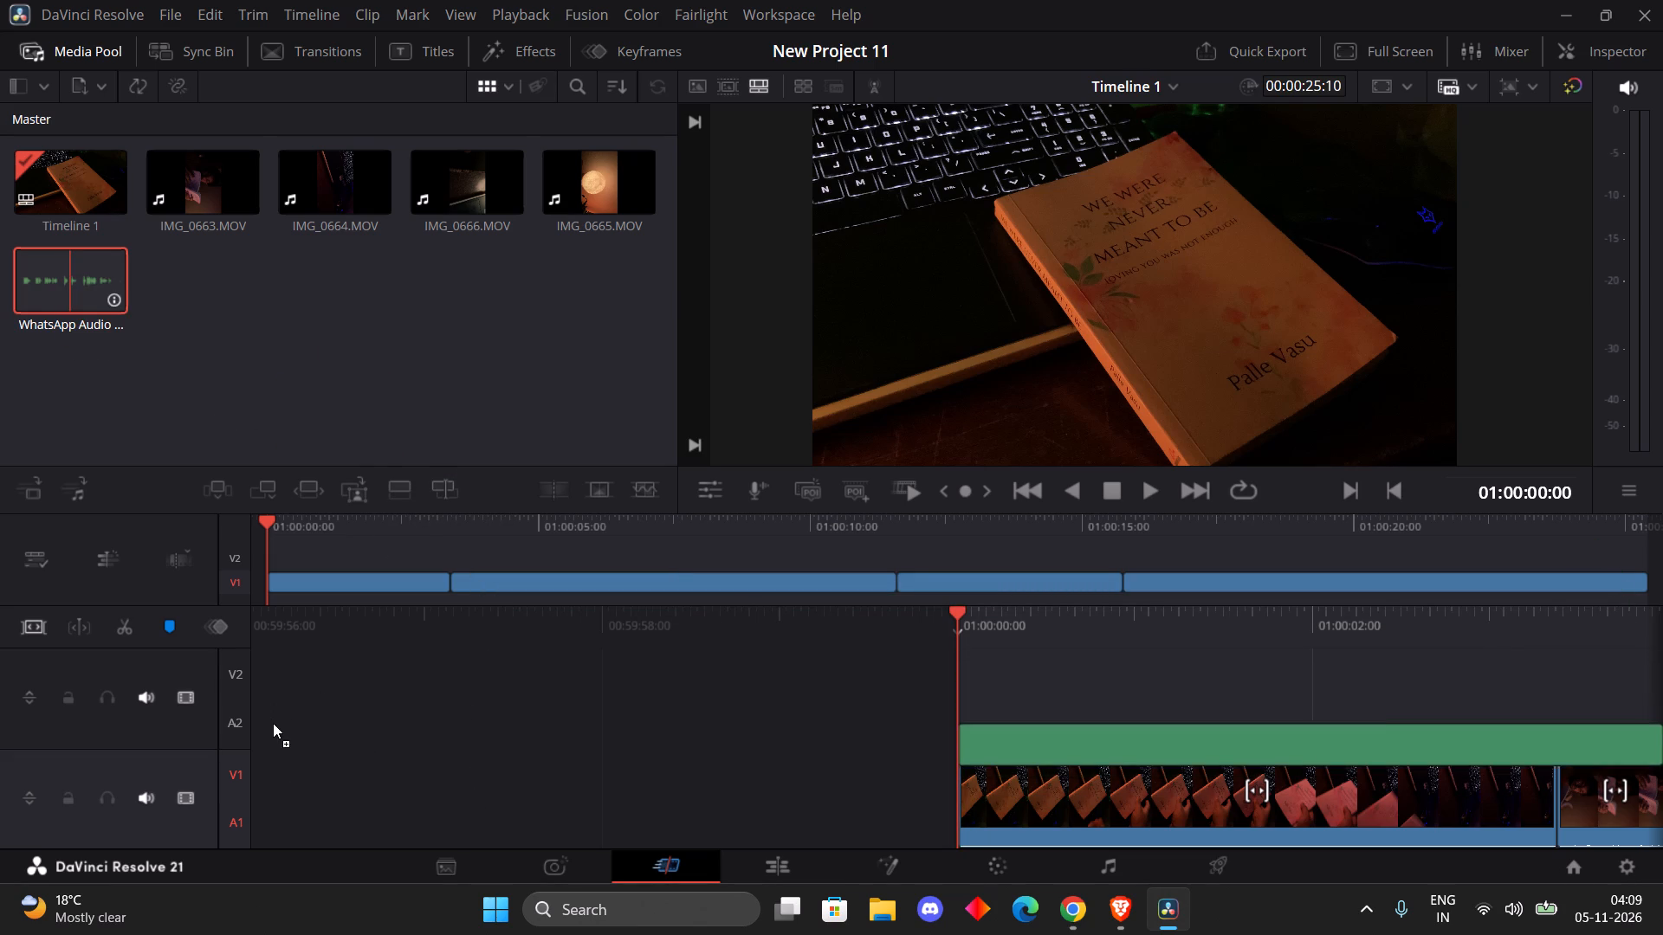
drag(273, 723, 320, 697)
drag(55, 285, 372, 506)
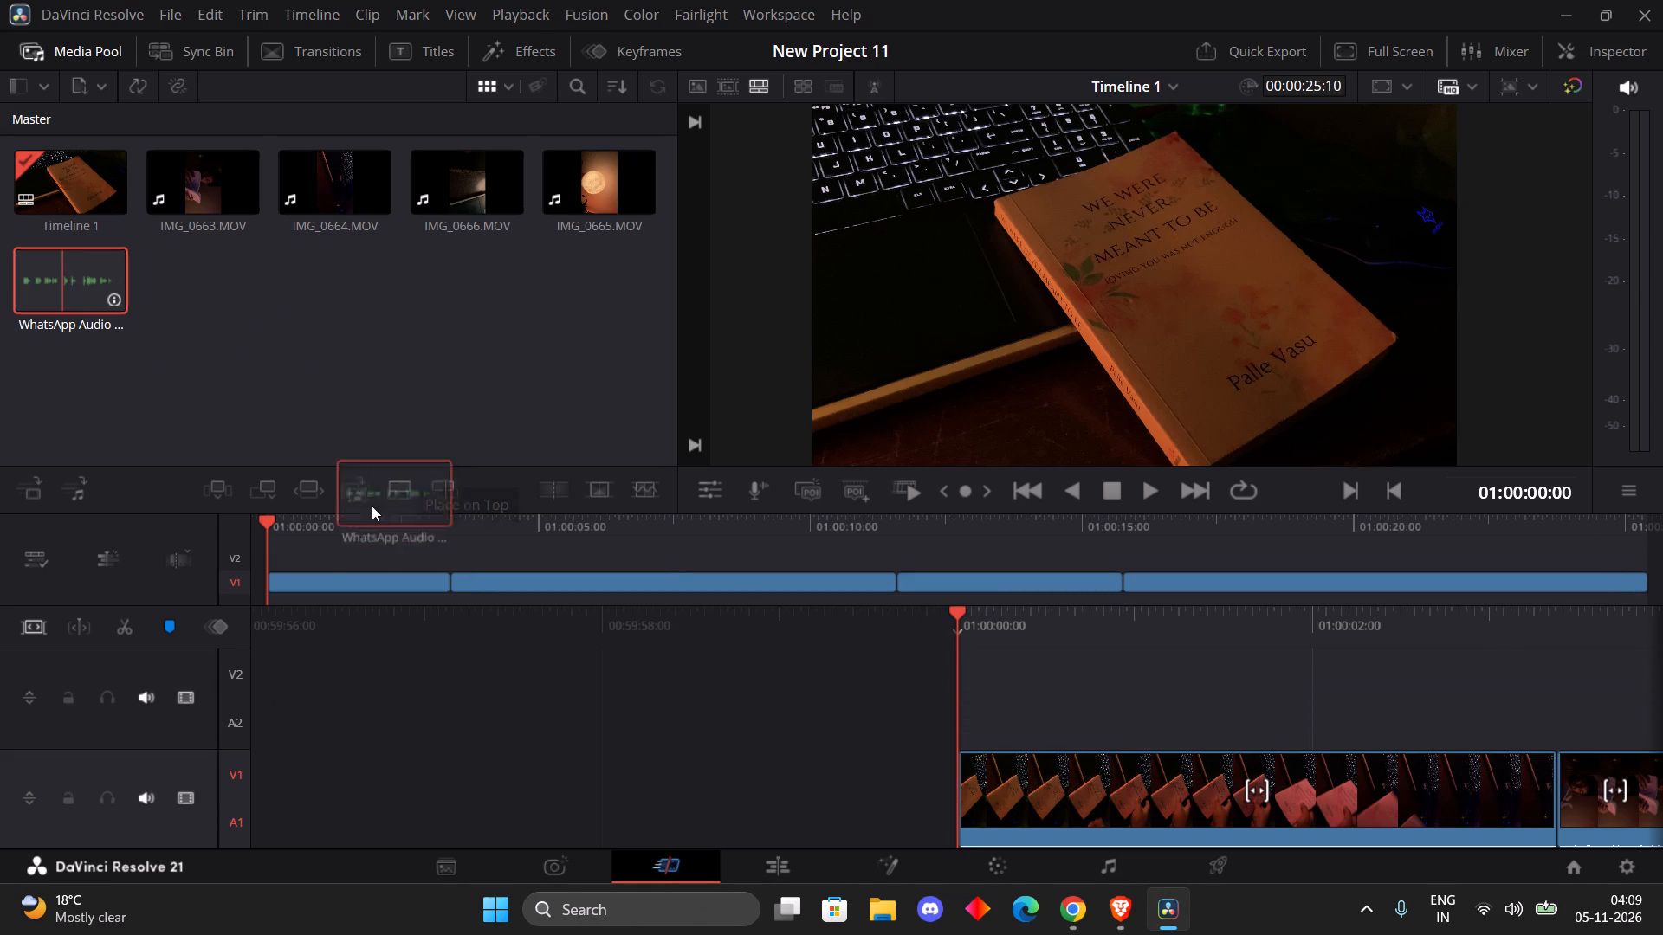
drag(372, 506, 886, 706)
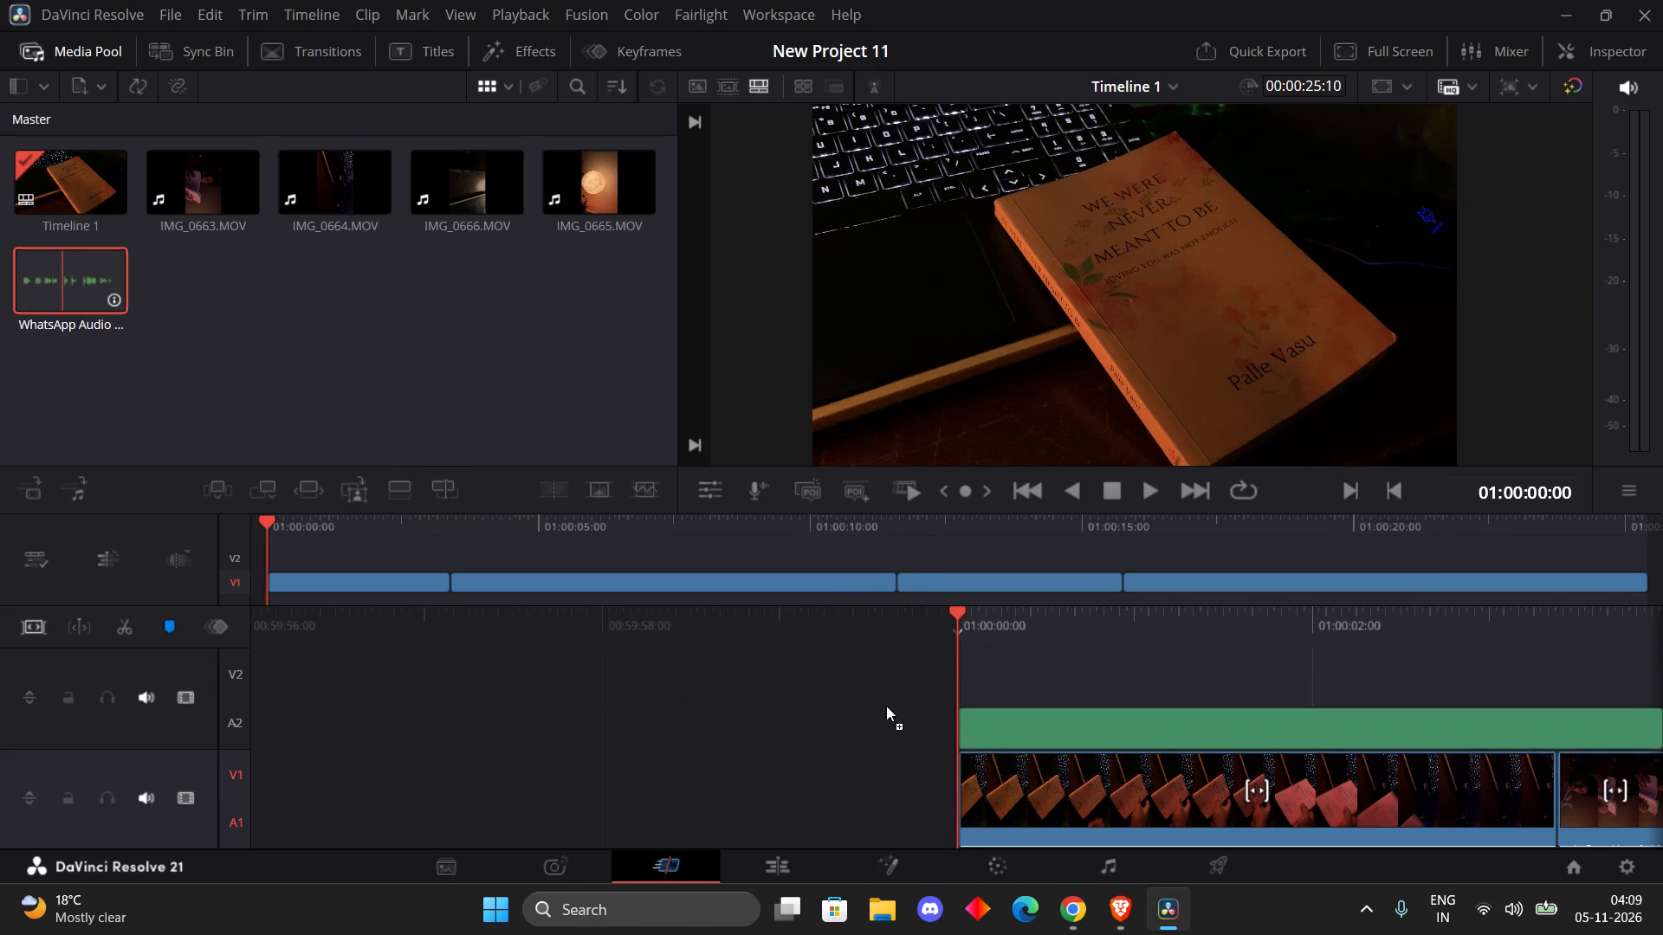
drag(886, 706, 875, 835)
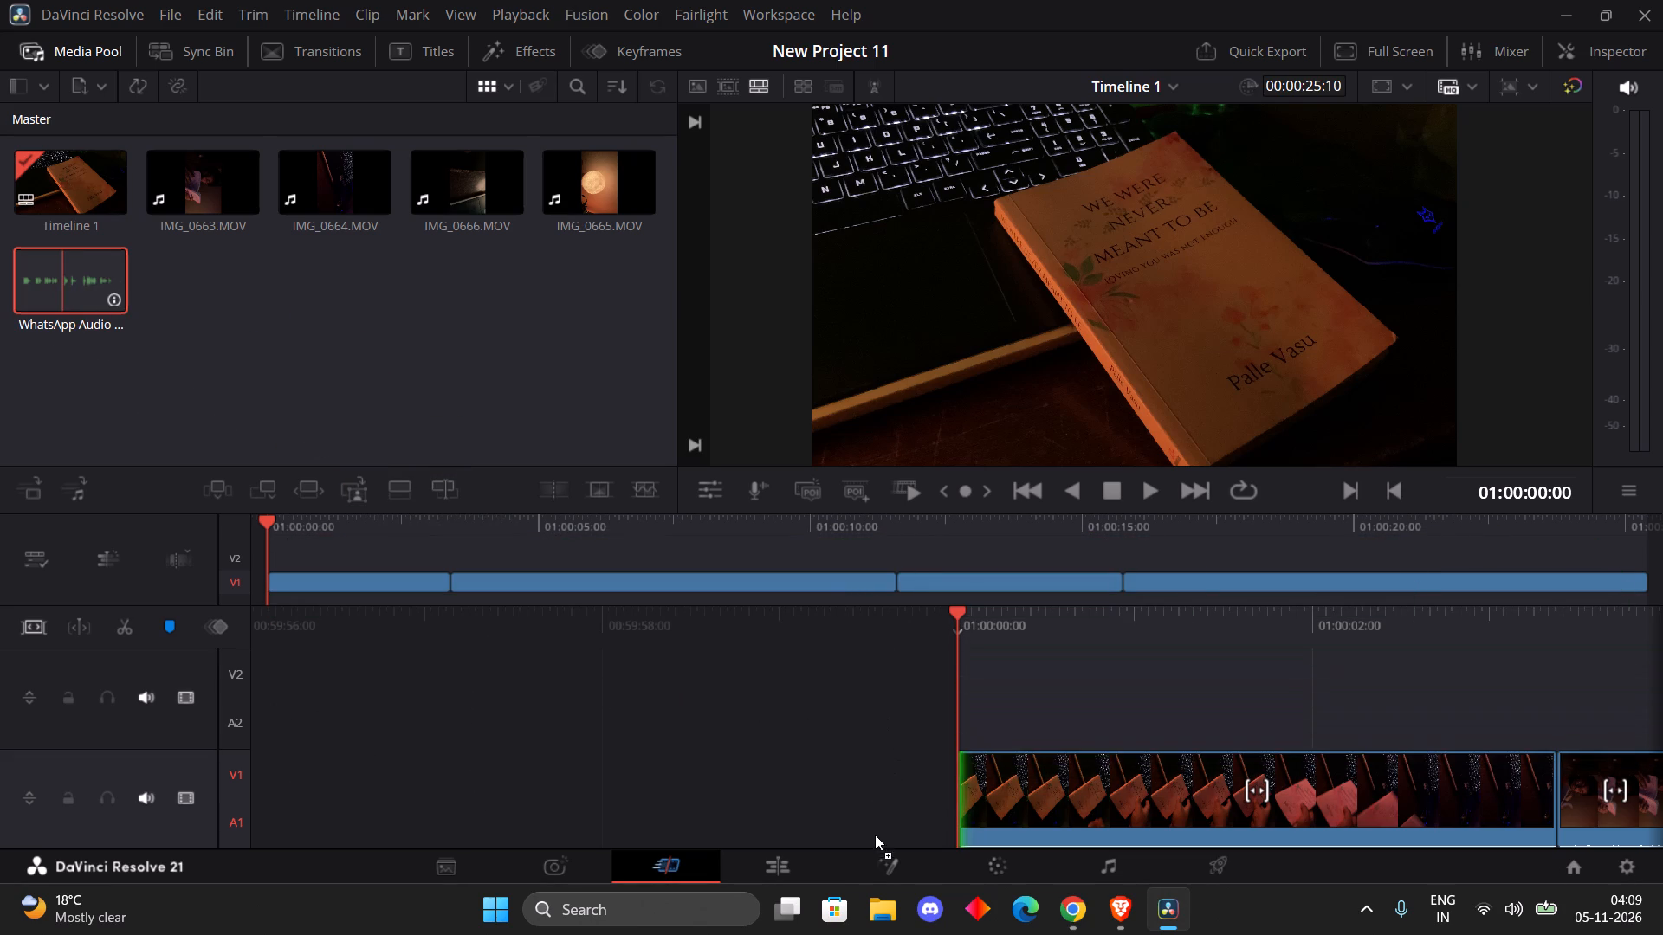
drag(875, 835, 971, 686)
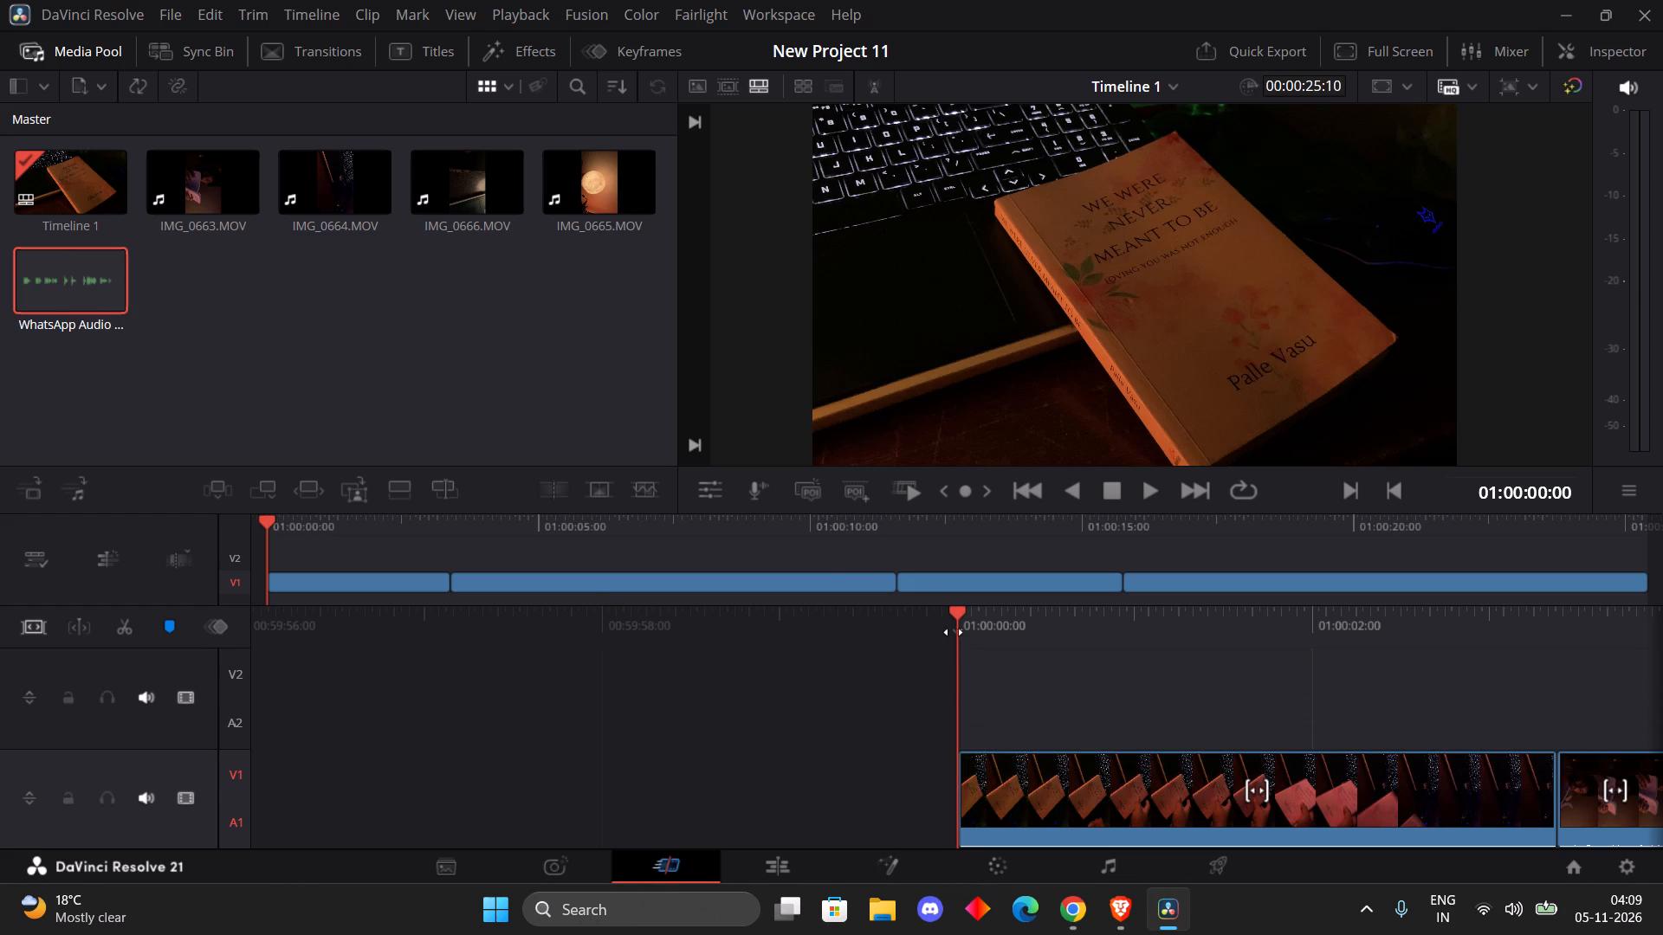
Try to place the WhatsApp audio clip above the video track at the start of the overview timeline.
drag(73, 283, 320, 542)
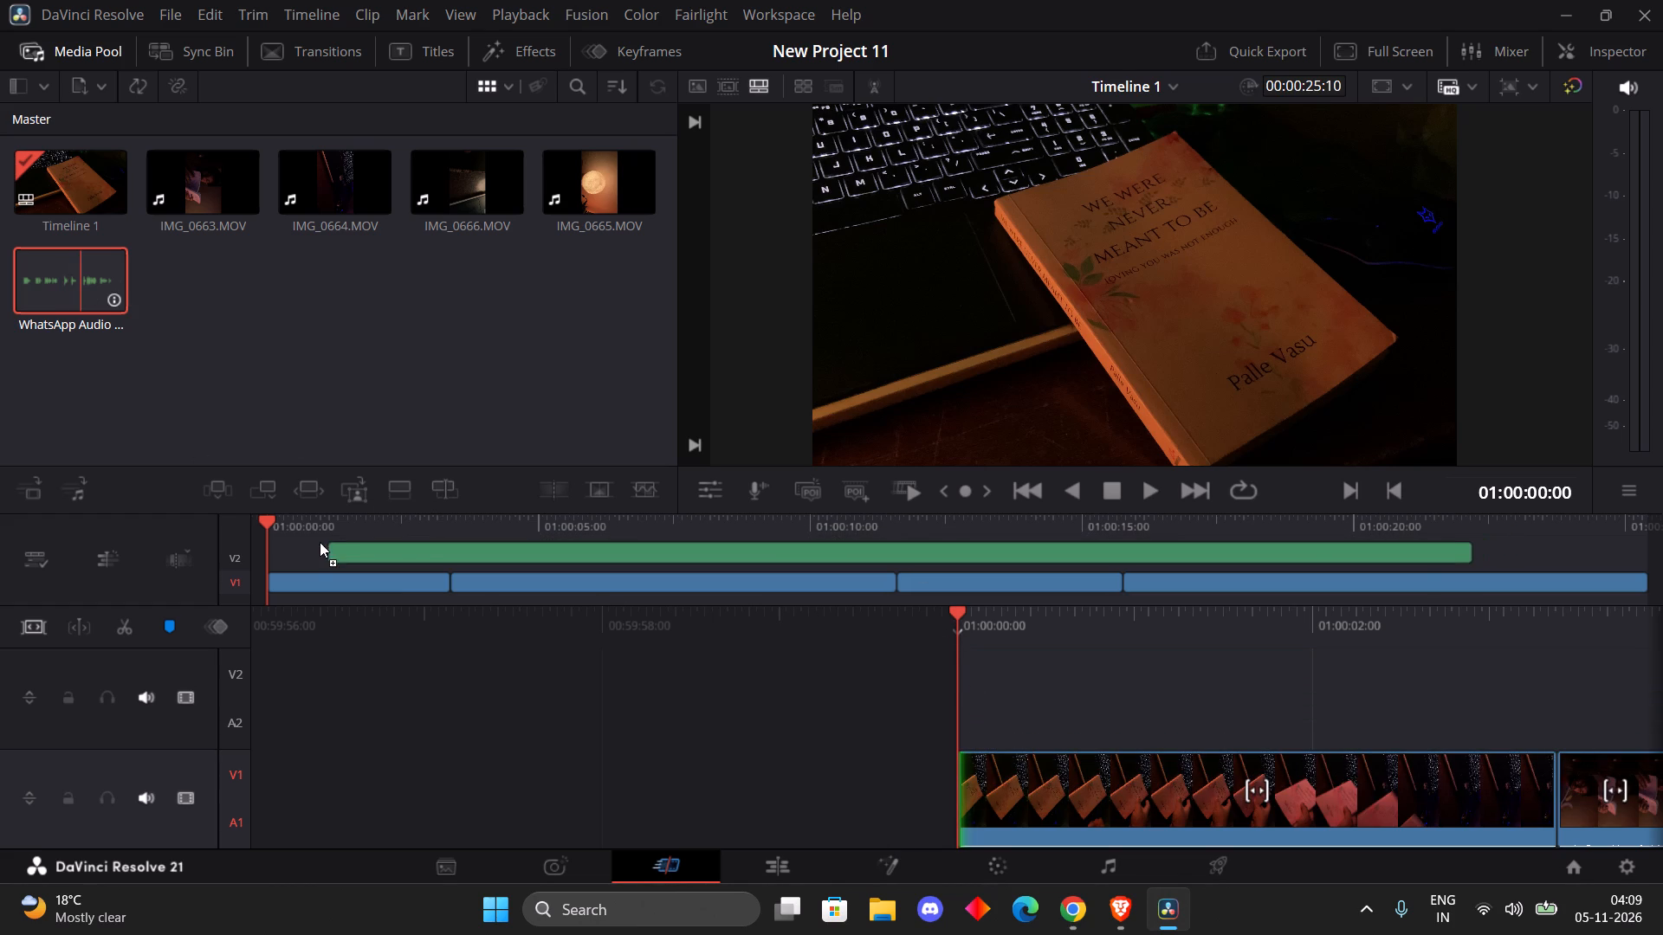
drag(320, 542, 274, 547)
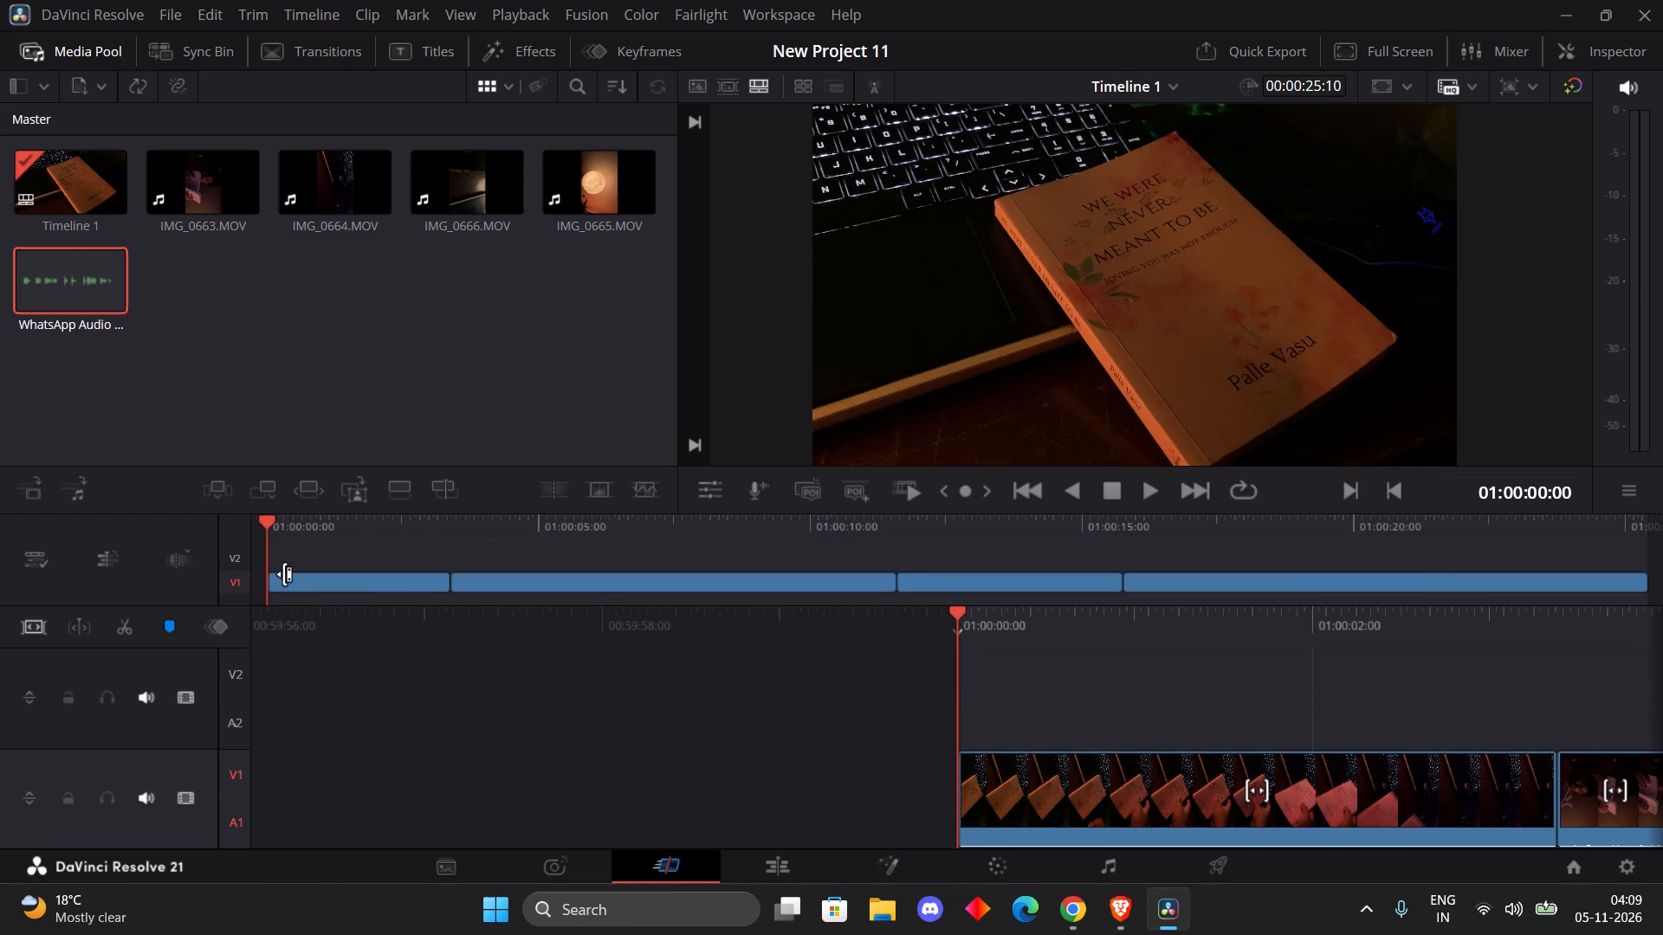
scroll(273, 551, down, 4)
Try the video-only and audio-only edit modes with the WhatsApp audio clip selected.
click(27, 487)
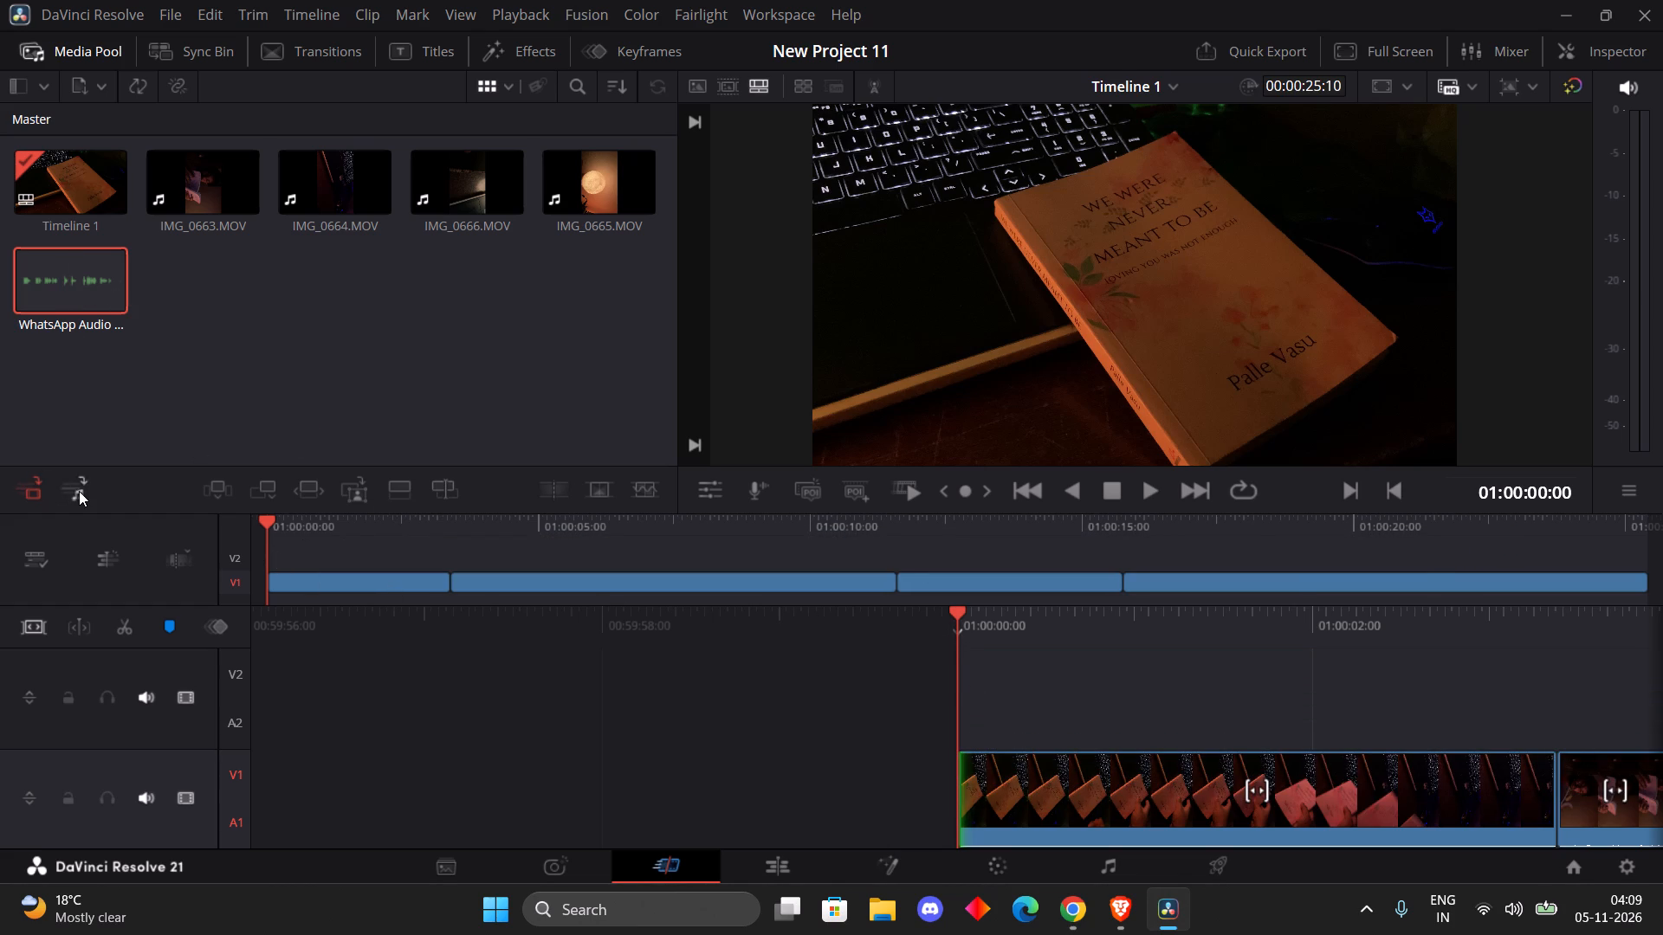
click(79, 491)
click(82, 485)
Open the timeline options on the Cut page.
click(45, 562)
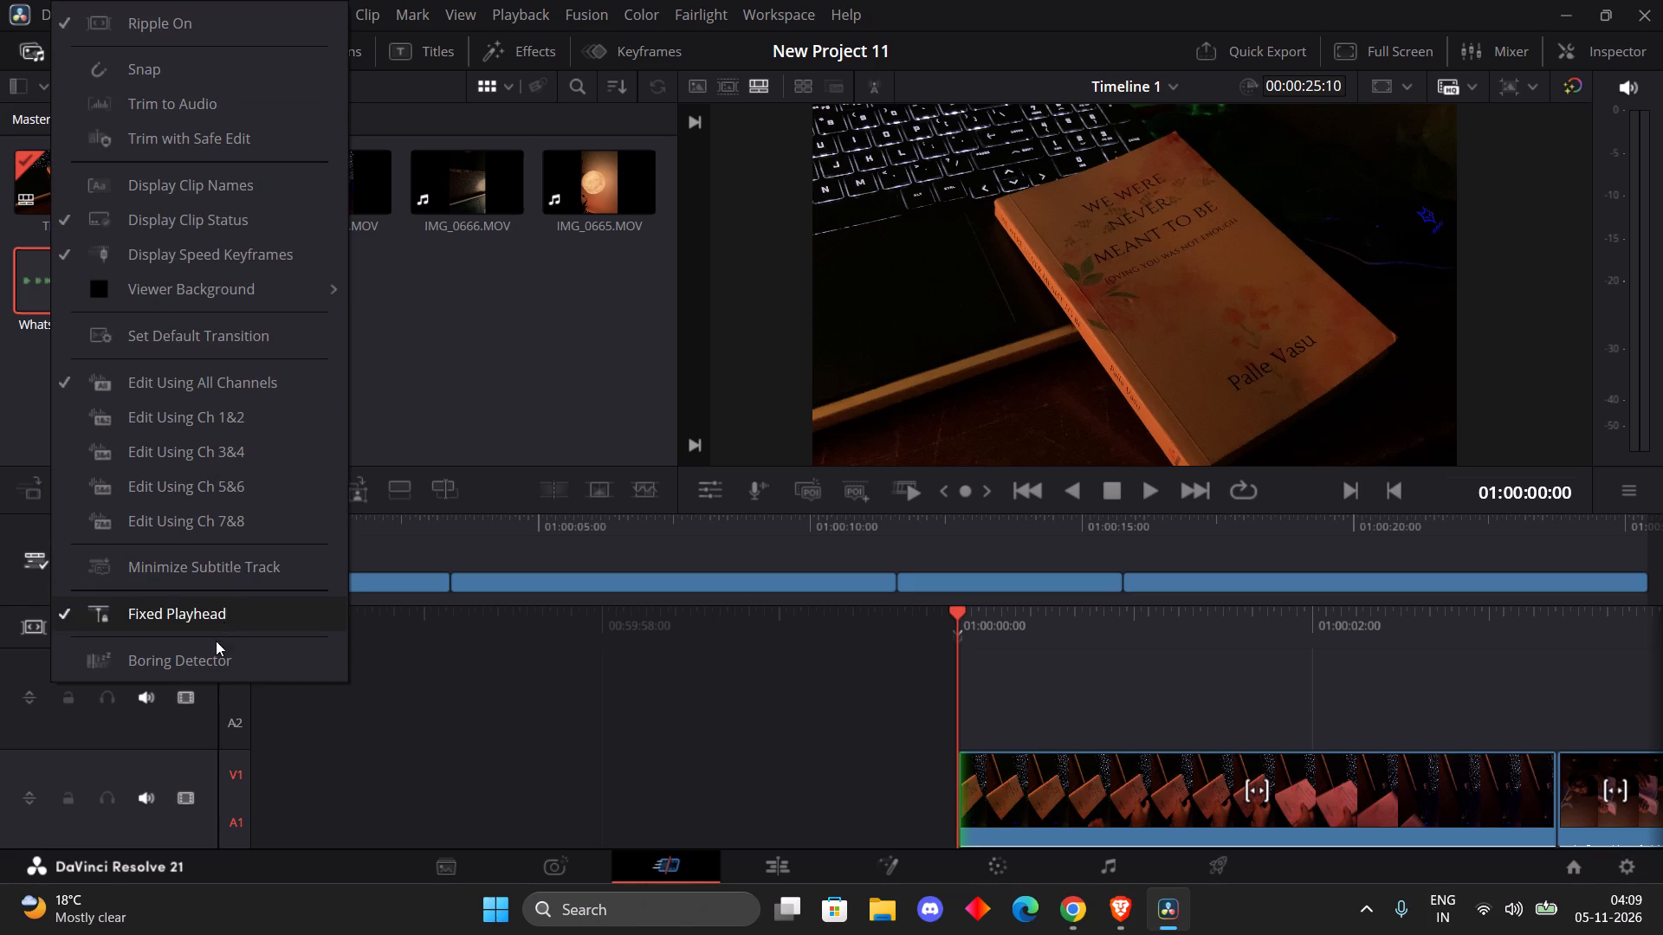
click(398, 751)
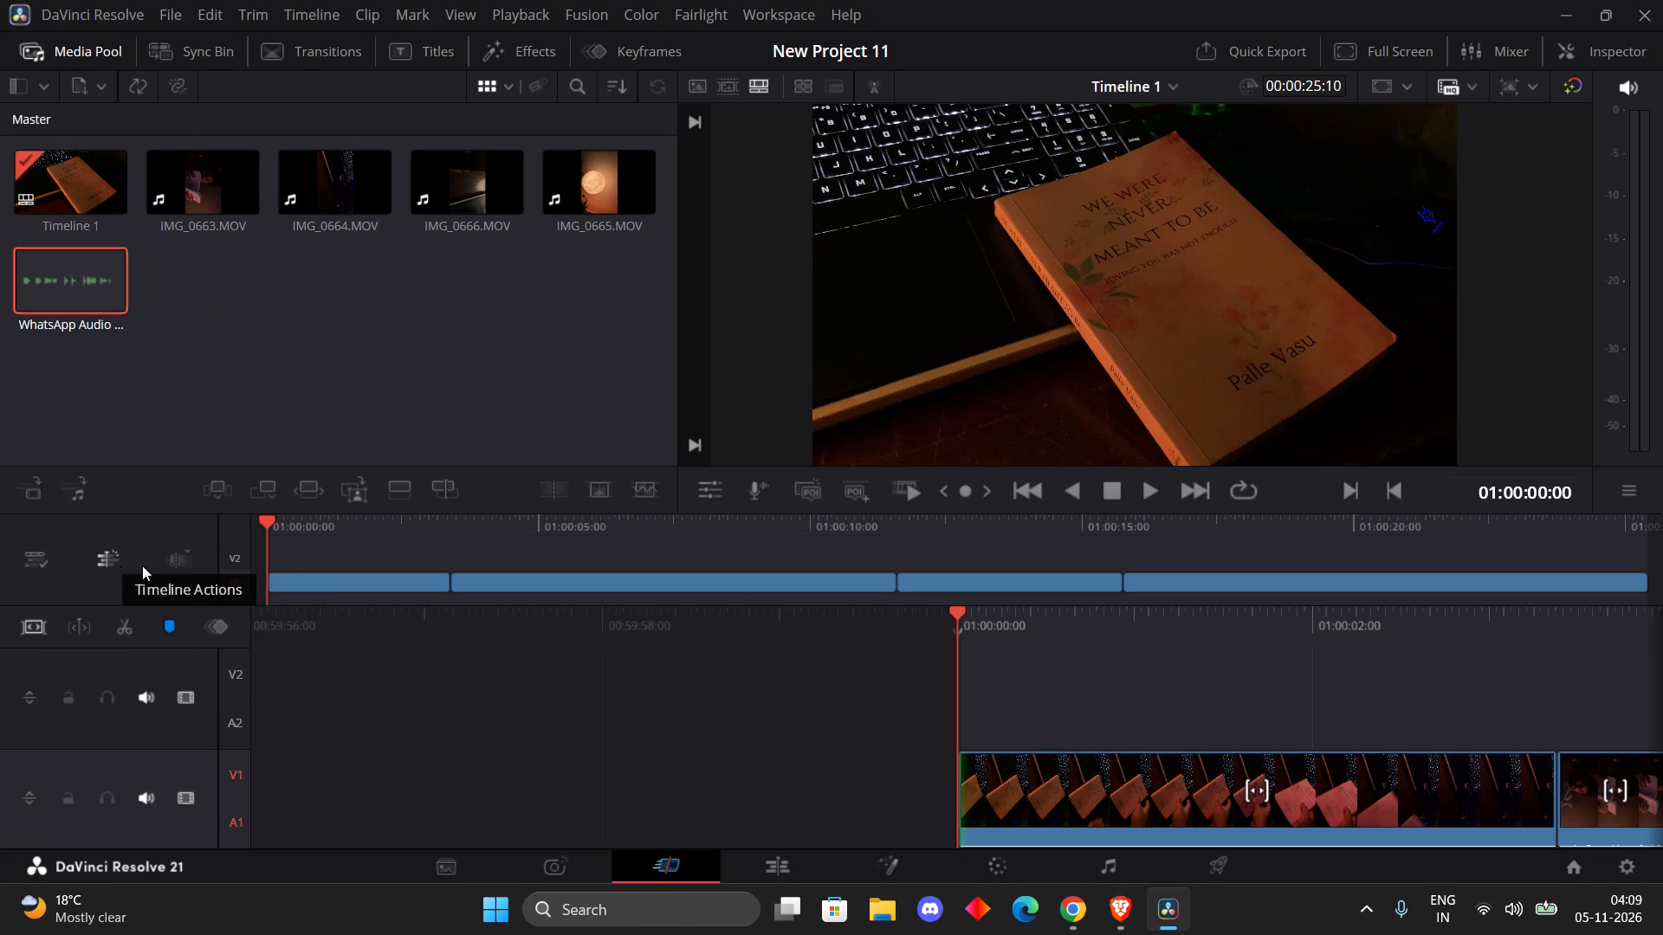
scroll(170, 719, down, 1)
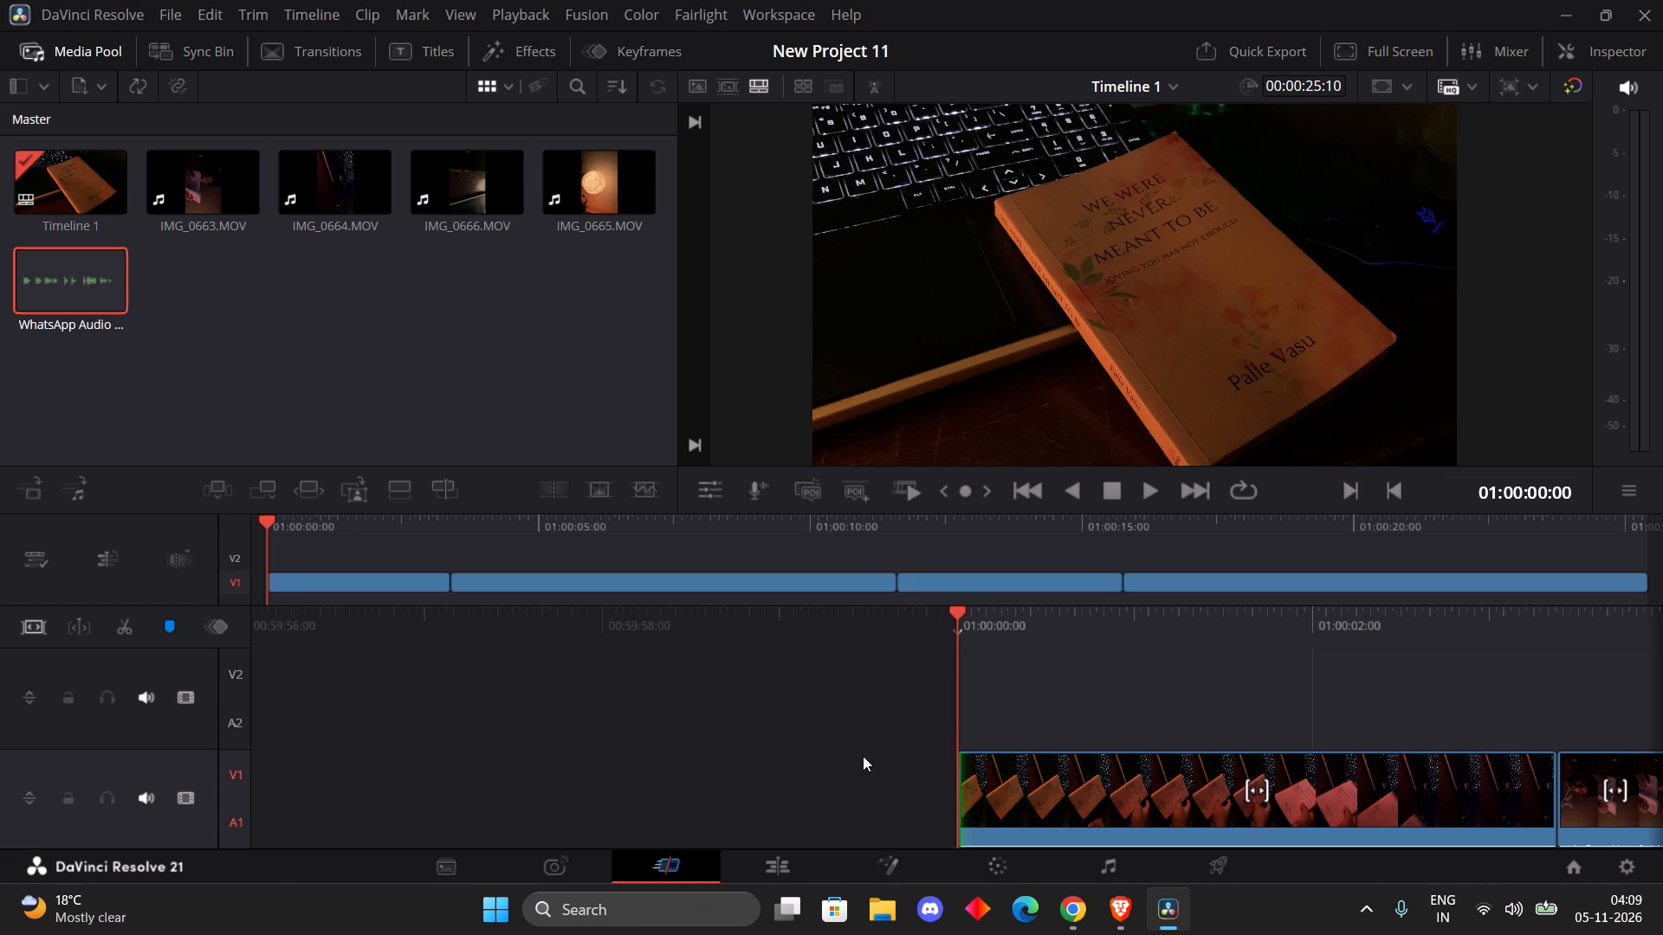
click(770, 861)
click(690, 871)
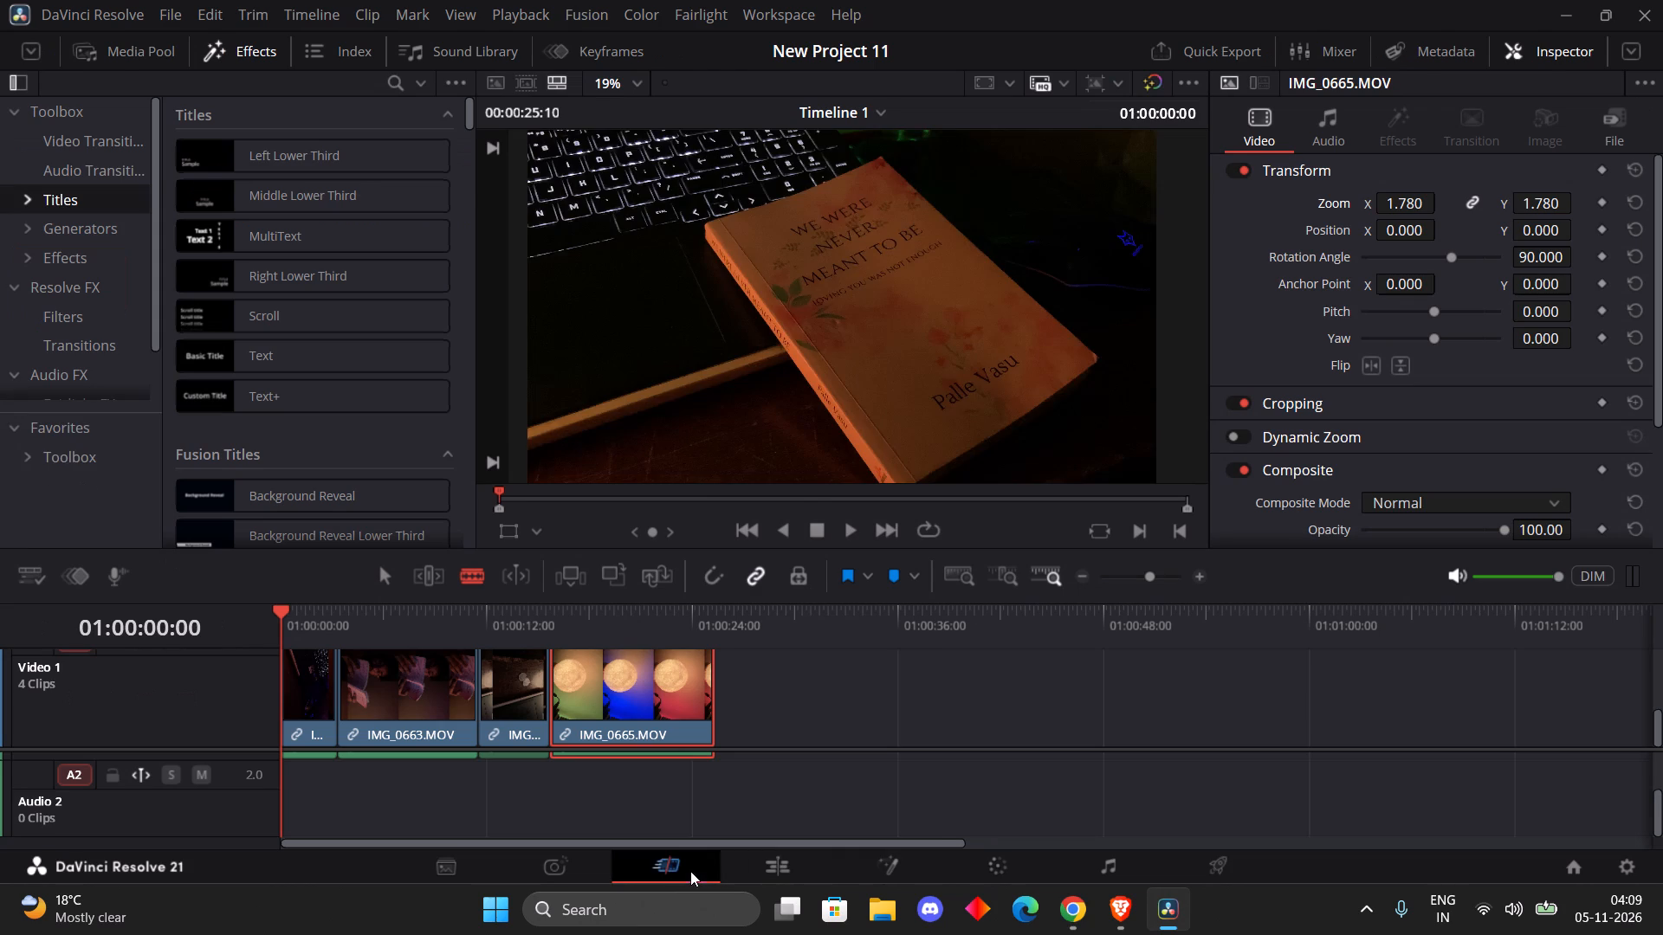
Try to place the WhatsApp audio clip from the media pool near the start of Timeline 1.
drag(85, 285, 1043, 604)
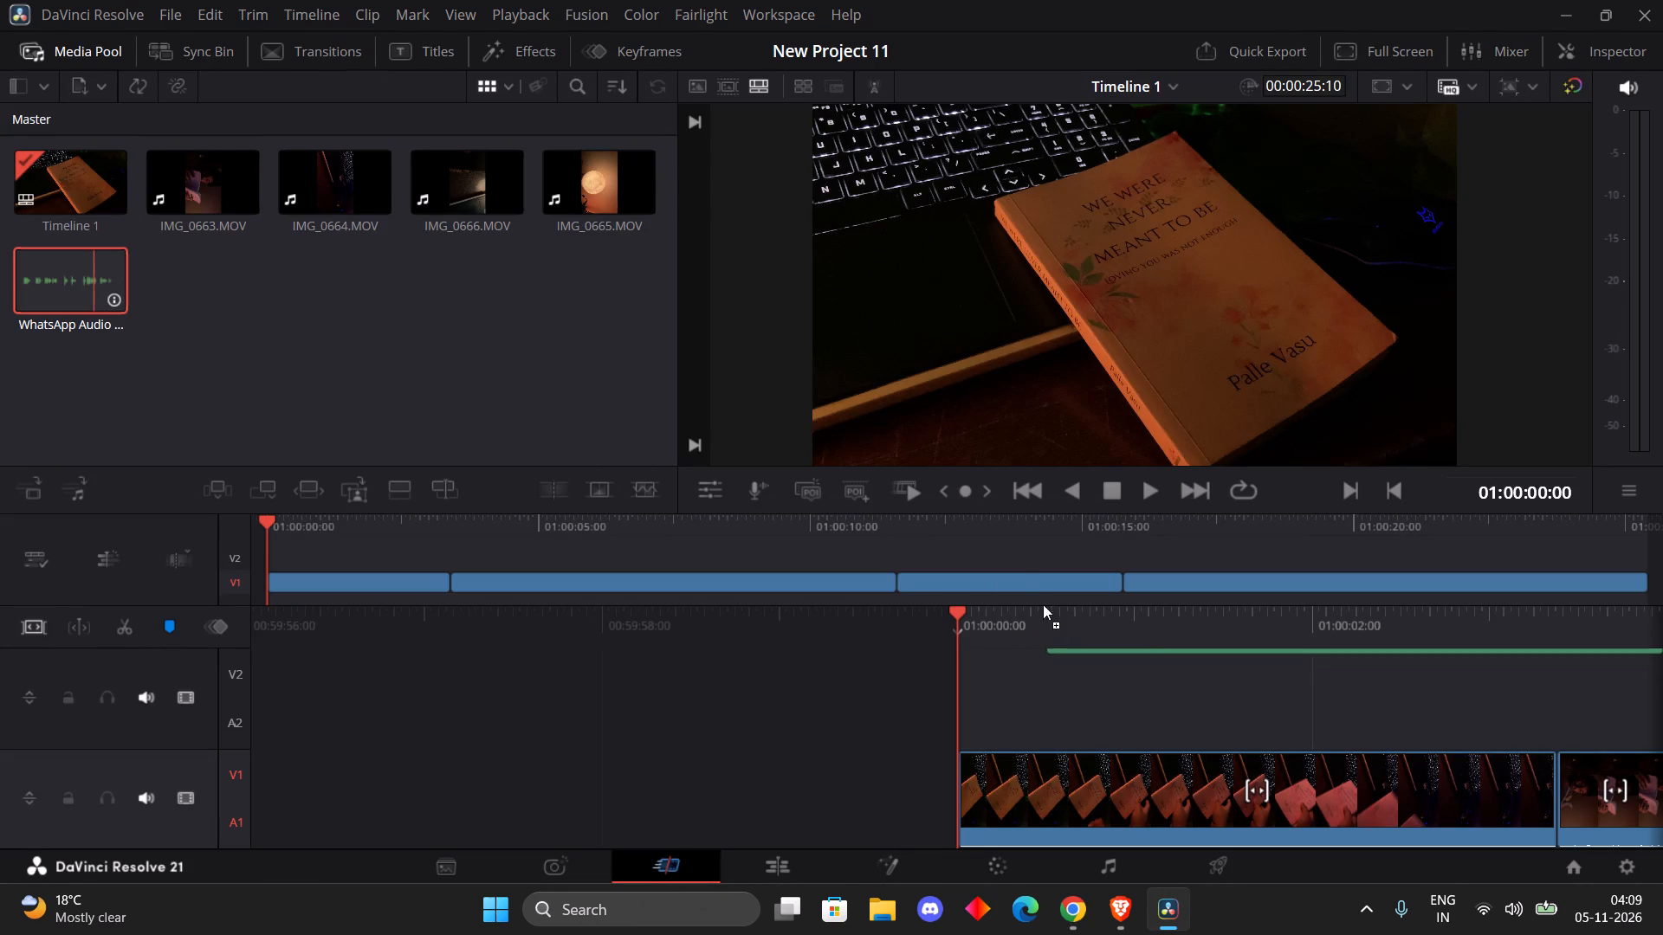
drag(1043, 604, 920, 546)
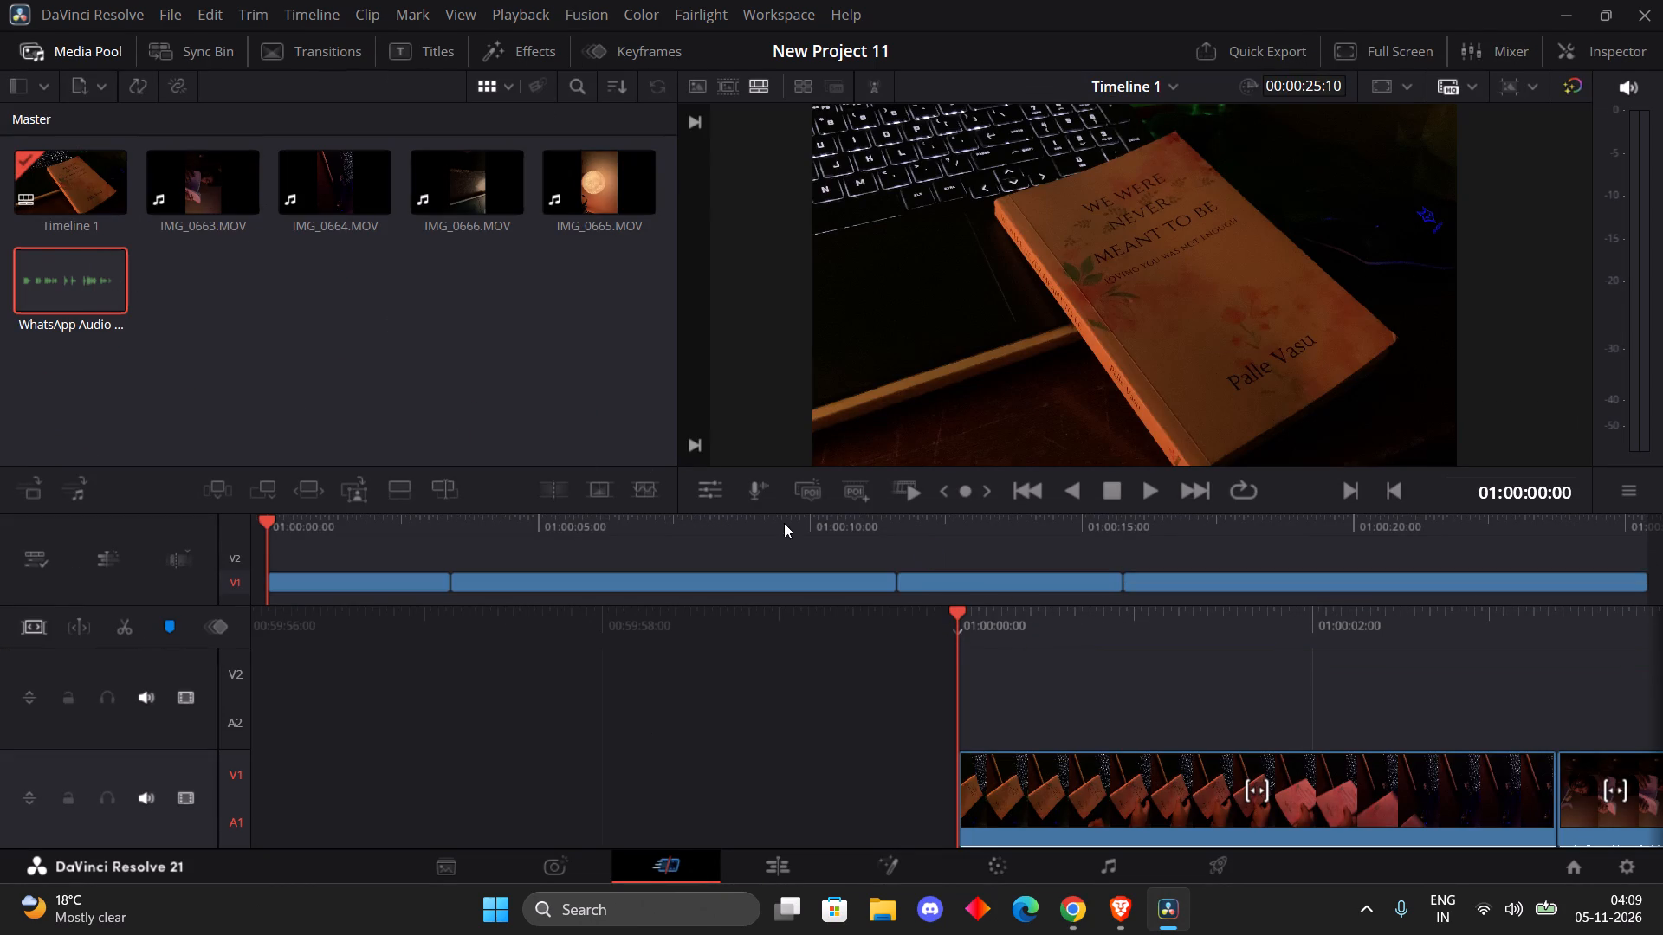
Open the WhatsApp audio clip in the source viewer and play it back to listen to the recording.
double_click(39, 289)
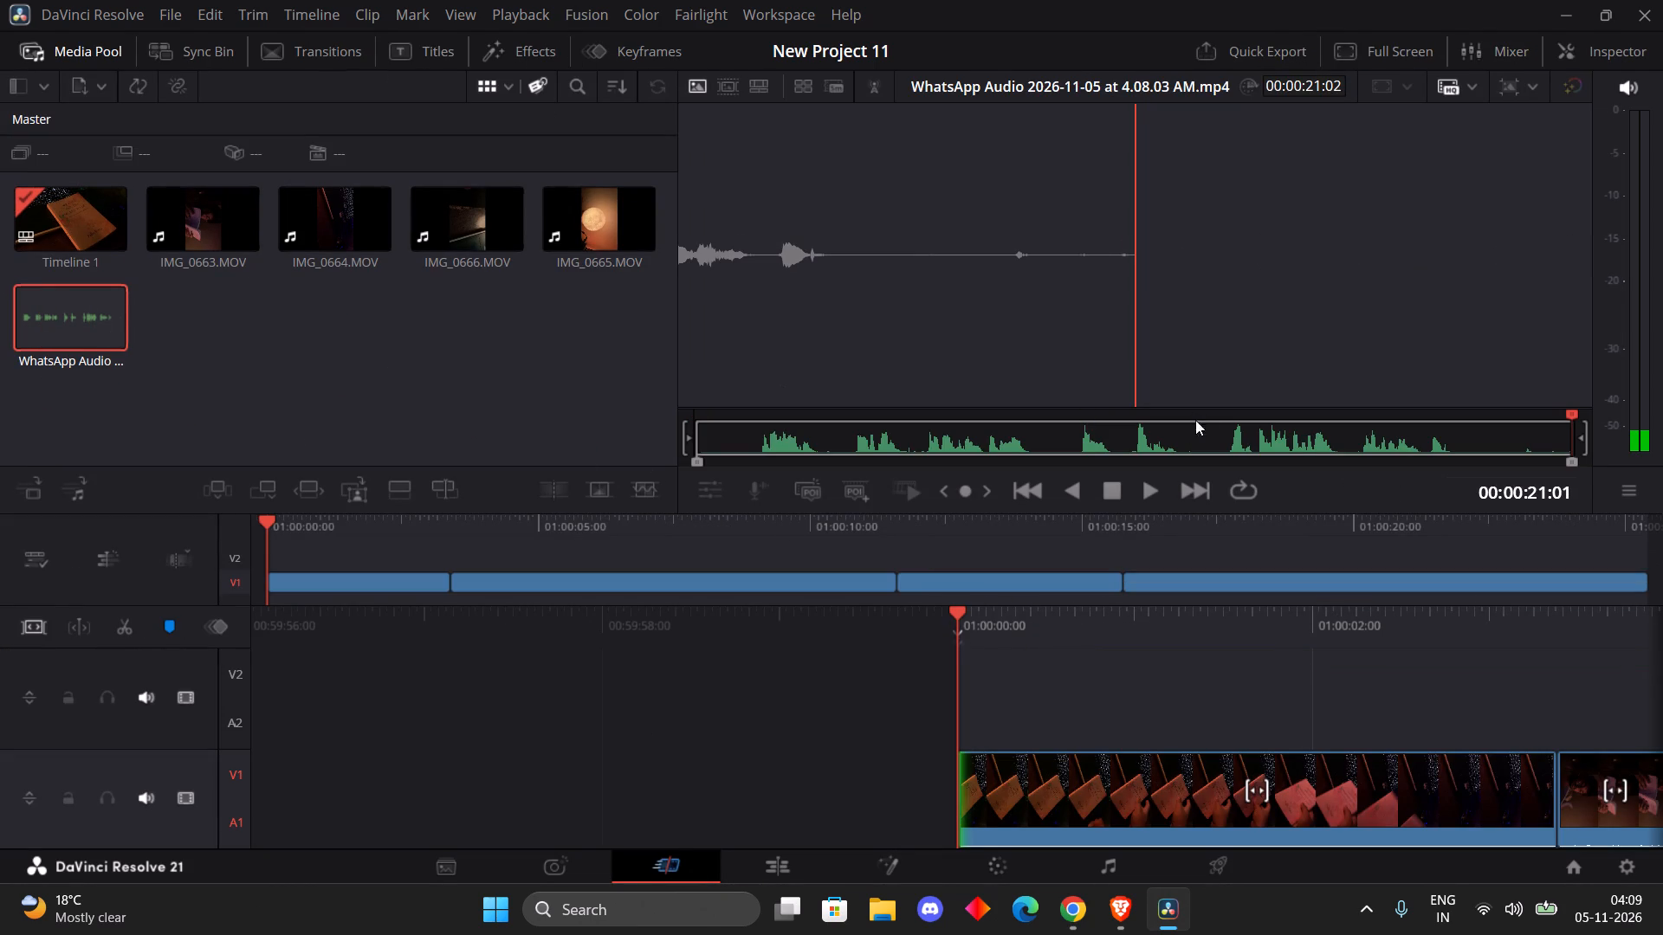
click(1152, 490)
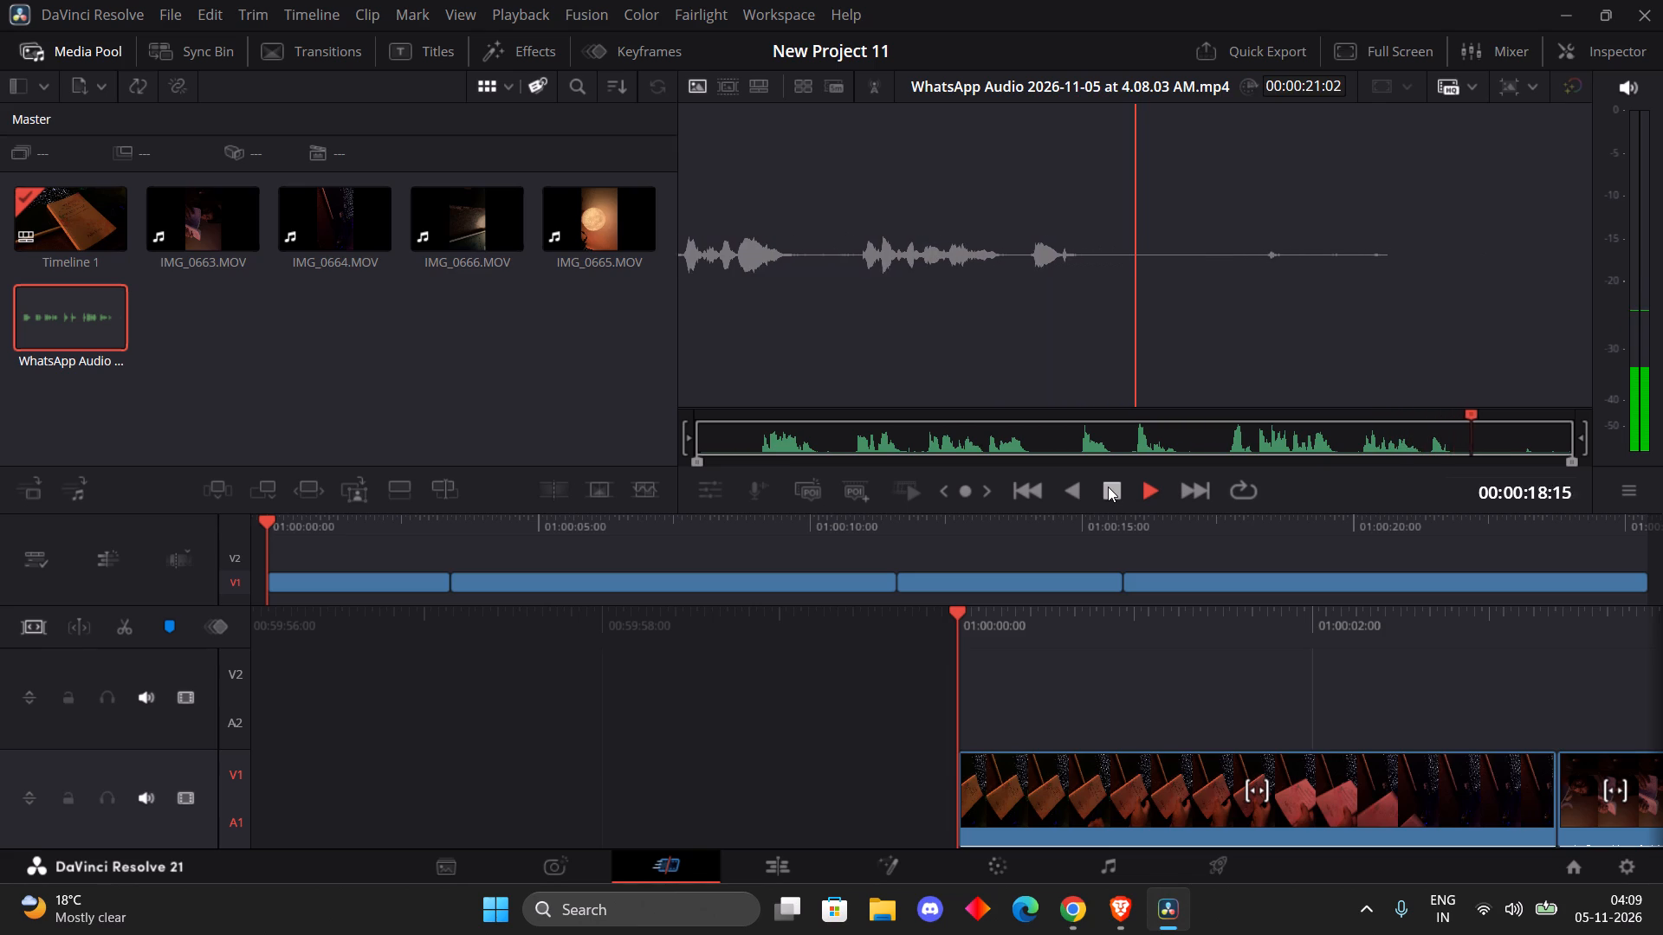
click(1108, 487)
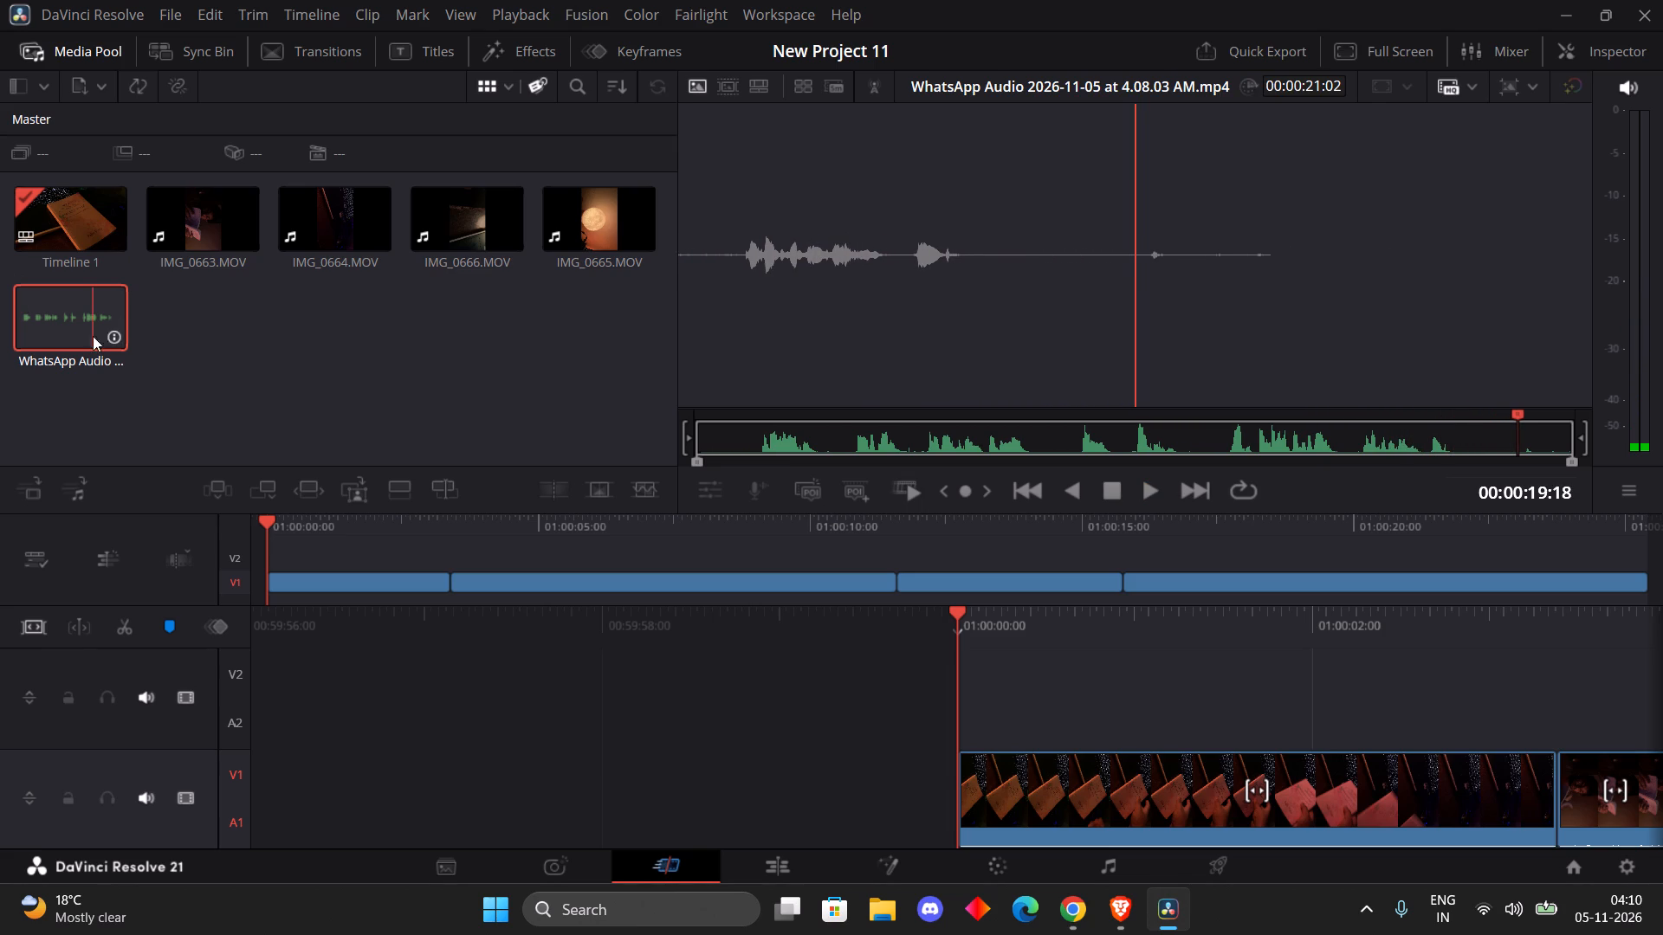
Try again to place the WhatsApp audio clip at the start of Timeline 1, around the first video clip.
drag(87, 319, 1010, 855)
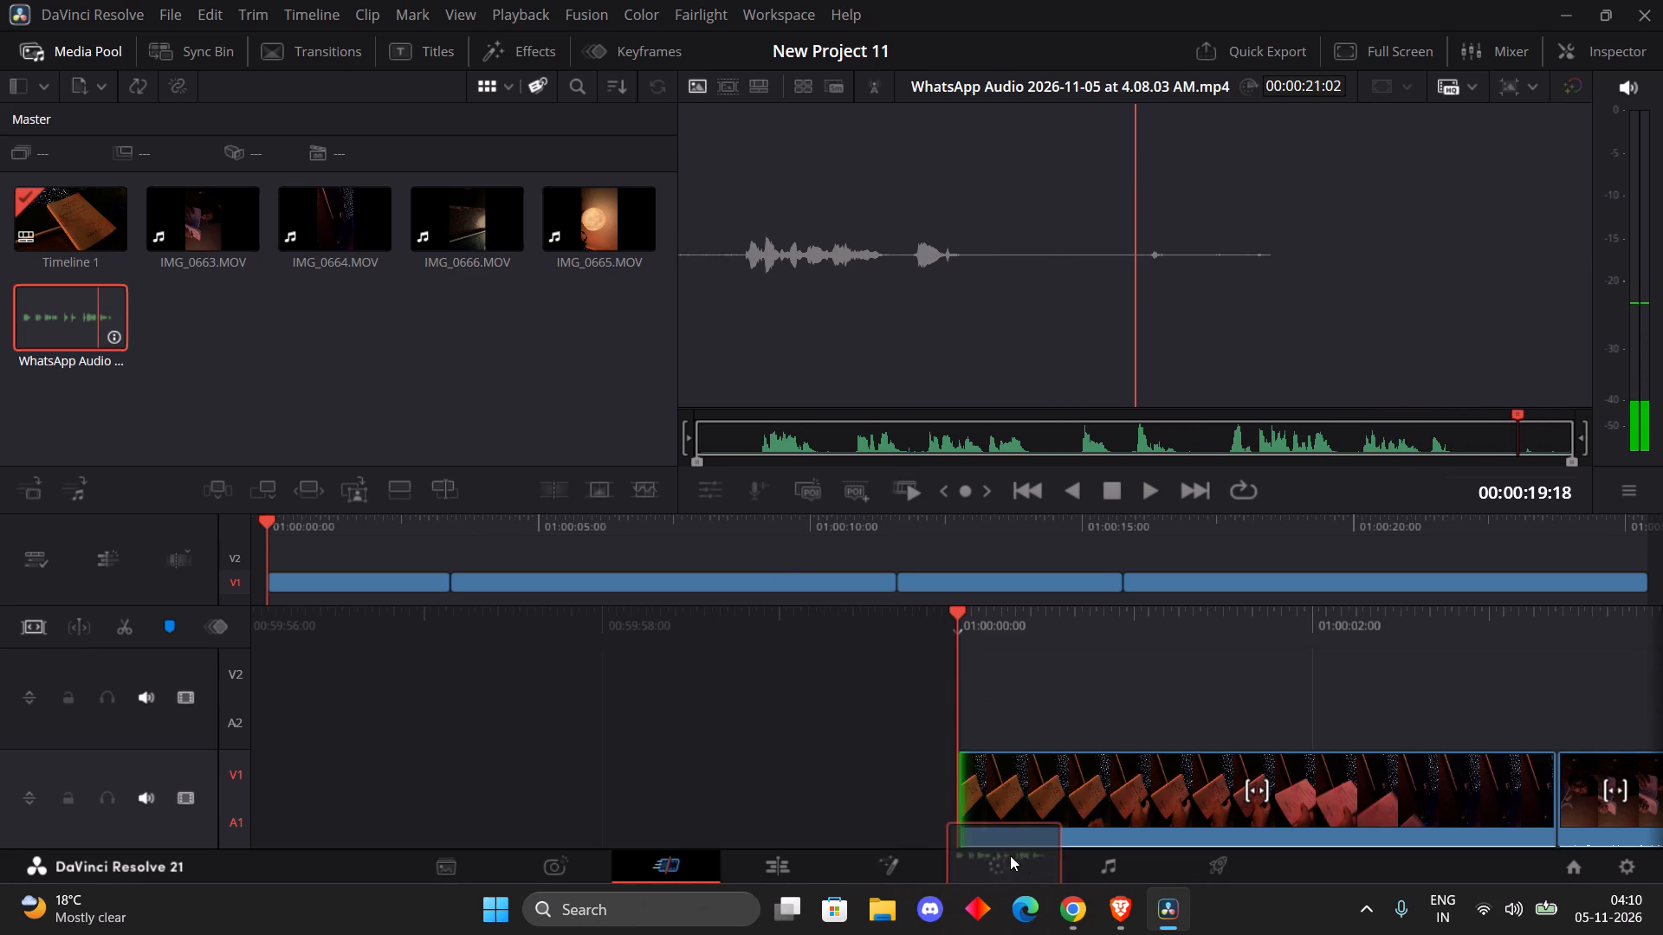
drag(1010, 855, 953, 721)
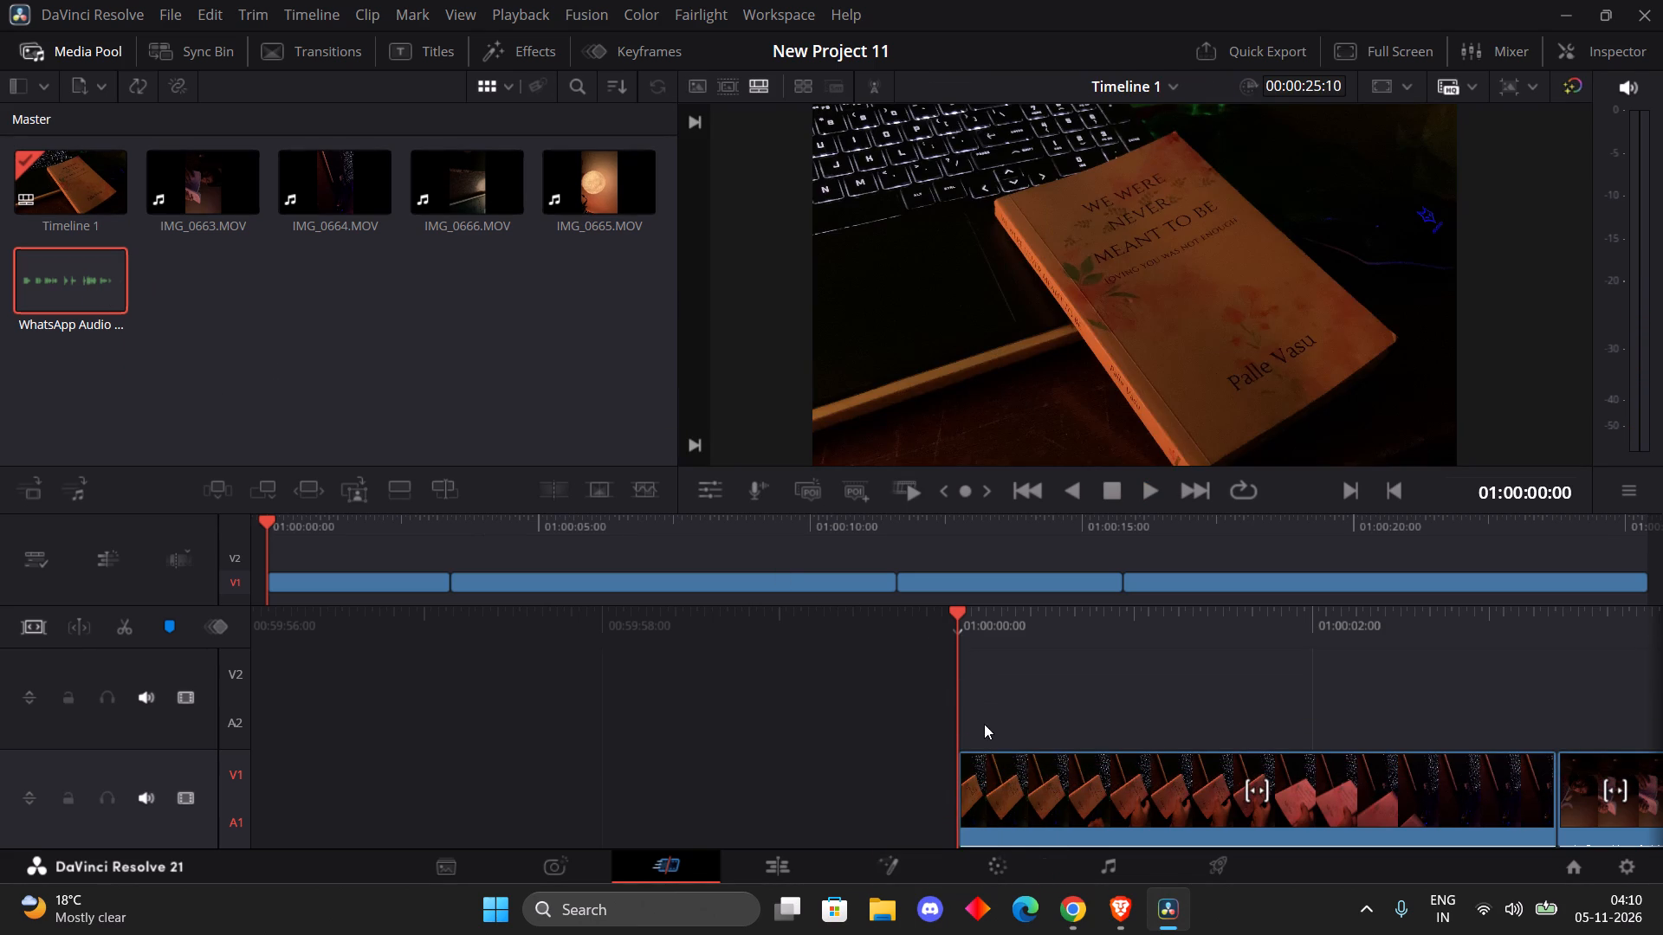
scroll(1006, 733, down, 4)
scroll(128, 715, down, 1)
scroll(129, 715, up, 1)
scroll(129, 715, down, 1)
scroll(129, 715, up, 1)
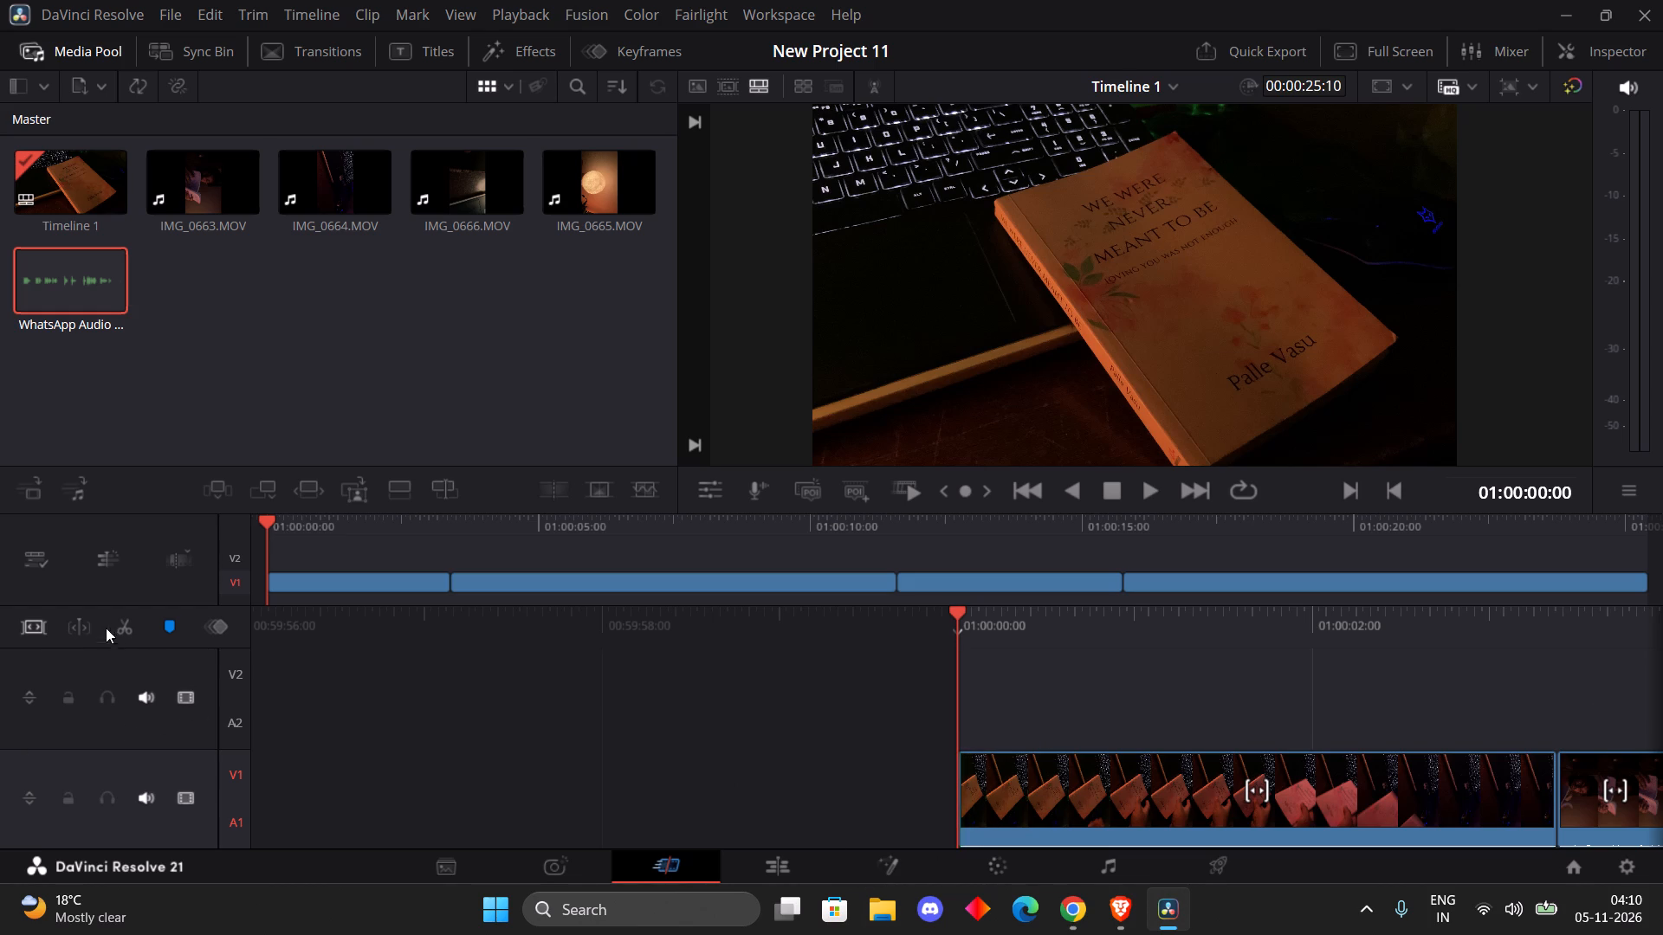
Add a new audio track to Timeline 1.
click(120, 568)
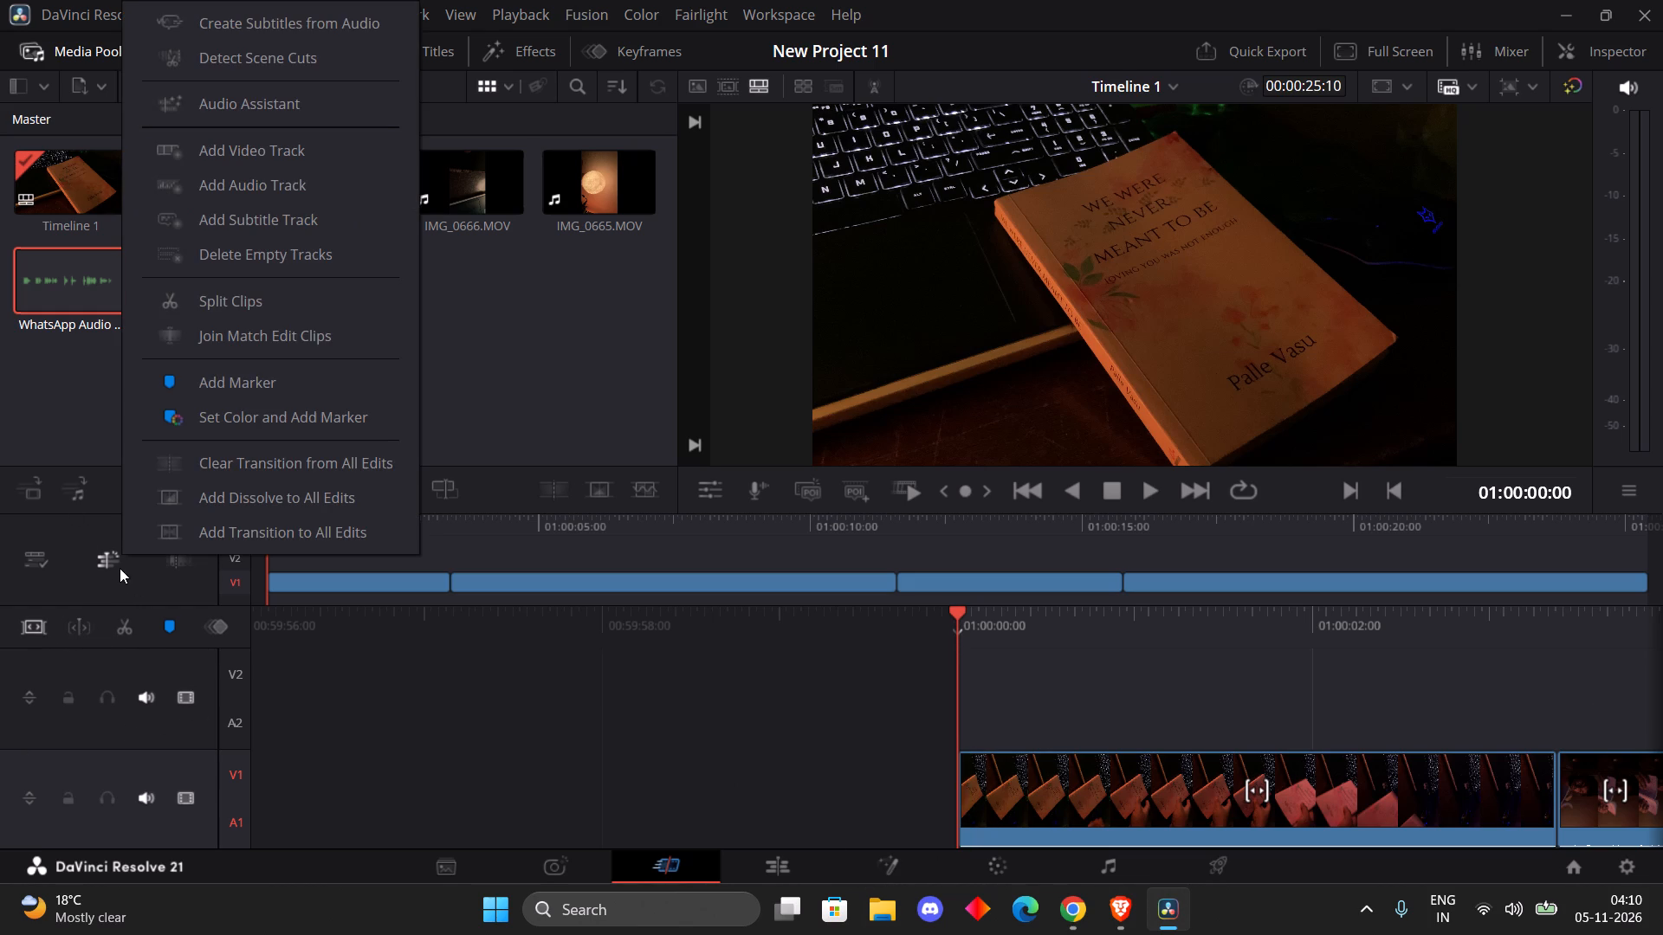
click(336, 188)
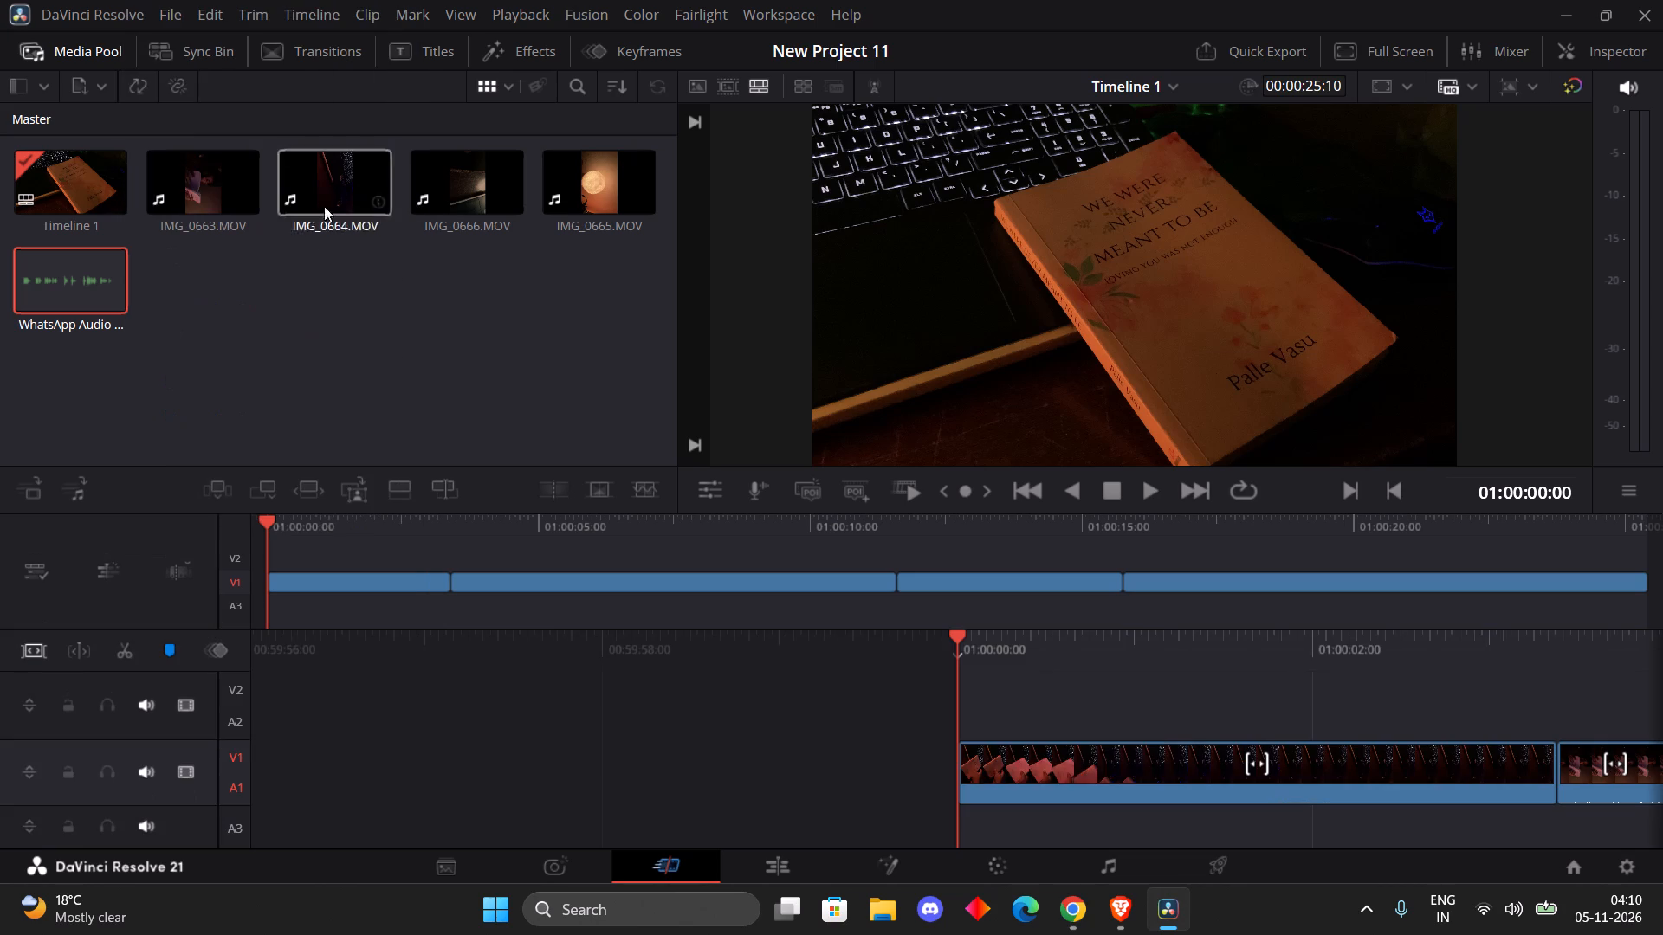
Place the WhatsApp audio clip on track A3 at the very start of the timeline.
drag(54, 279, 377, 528)
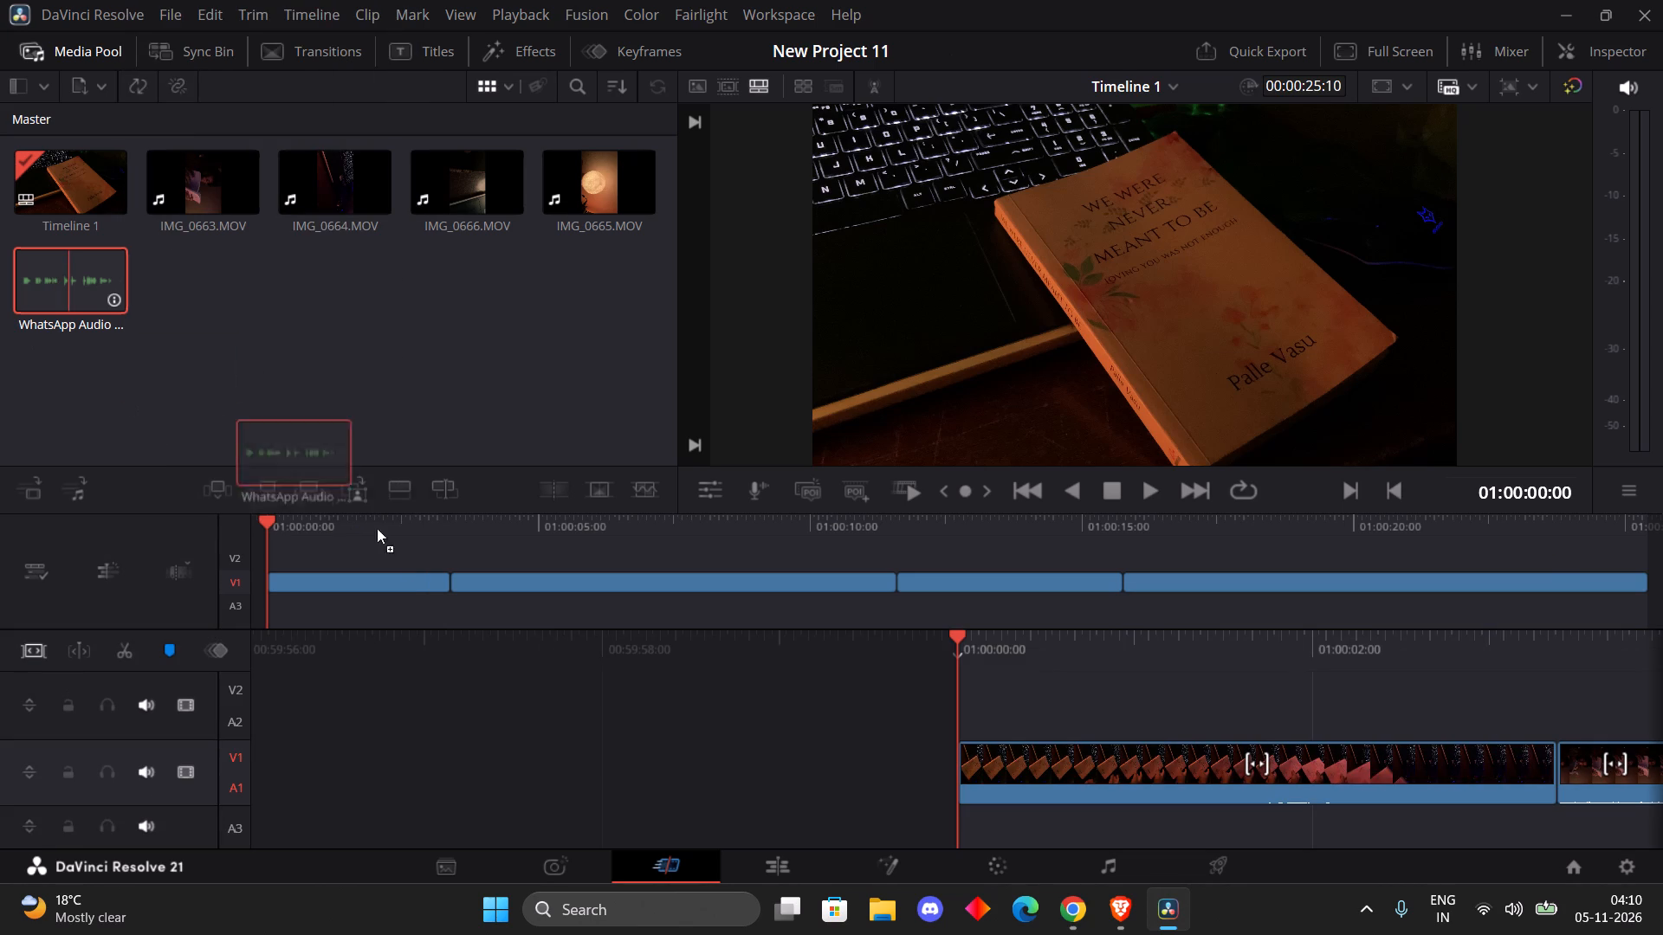
drag(377, 528, 955, 814)
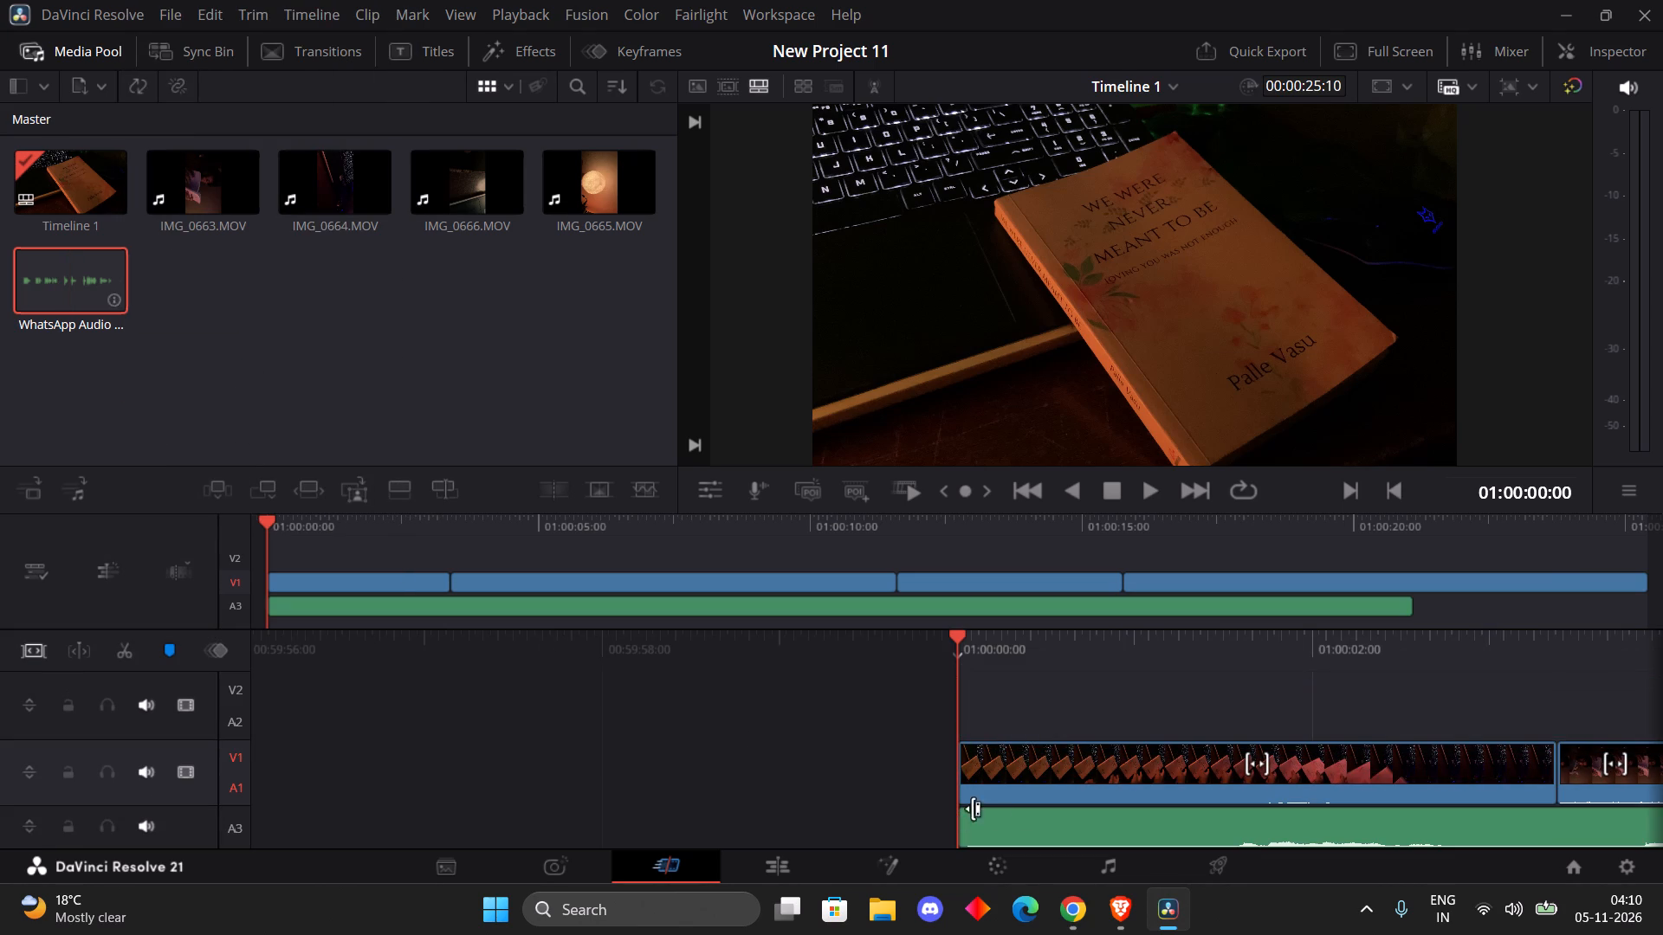
Play the timeline with the added audio and mute the original clip sound of track A1.
click(1137, 493)
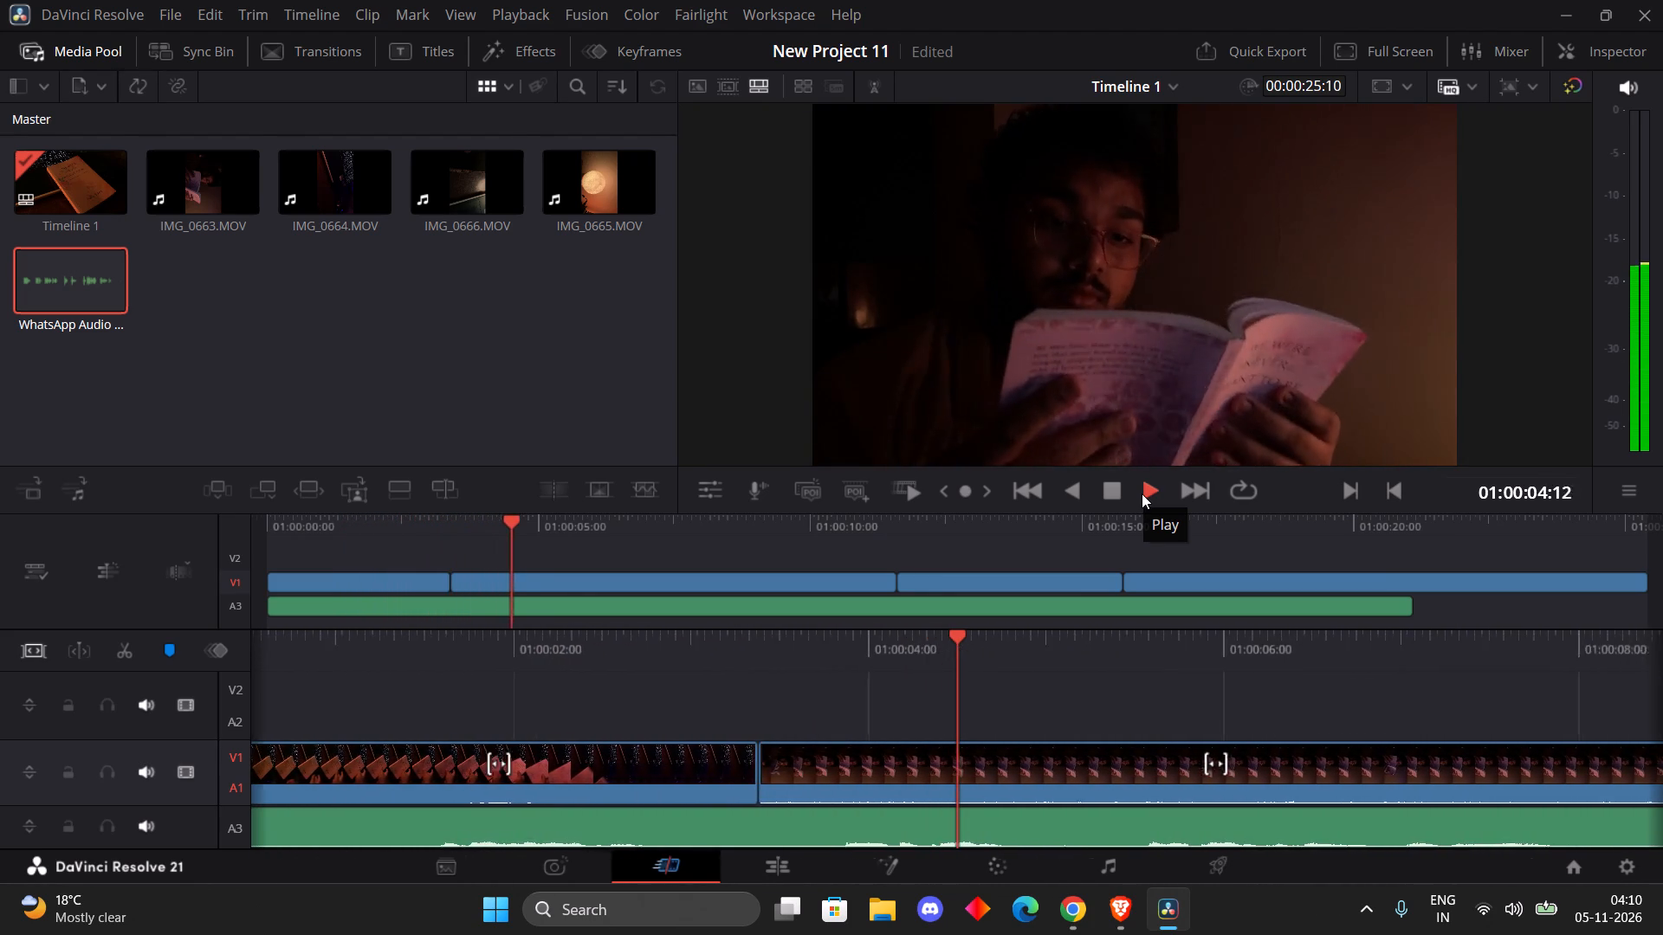
click(147, 774)
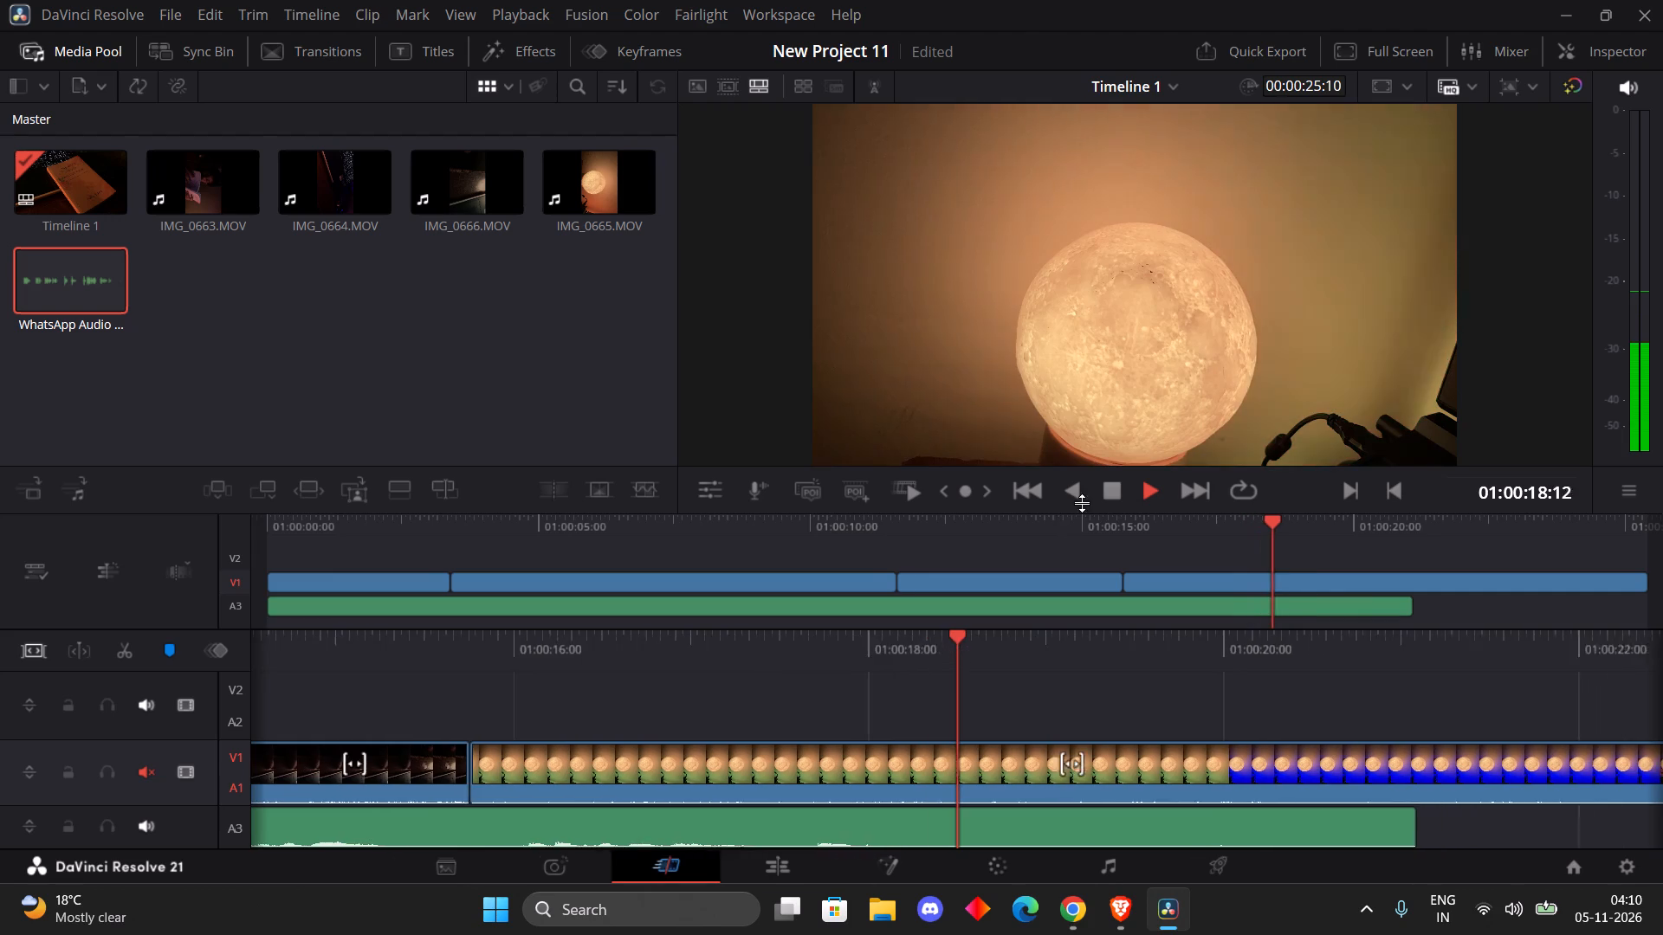
click(1107, 496)
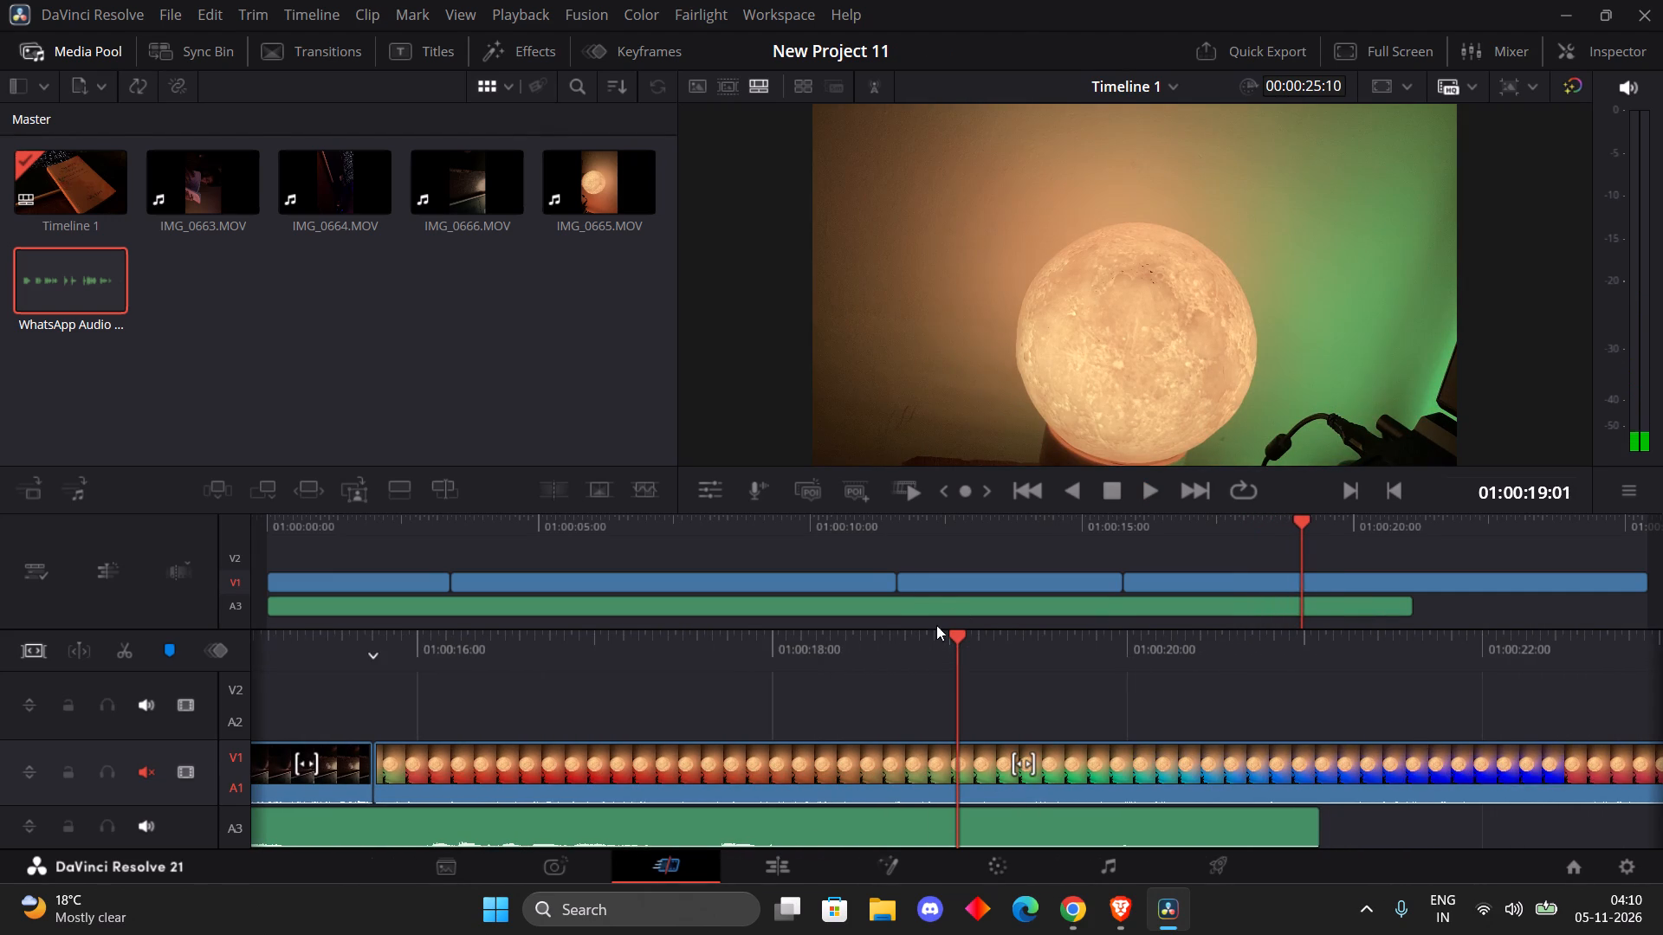
Move the WhatsApp audio clip on track A3 so it starts at about 01:00:01:10.
drag(895, 610, 1014, 616)
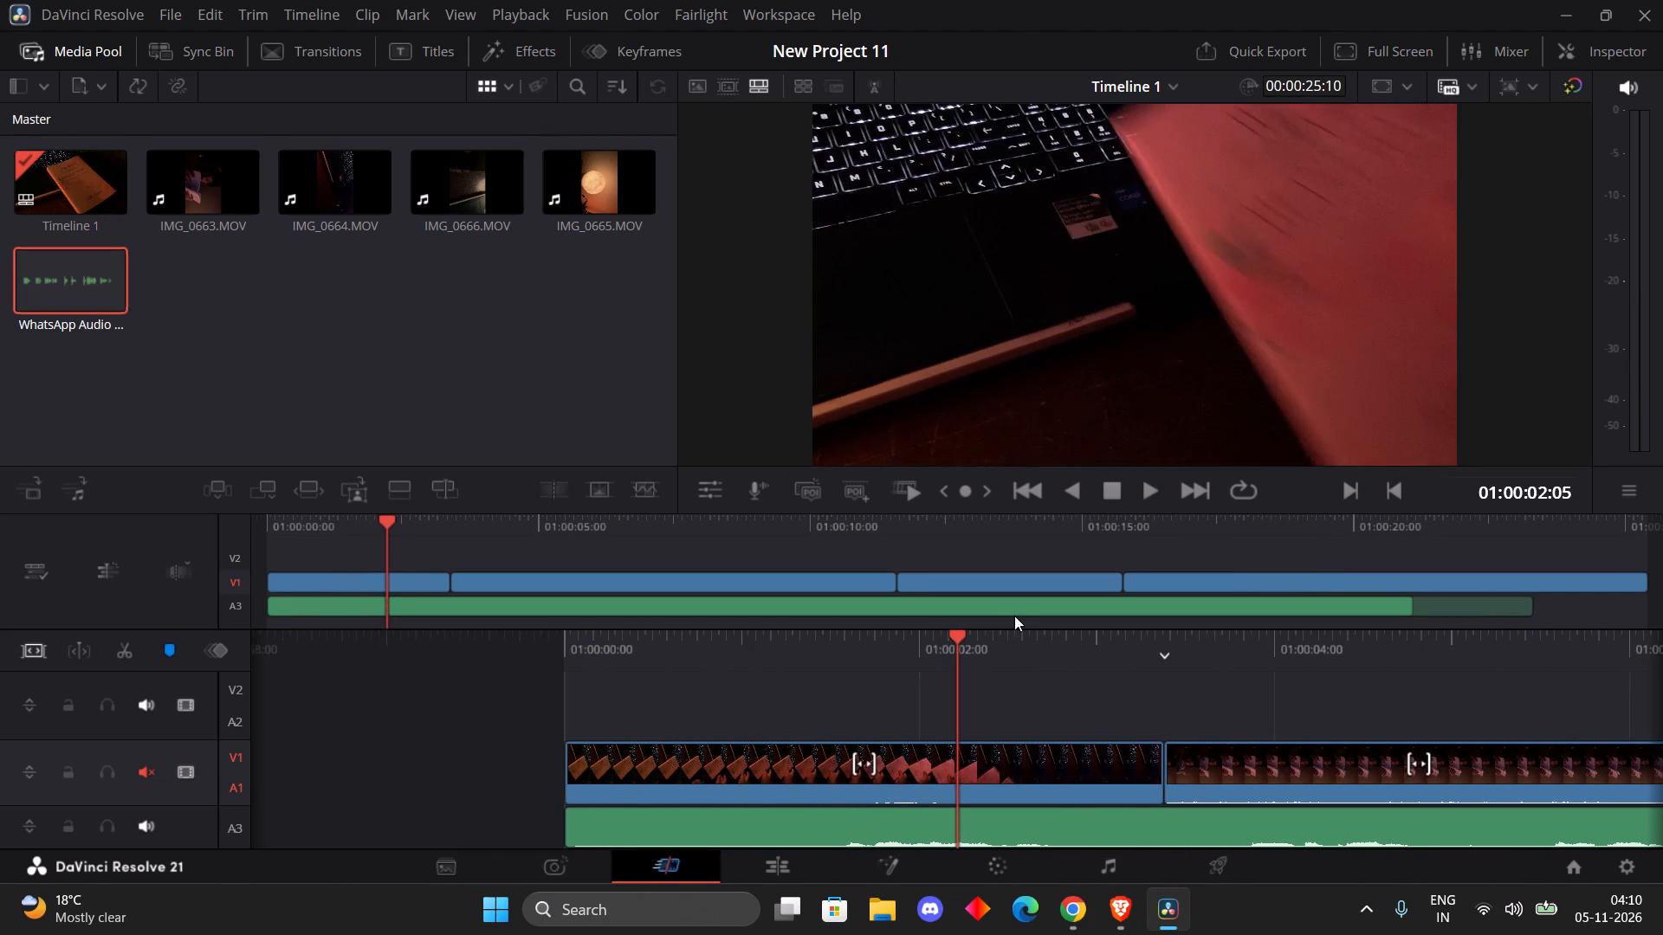
drag(1014, 616, 974, 608)
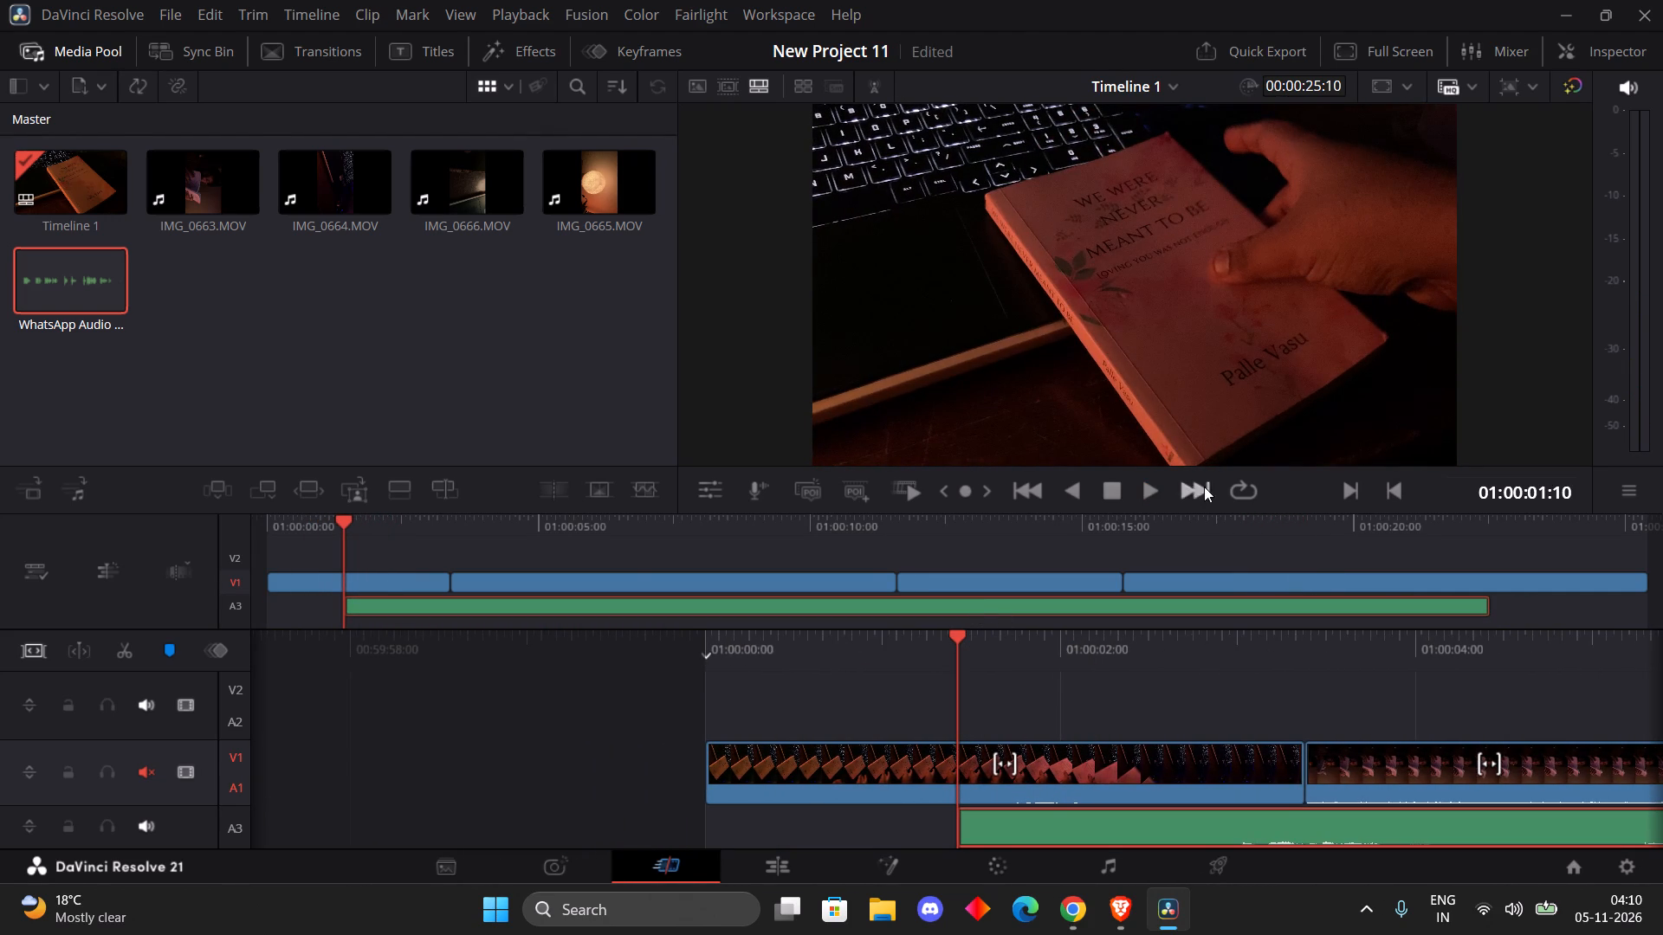
Play the timeline from its beginning to check the shifted audio against the video clips.
drag(987, 638, 1171, 642)
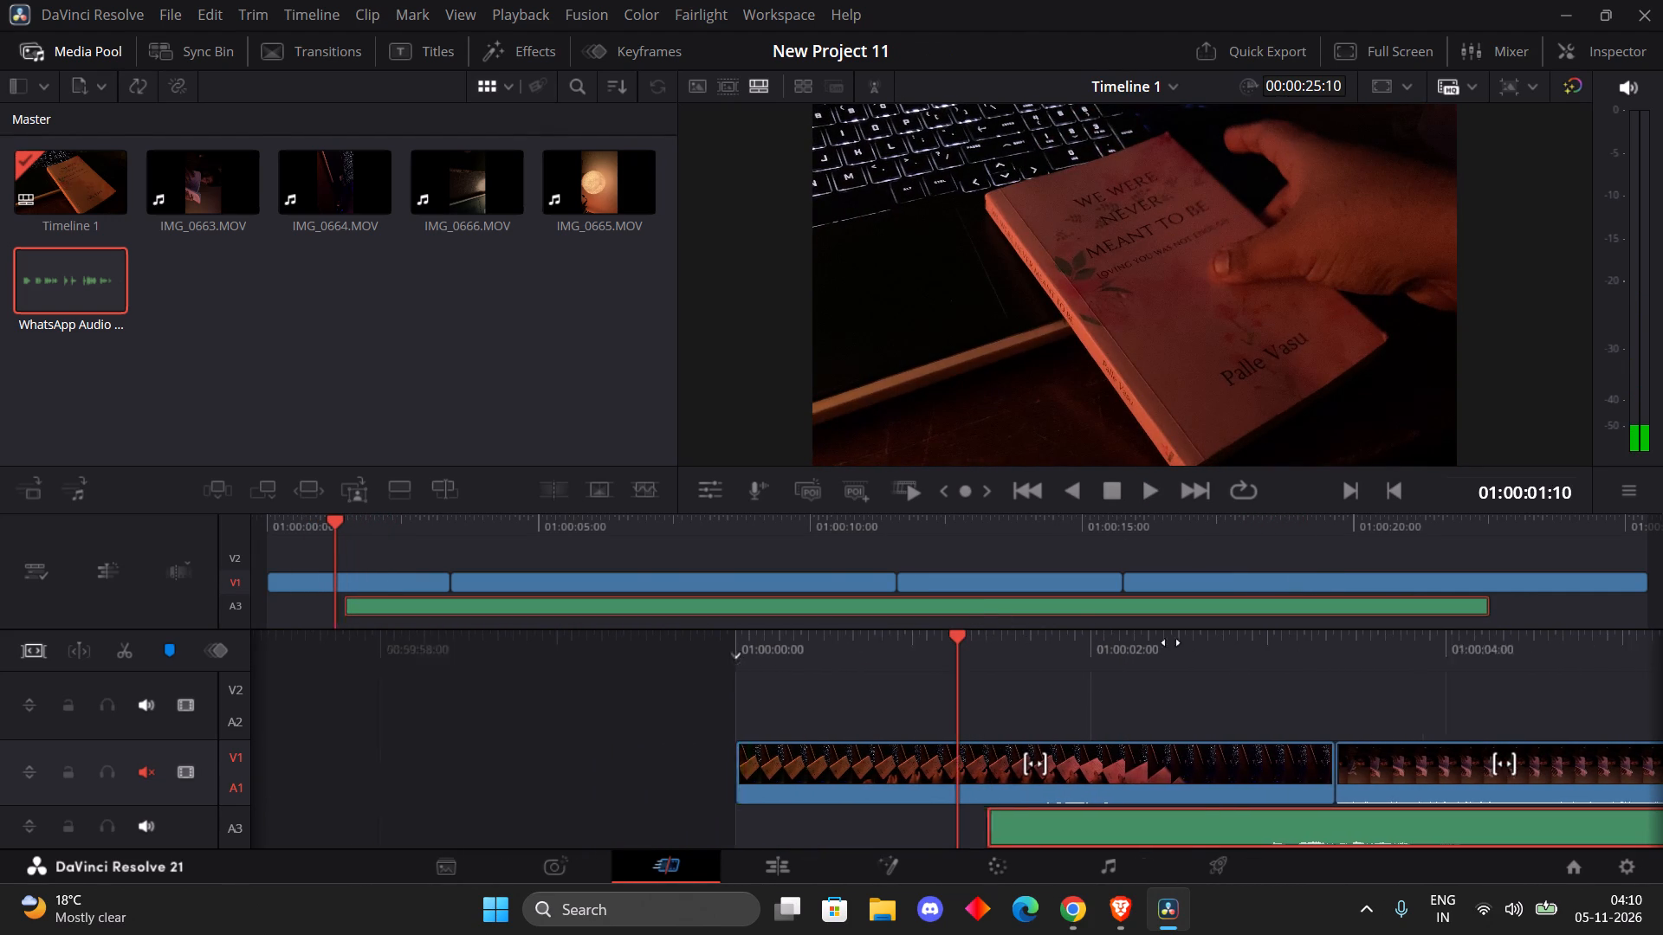
drag(1171, 642, 1431, 640)
click(1148, 490)
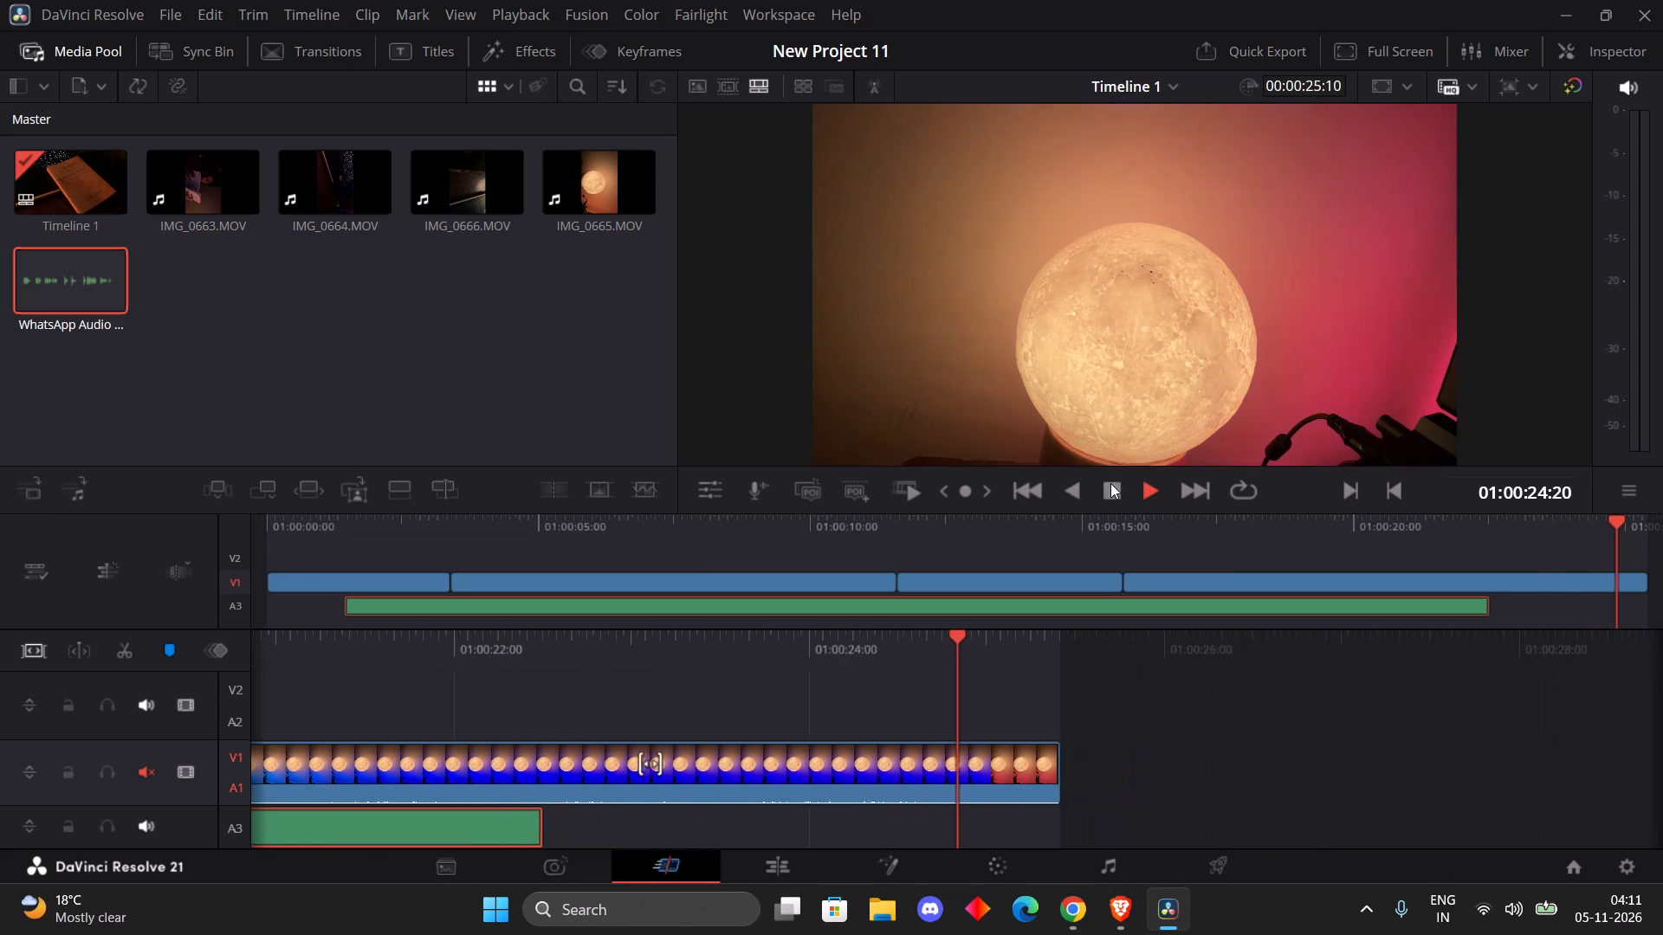
click(1110, 485)
Trim the last video clip, IMG_0665.MOV, to end where the WhatsApp audio on track A3 ends.
click(520, 756)
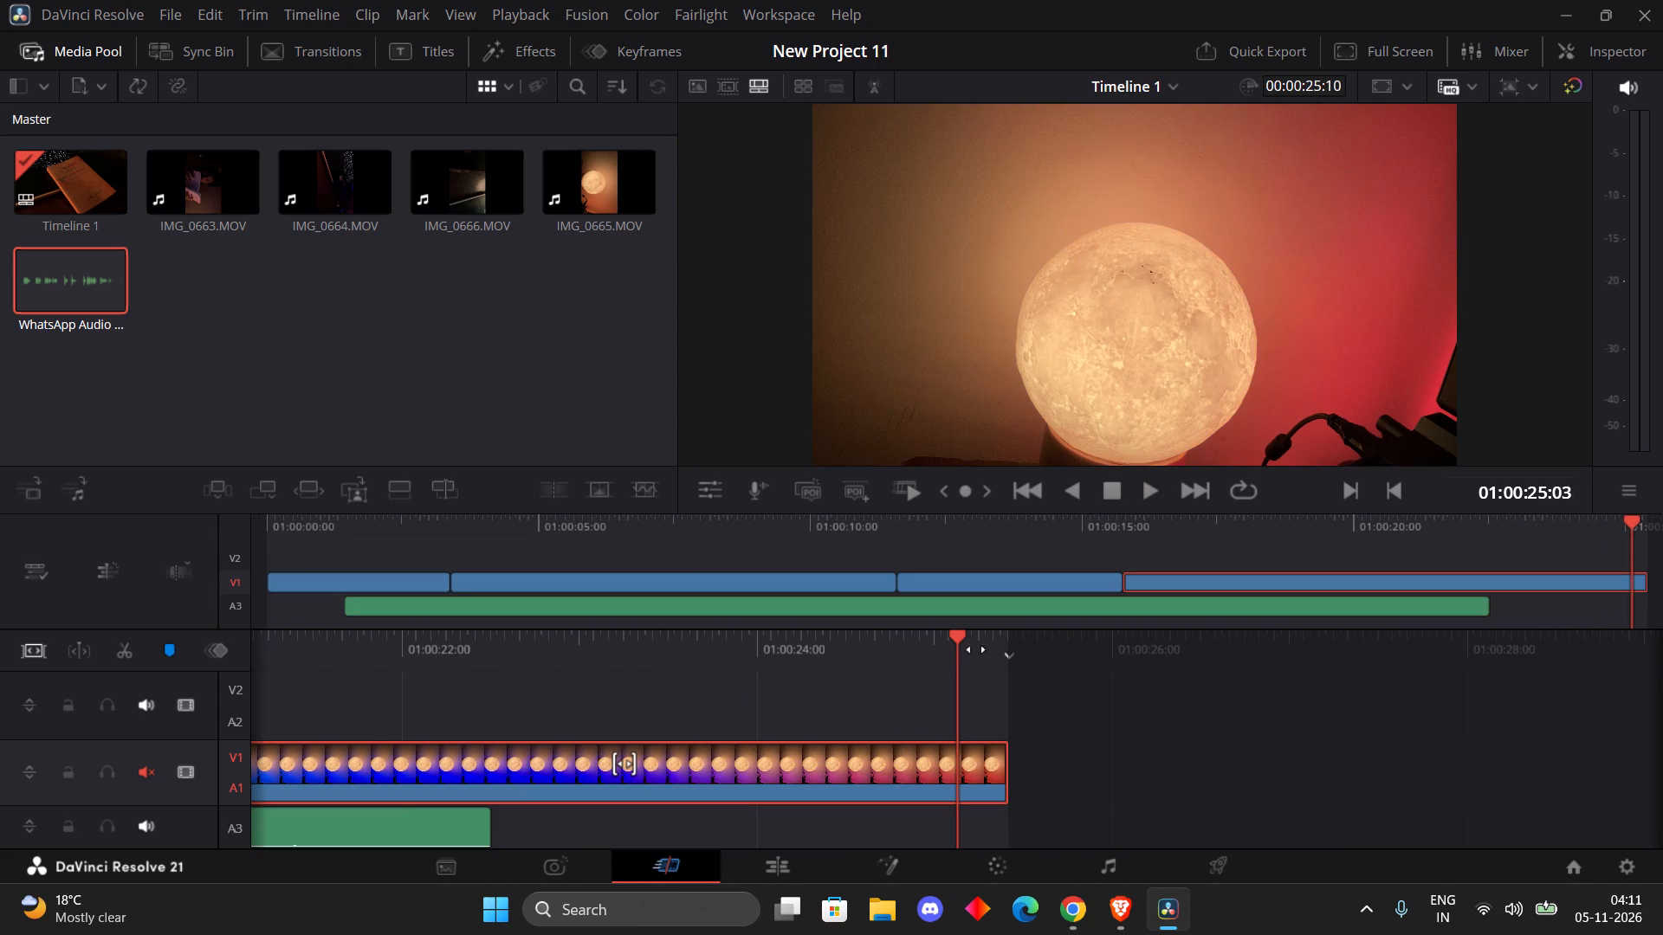
drag(1038, 638, 1192, 644)
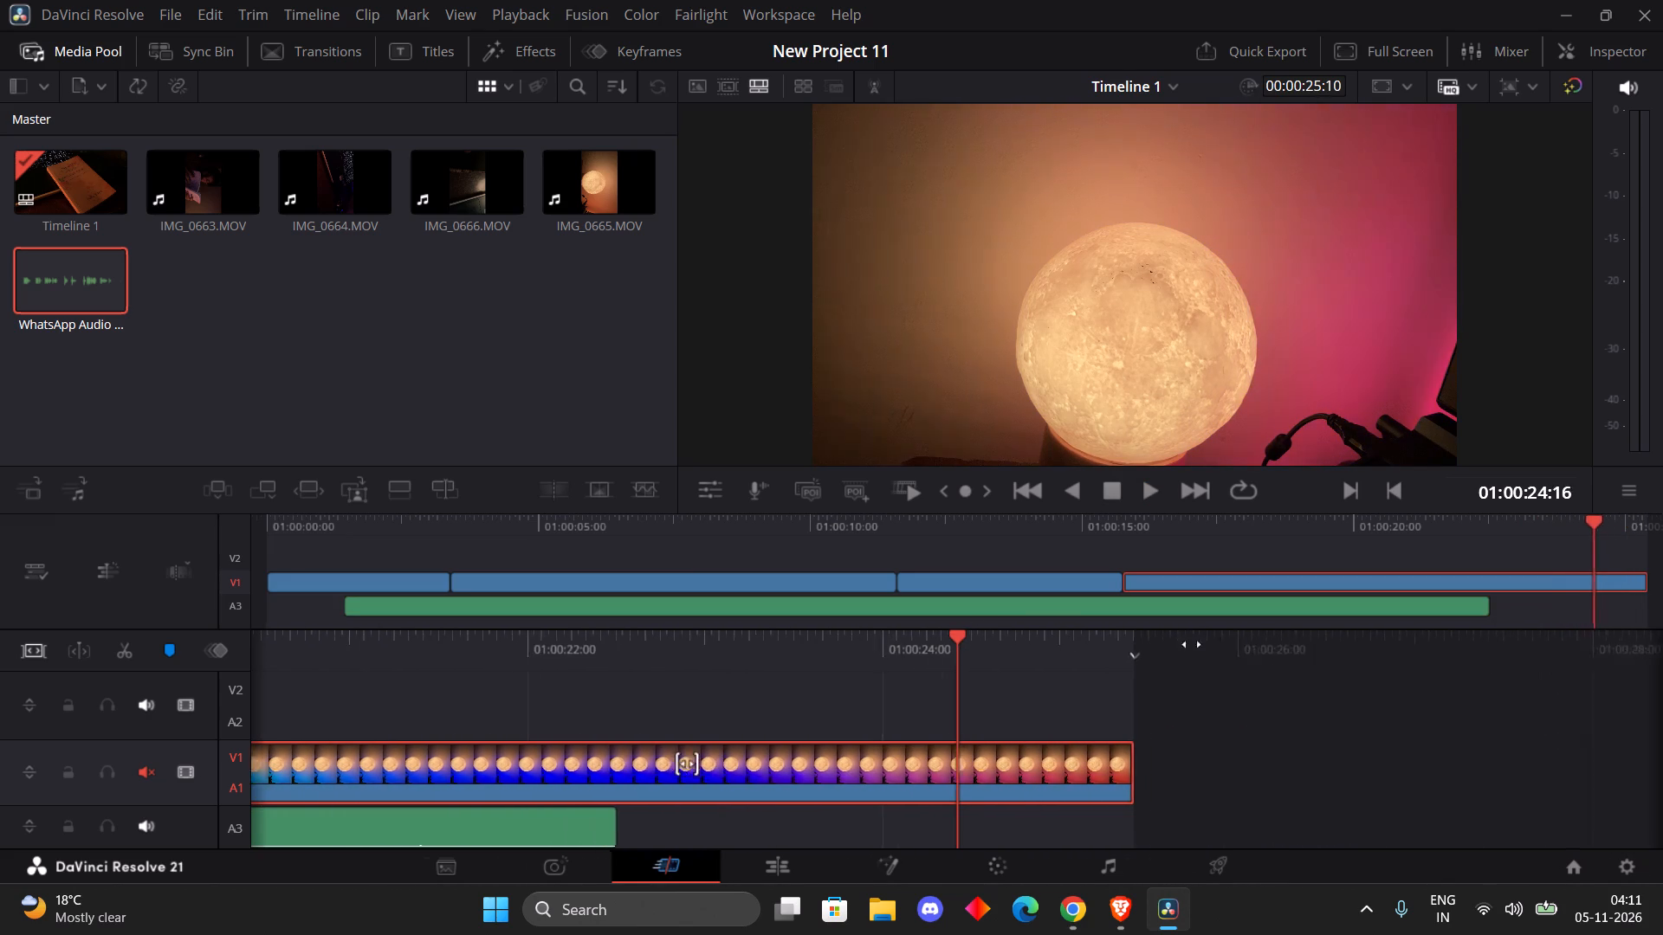
drag(1192, 644, 1502, 668)
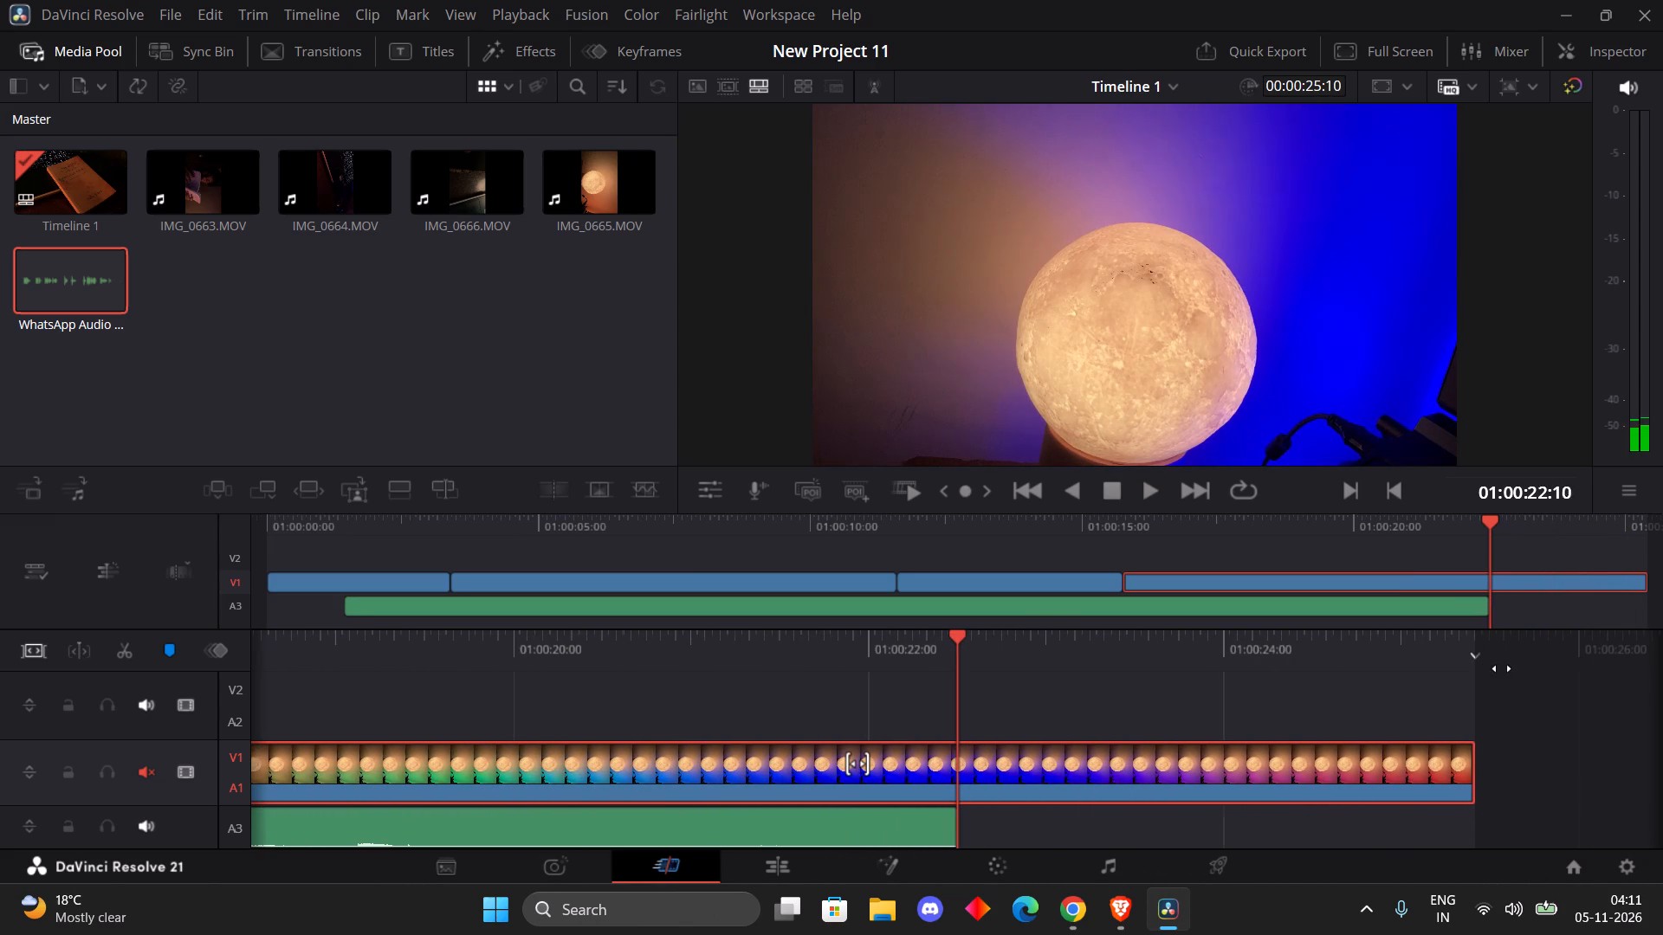
drag(1502, 668, 1365, 680)
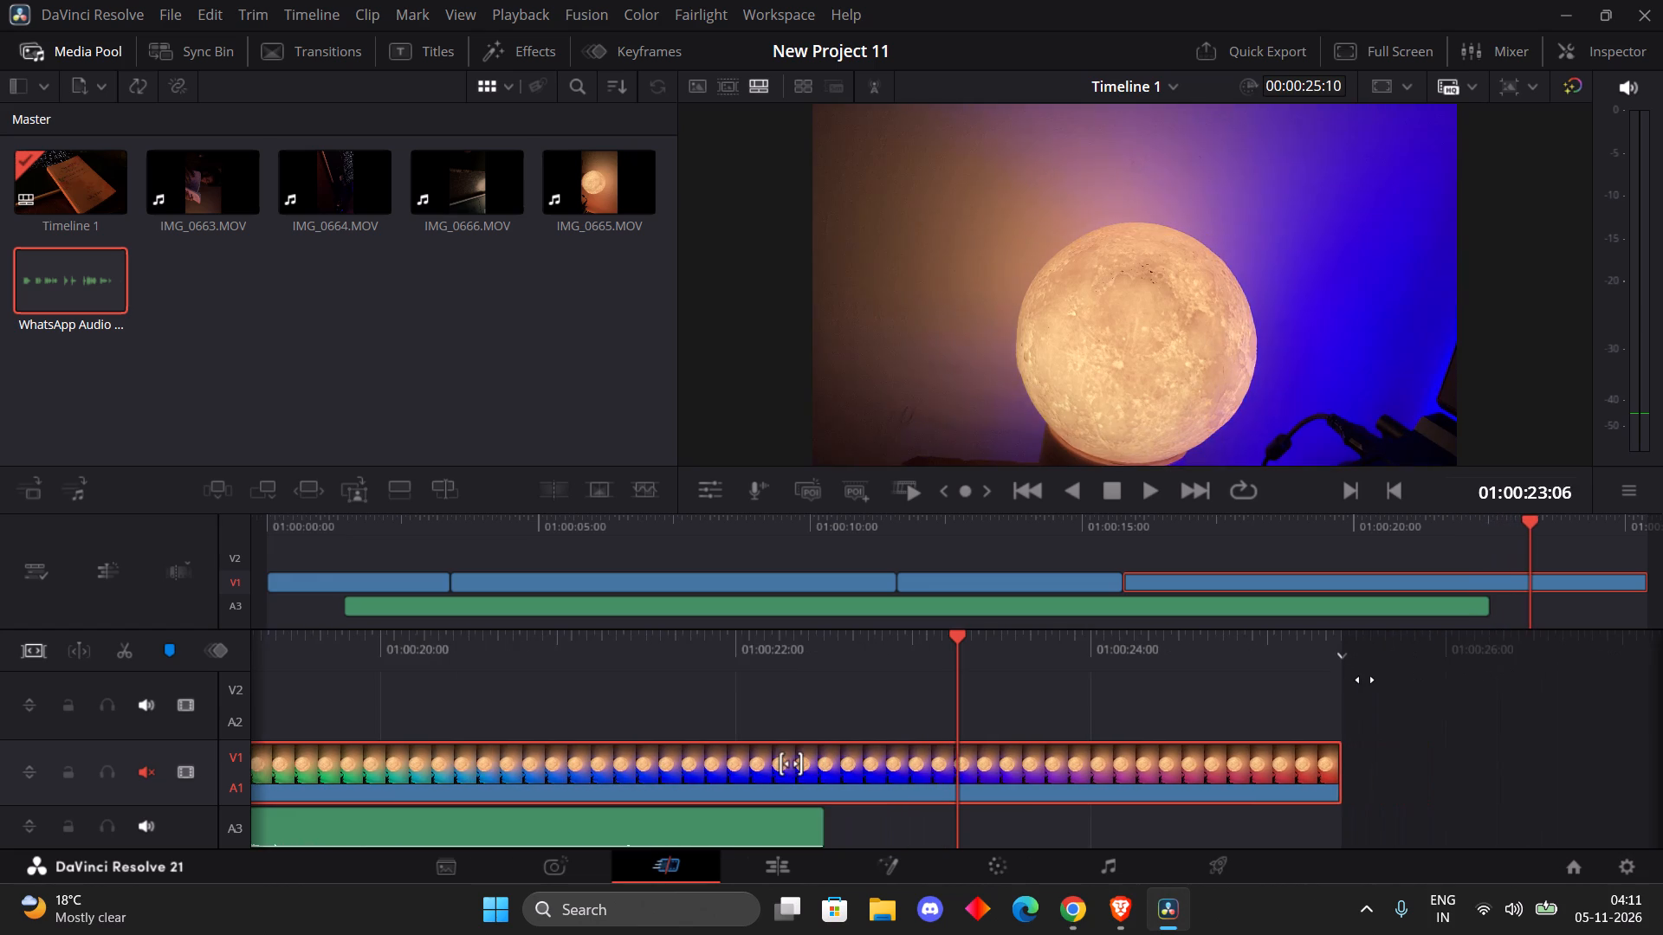
drag(1365, 680, 1500, 688)
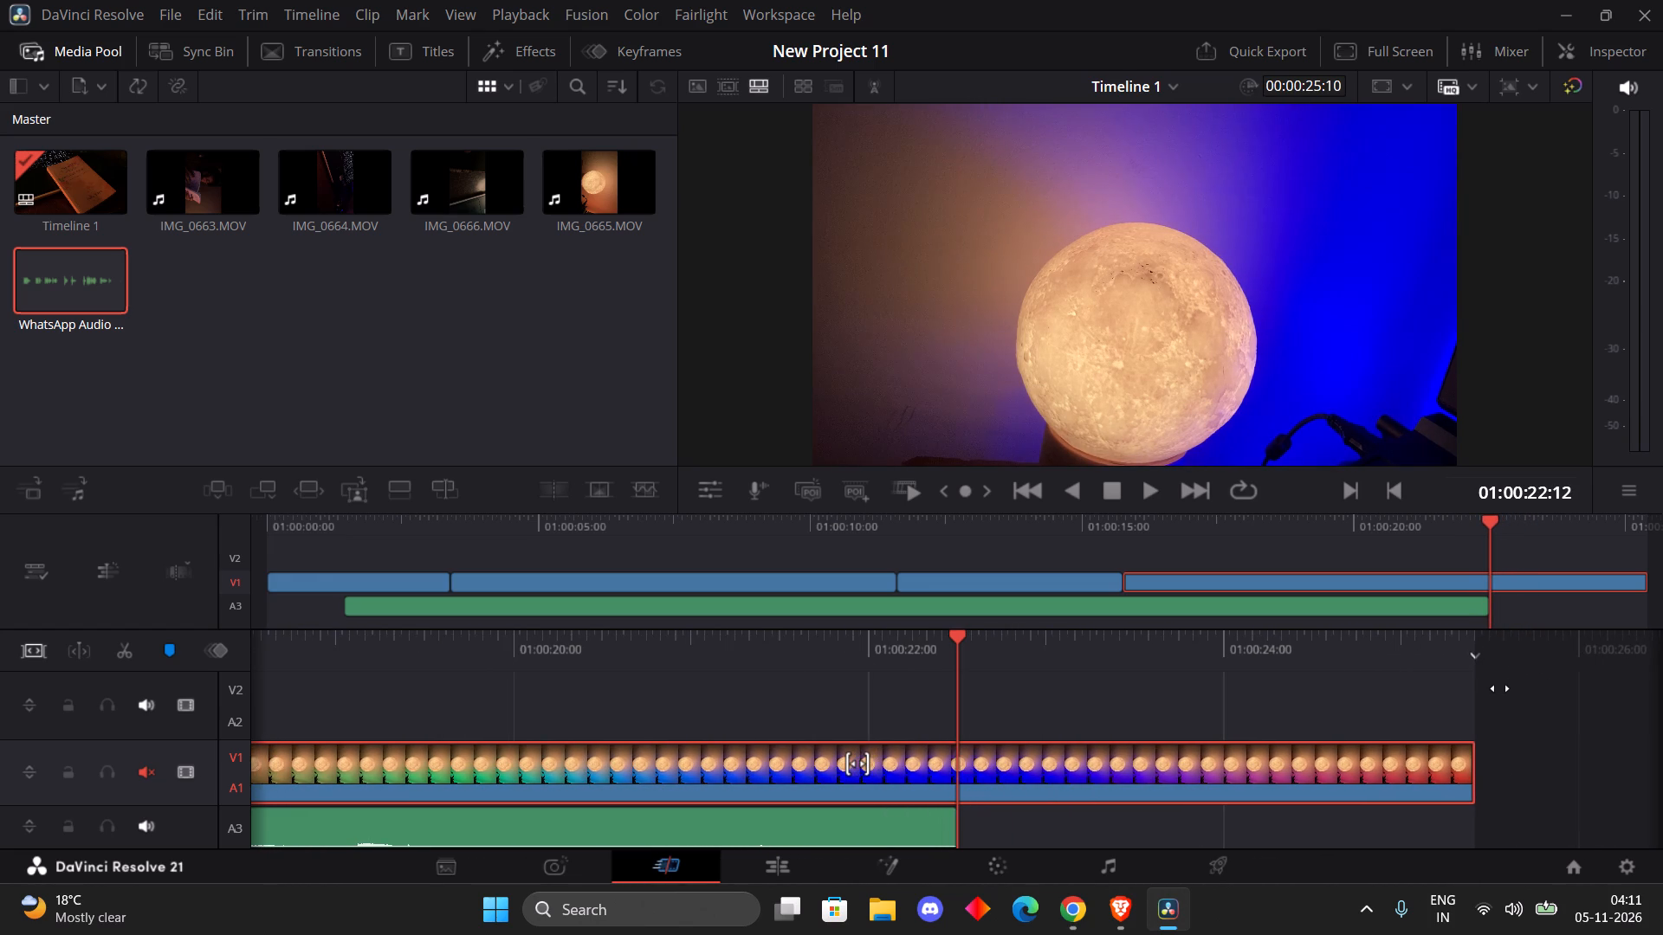
drag(1500, 688, 1459, 694)
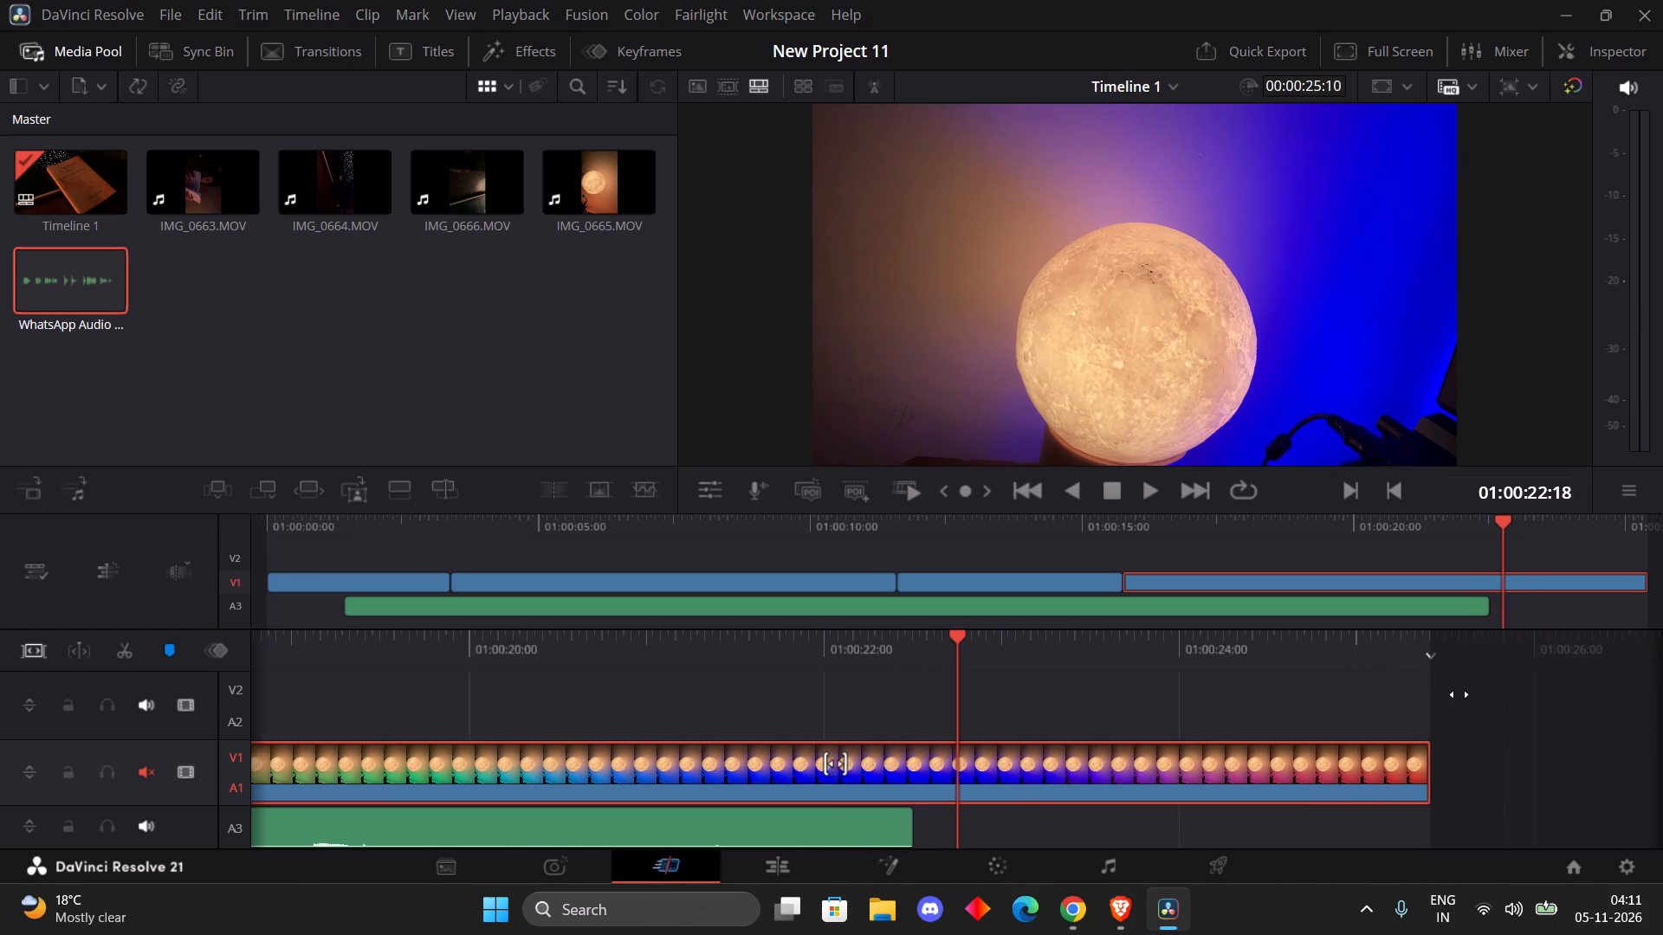
drag(1459, 694, 1502, 693)
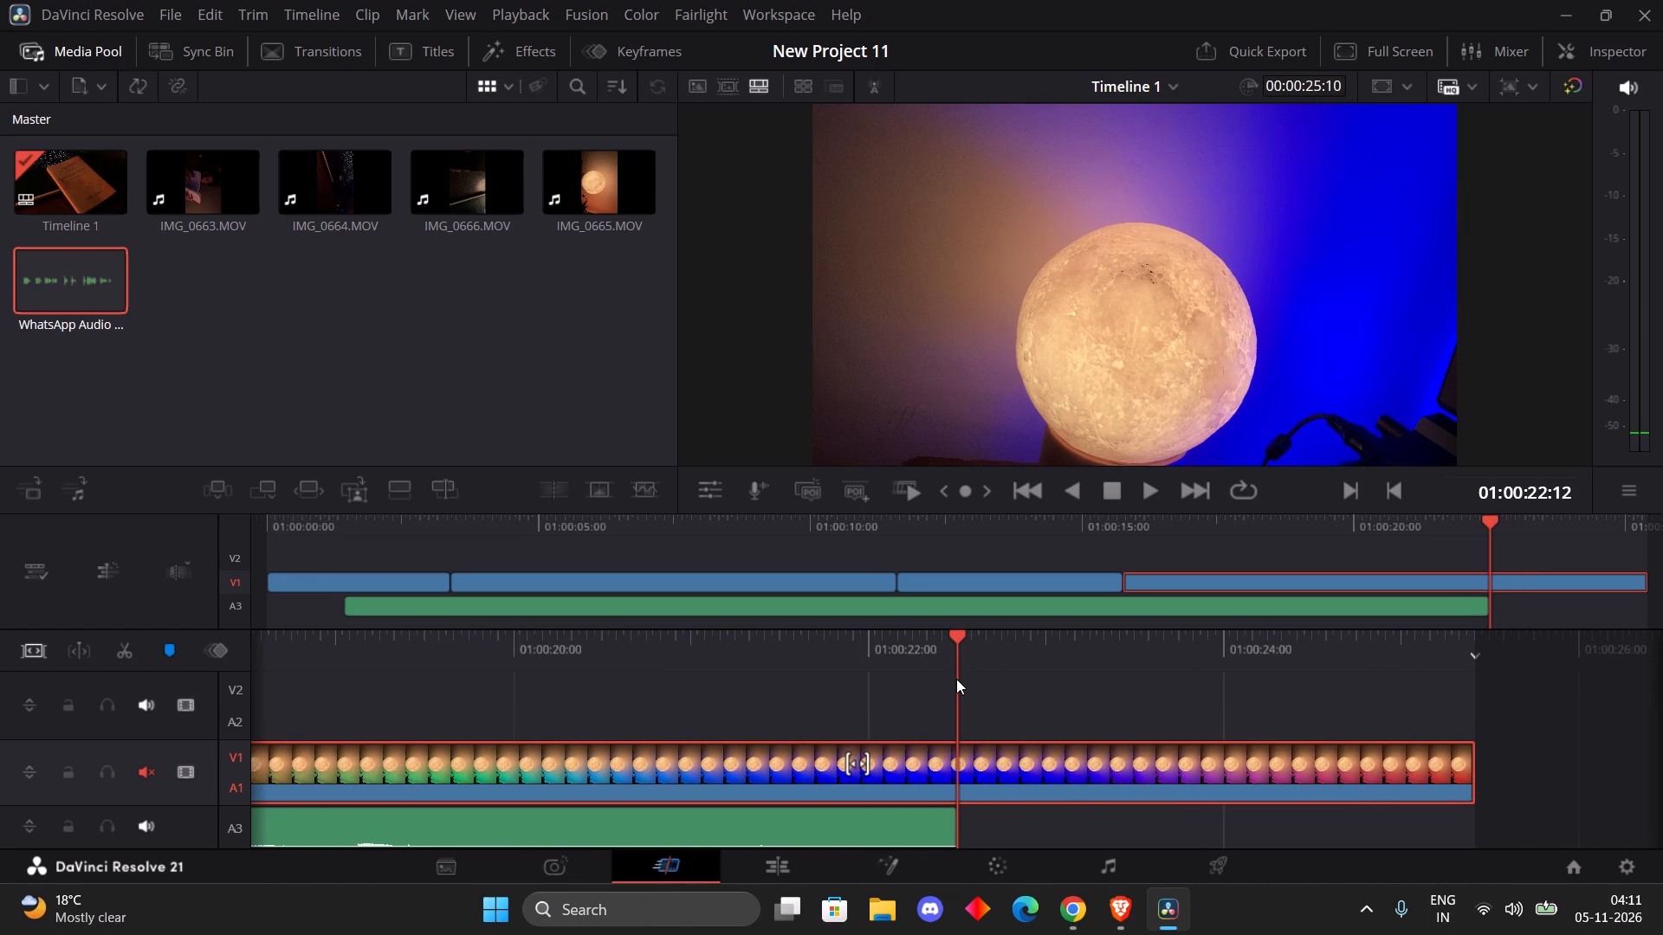
right_click(956, 679)
click(920, 766)
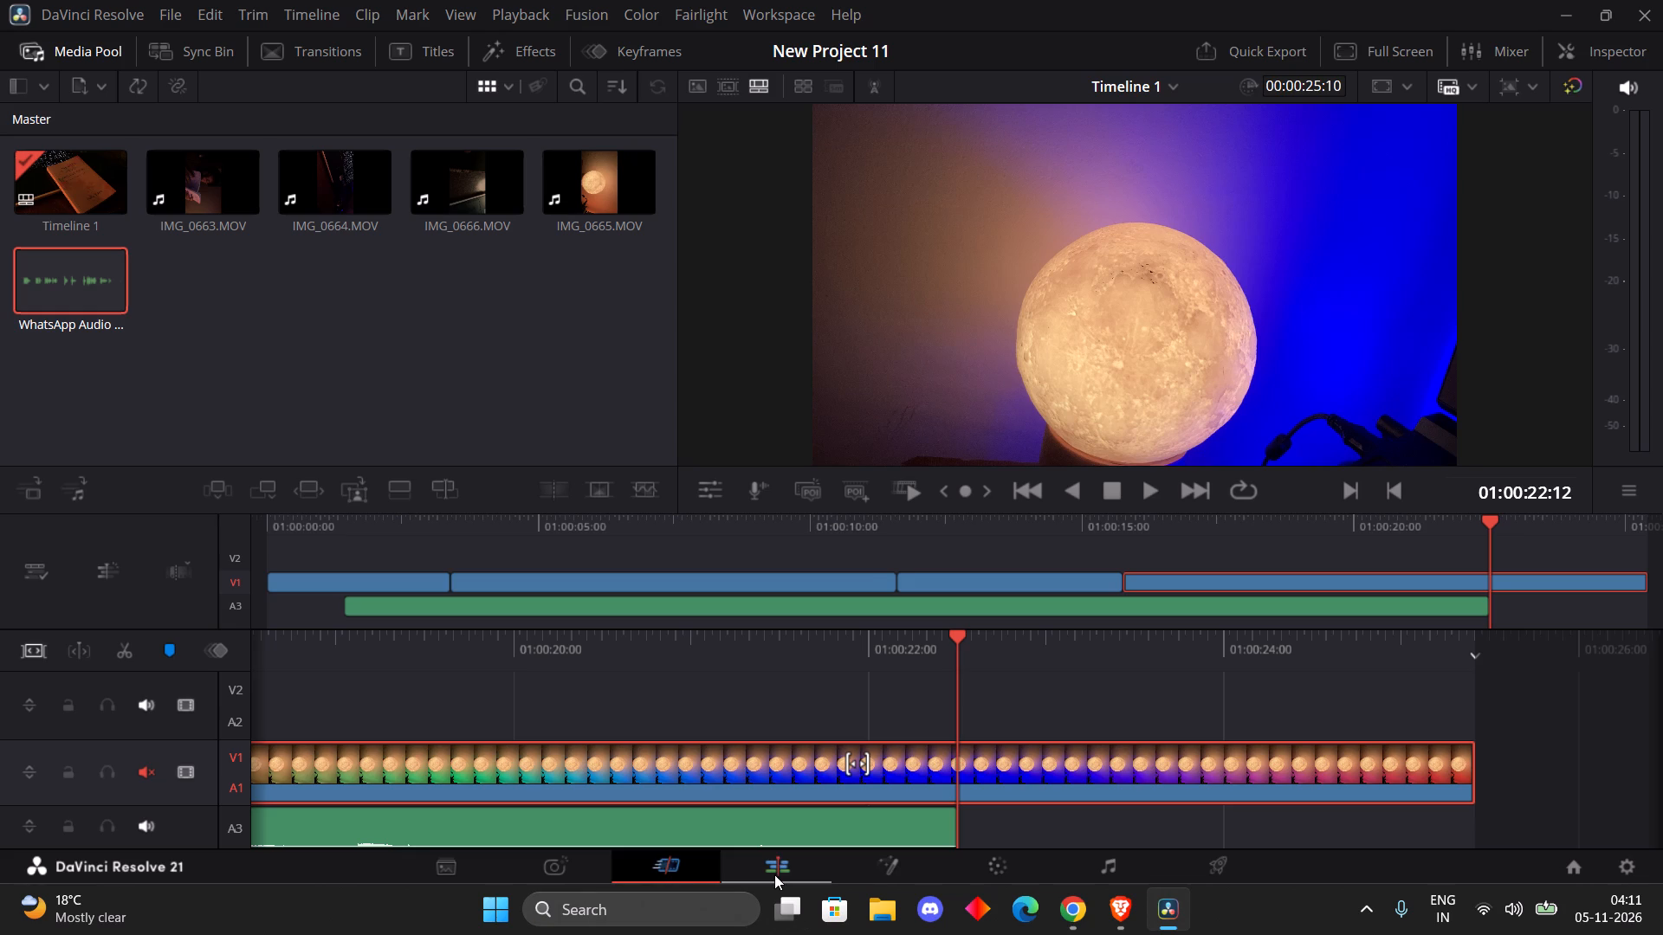
On the Edit page, split IMG_0665.MOV where the WhatsApp audio on track A3 ends and delete the leftover end piece.
click(774, 874)
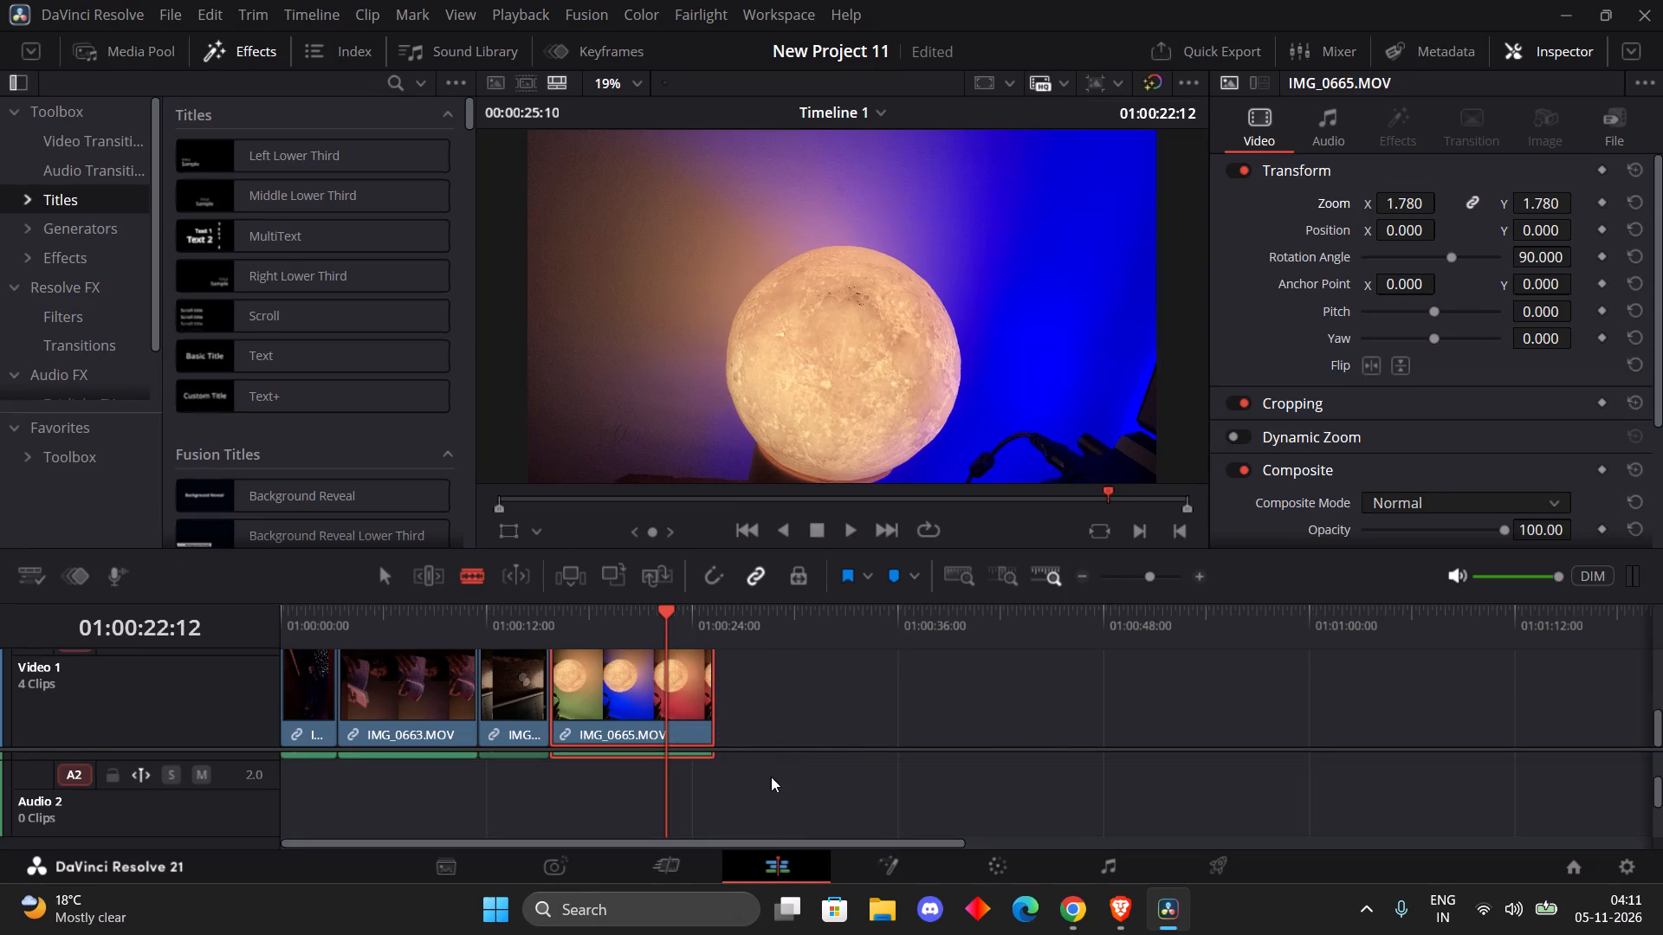
scroll(822, 738, up, 2)
scroll(822, 738, down, 1)
scroll(810, 721, up, 1)
scroll(808, 723, down, 2)
scroll(760, 791, down, 3)
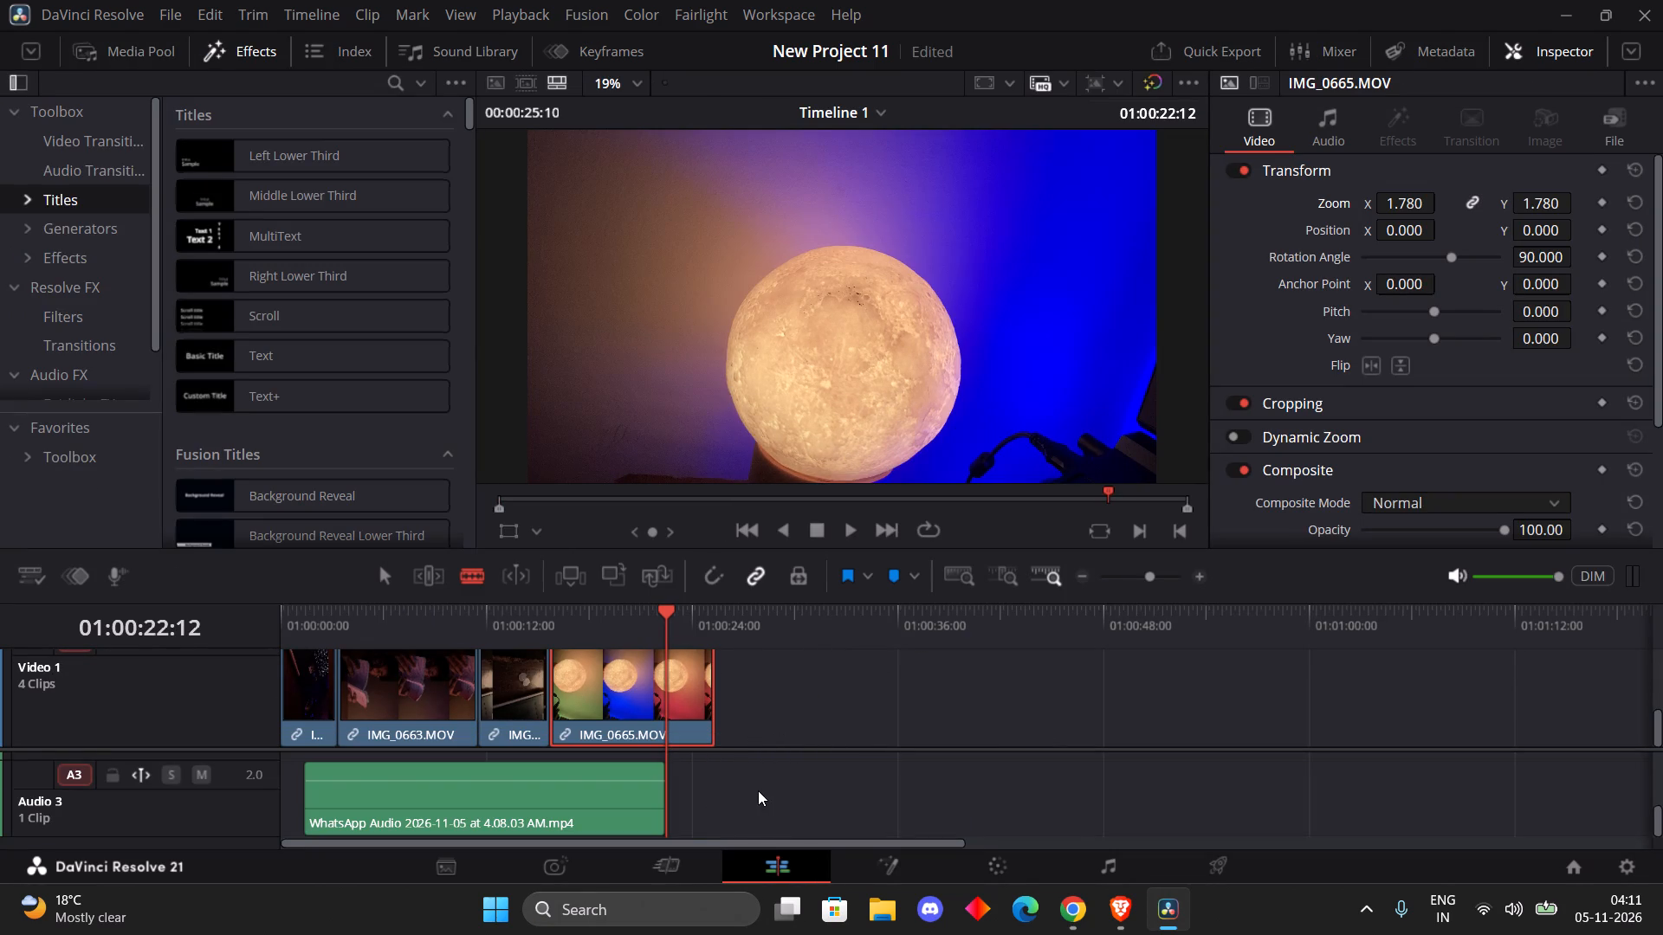
click(664, 688)
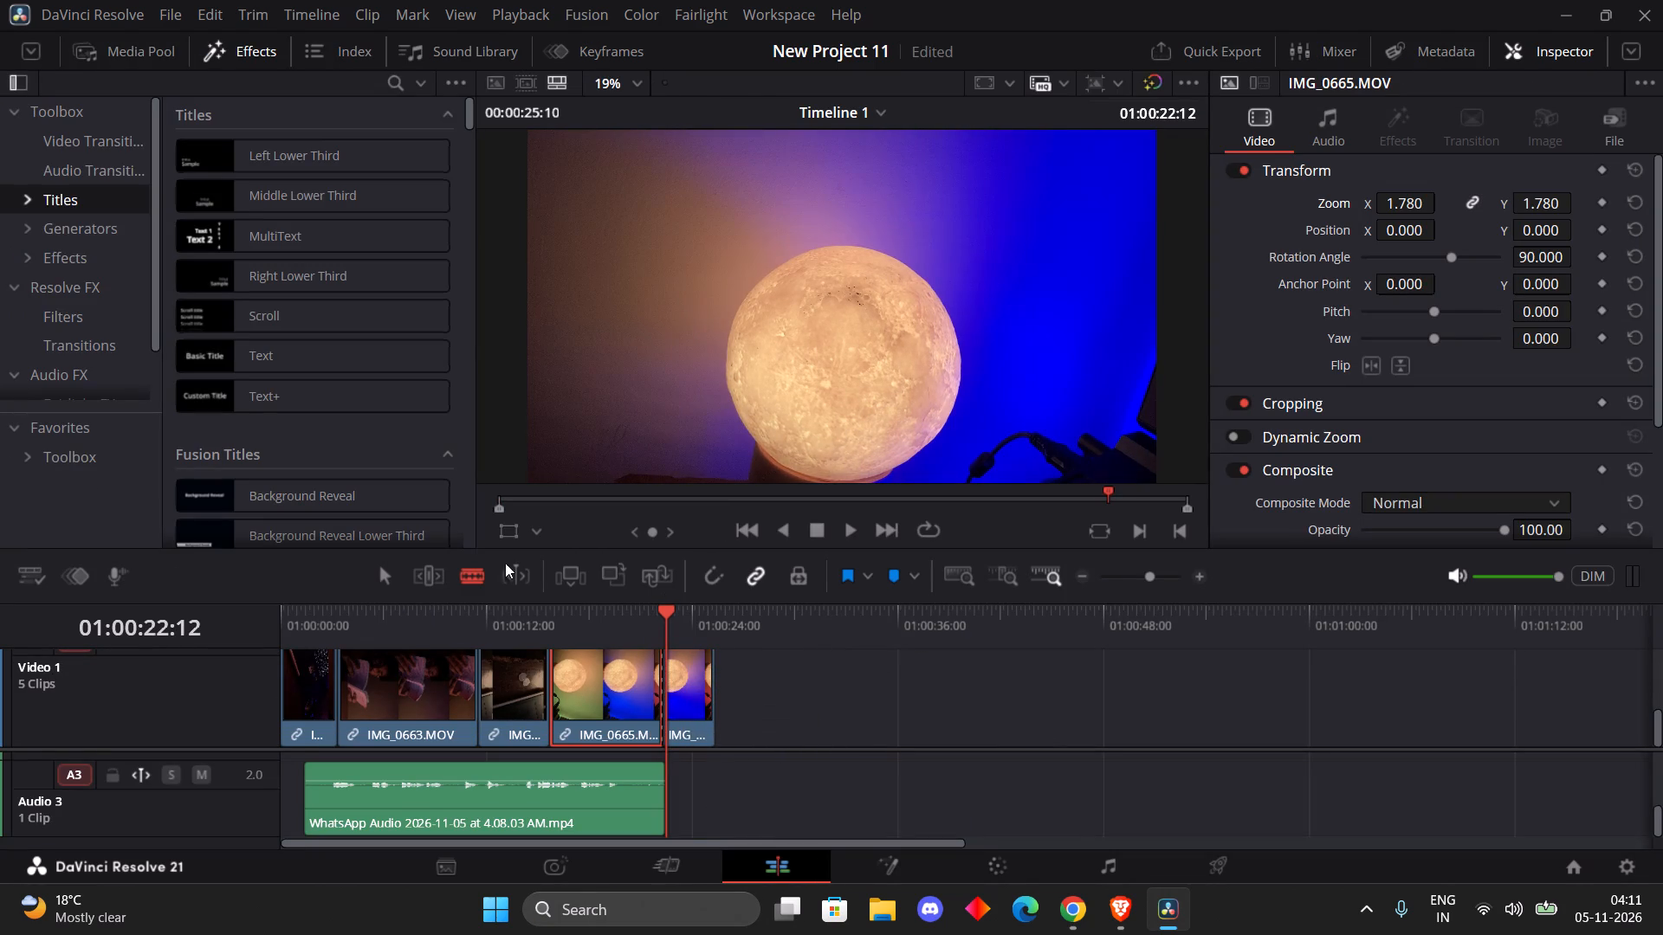
click(391, 575)
click(699, 683)
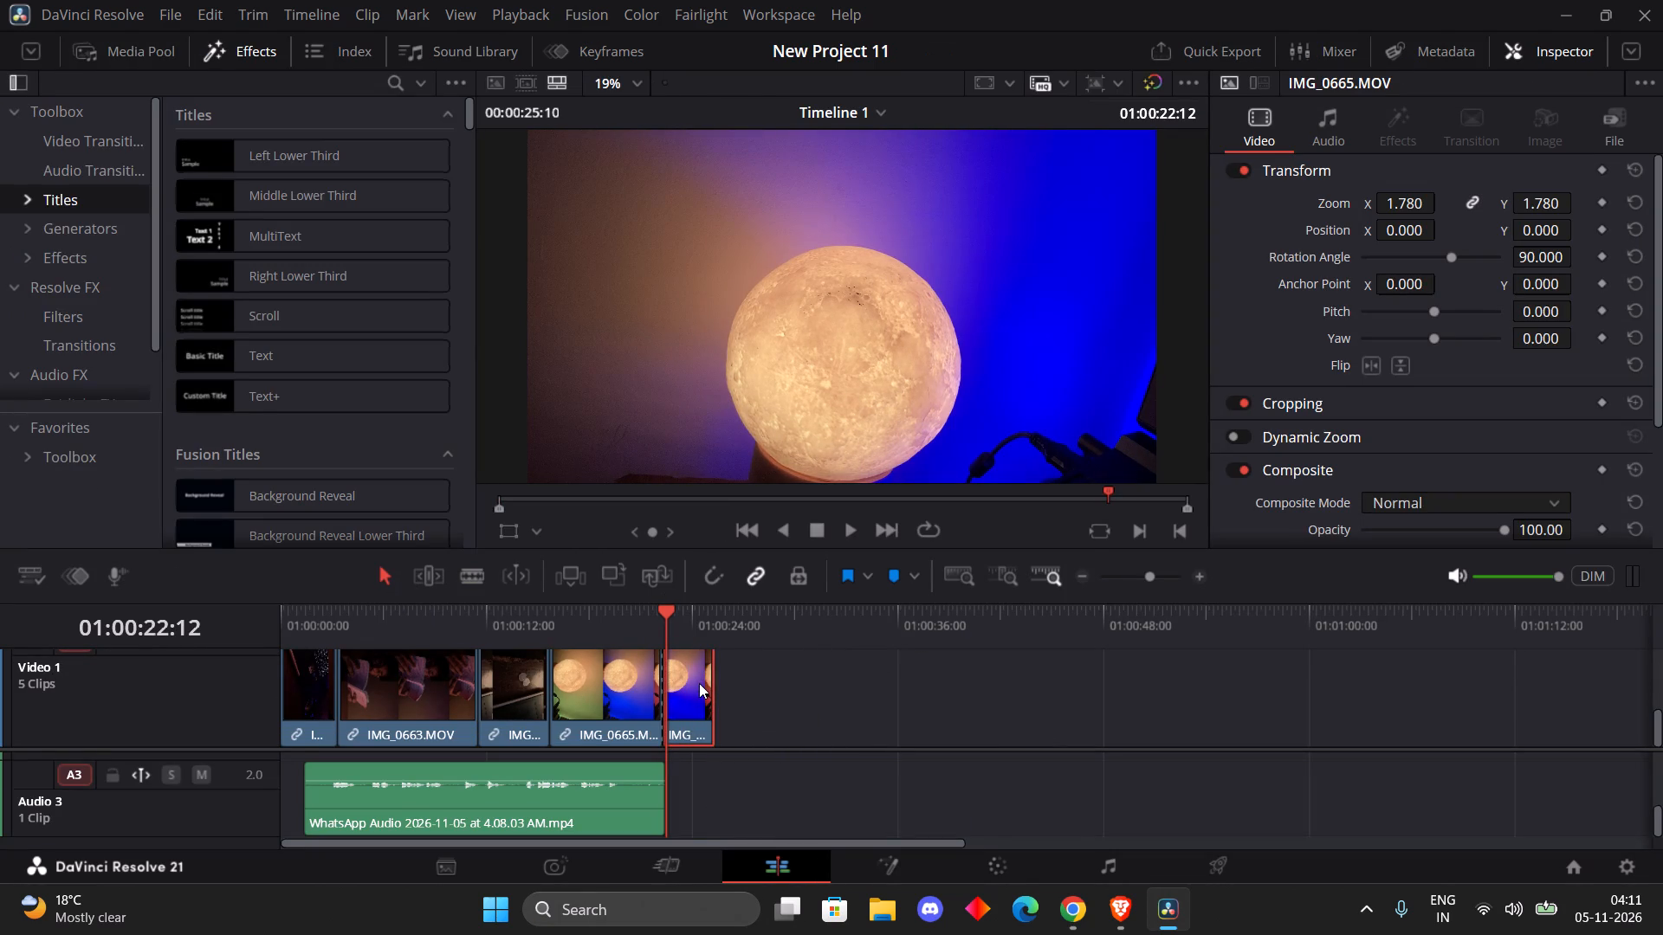
right_click(699, 683)
click(837, 280)
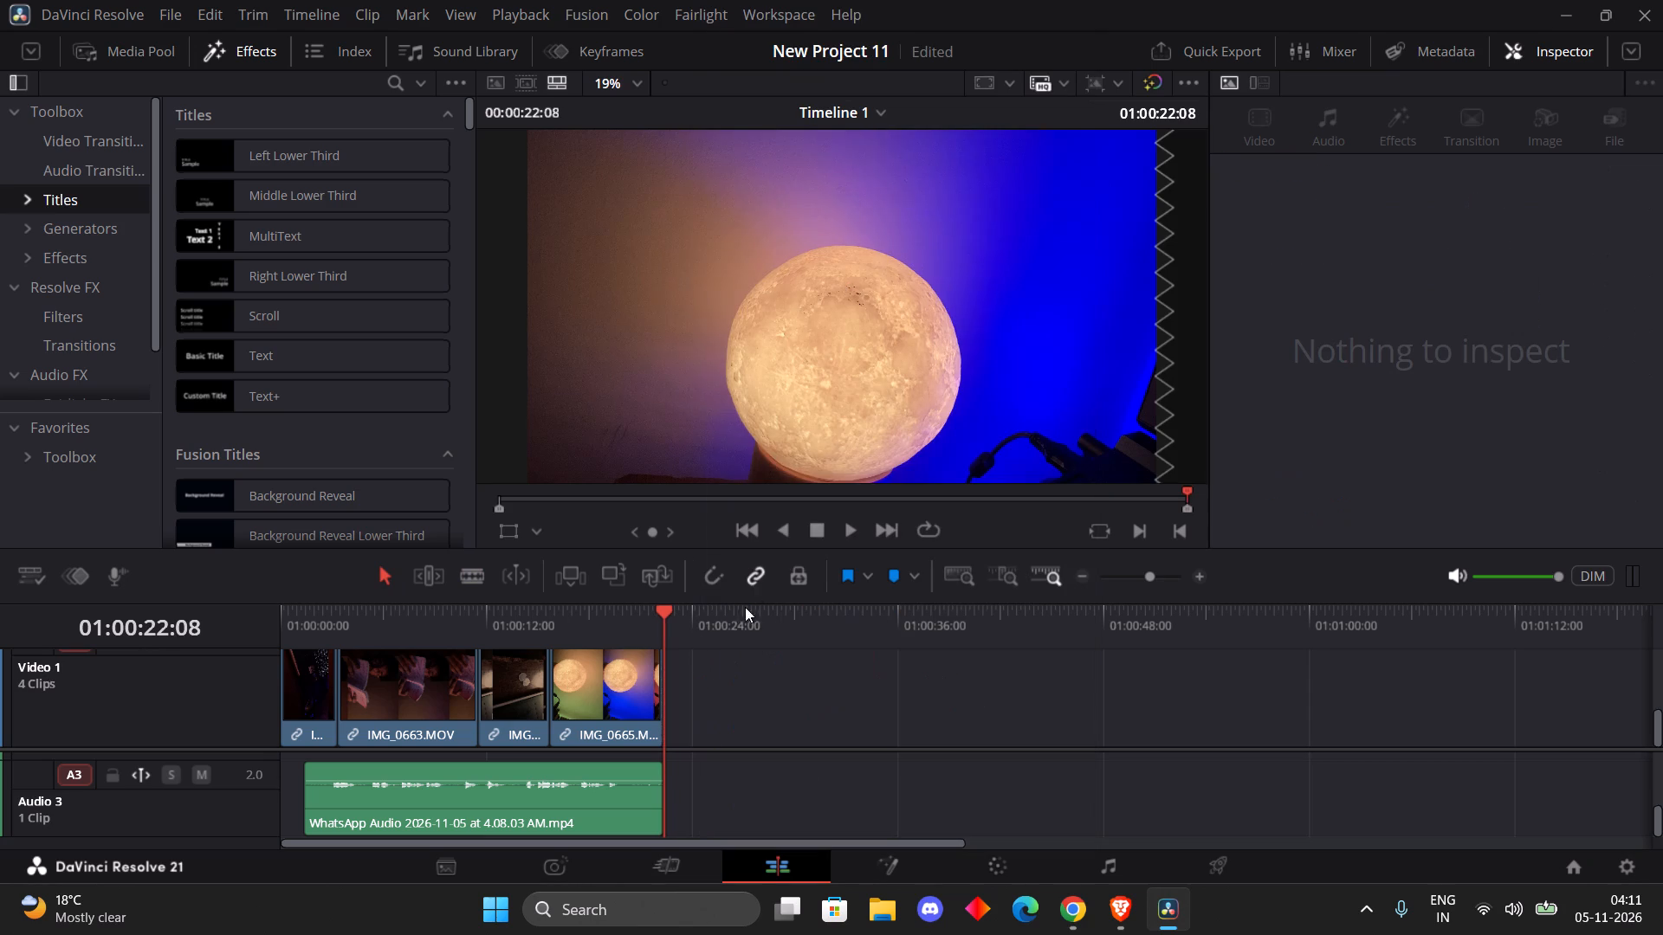
Play the opening seconds of the timeline from its beginning to check the WhatsApp audio, then stop playback.
drag(665, 609, 56, 687)
click(860, 530)
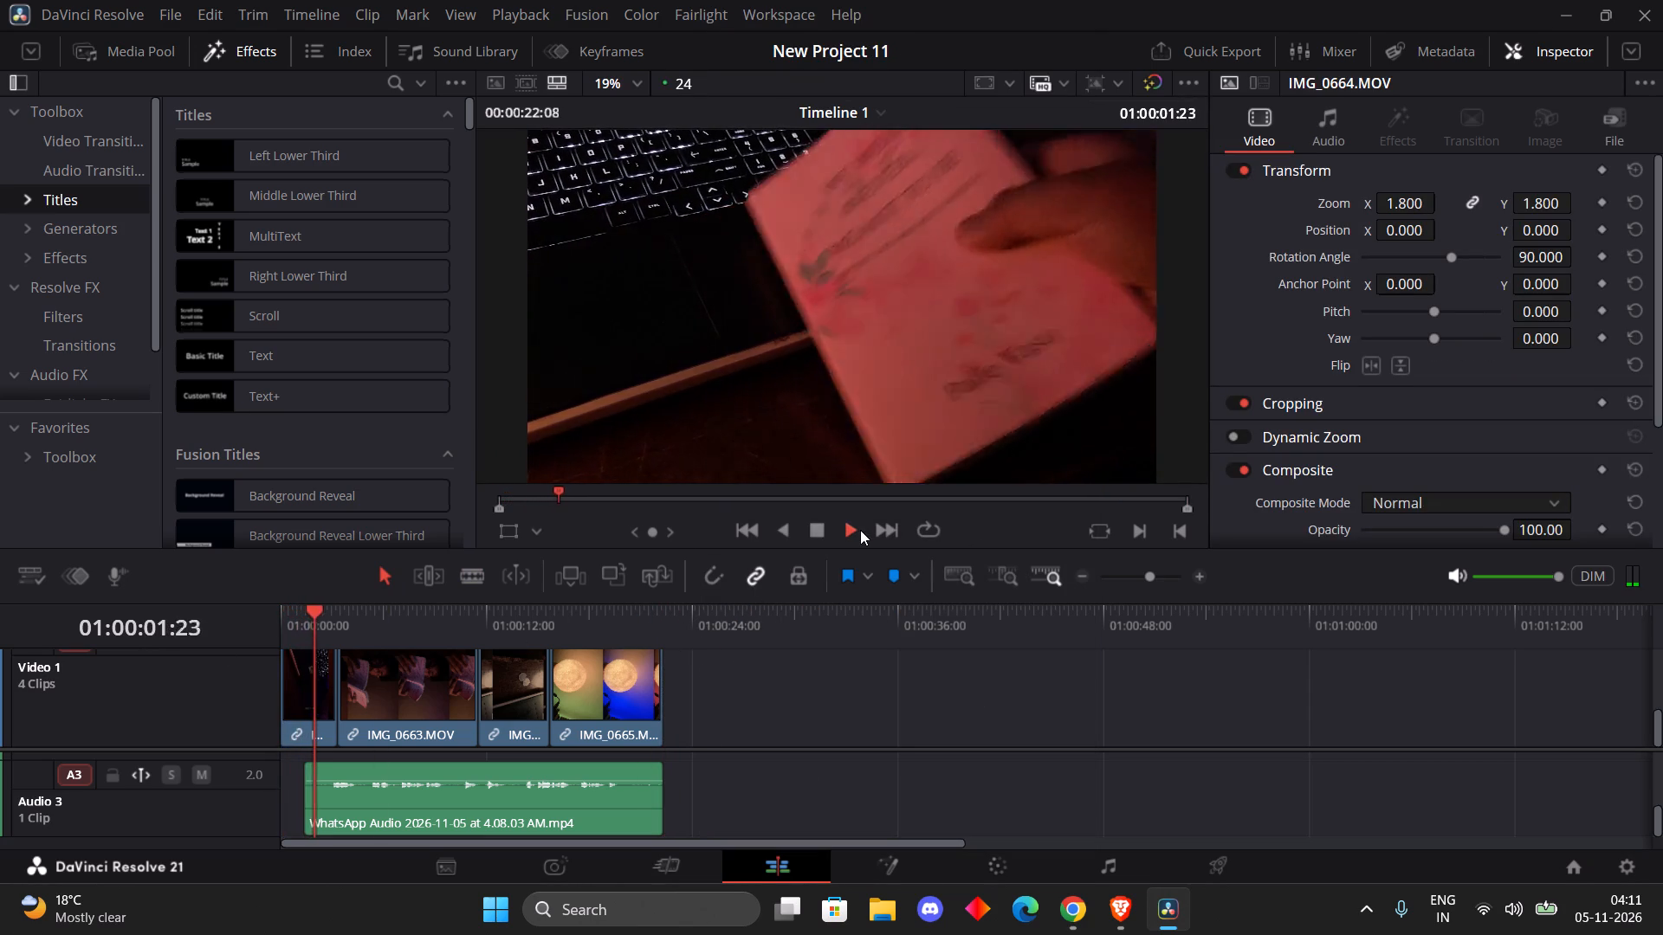
click(814, 529)
Set the volume of the WhatsApp audio clip on track A3 to 3.0.
click(561, 786)
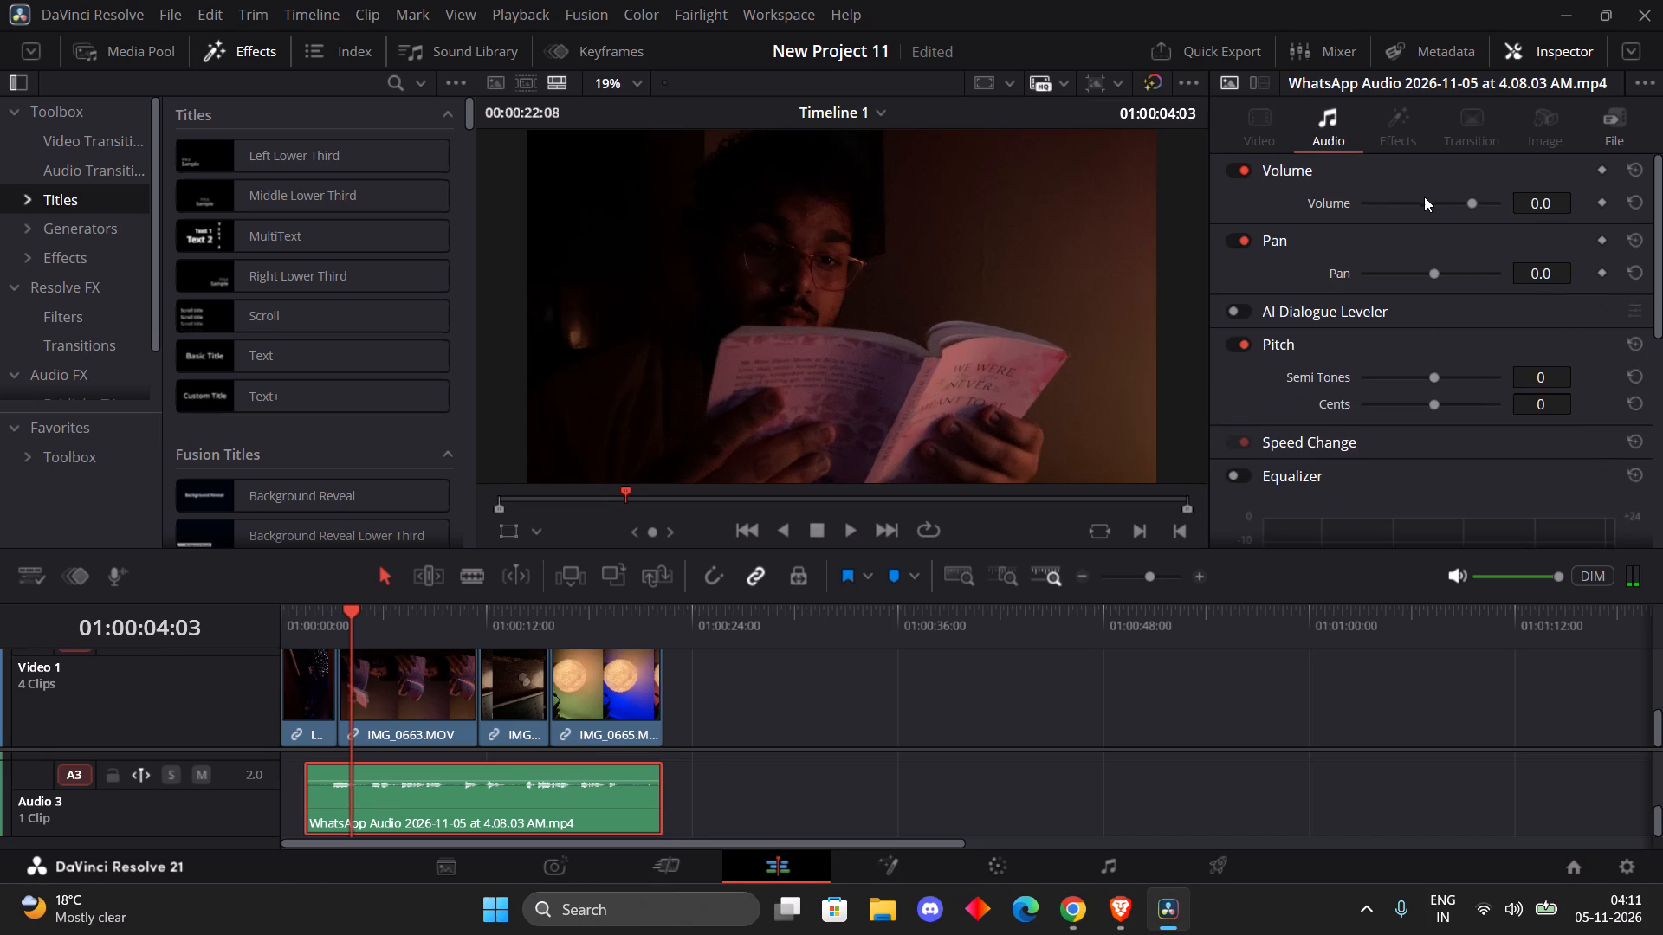
click(1549, 207)
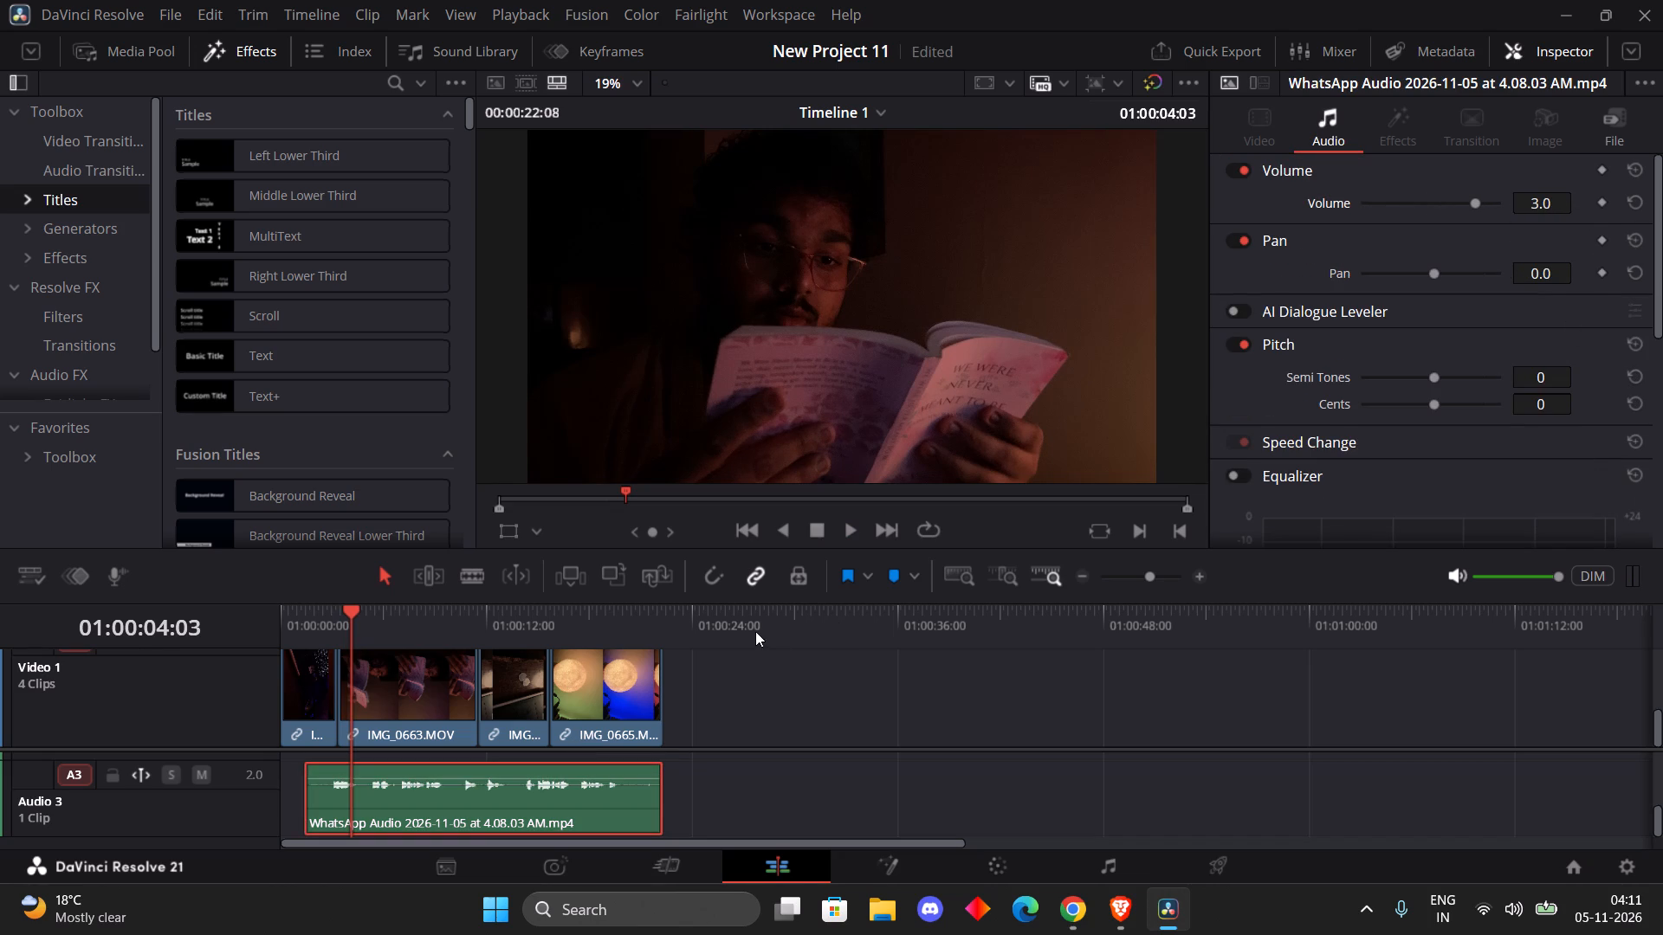
Play the timeline from its beginning to check the WhatsApp audio at its new volume.
drag(352, 615, 224, 643)
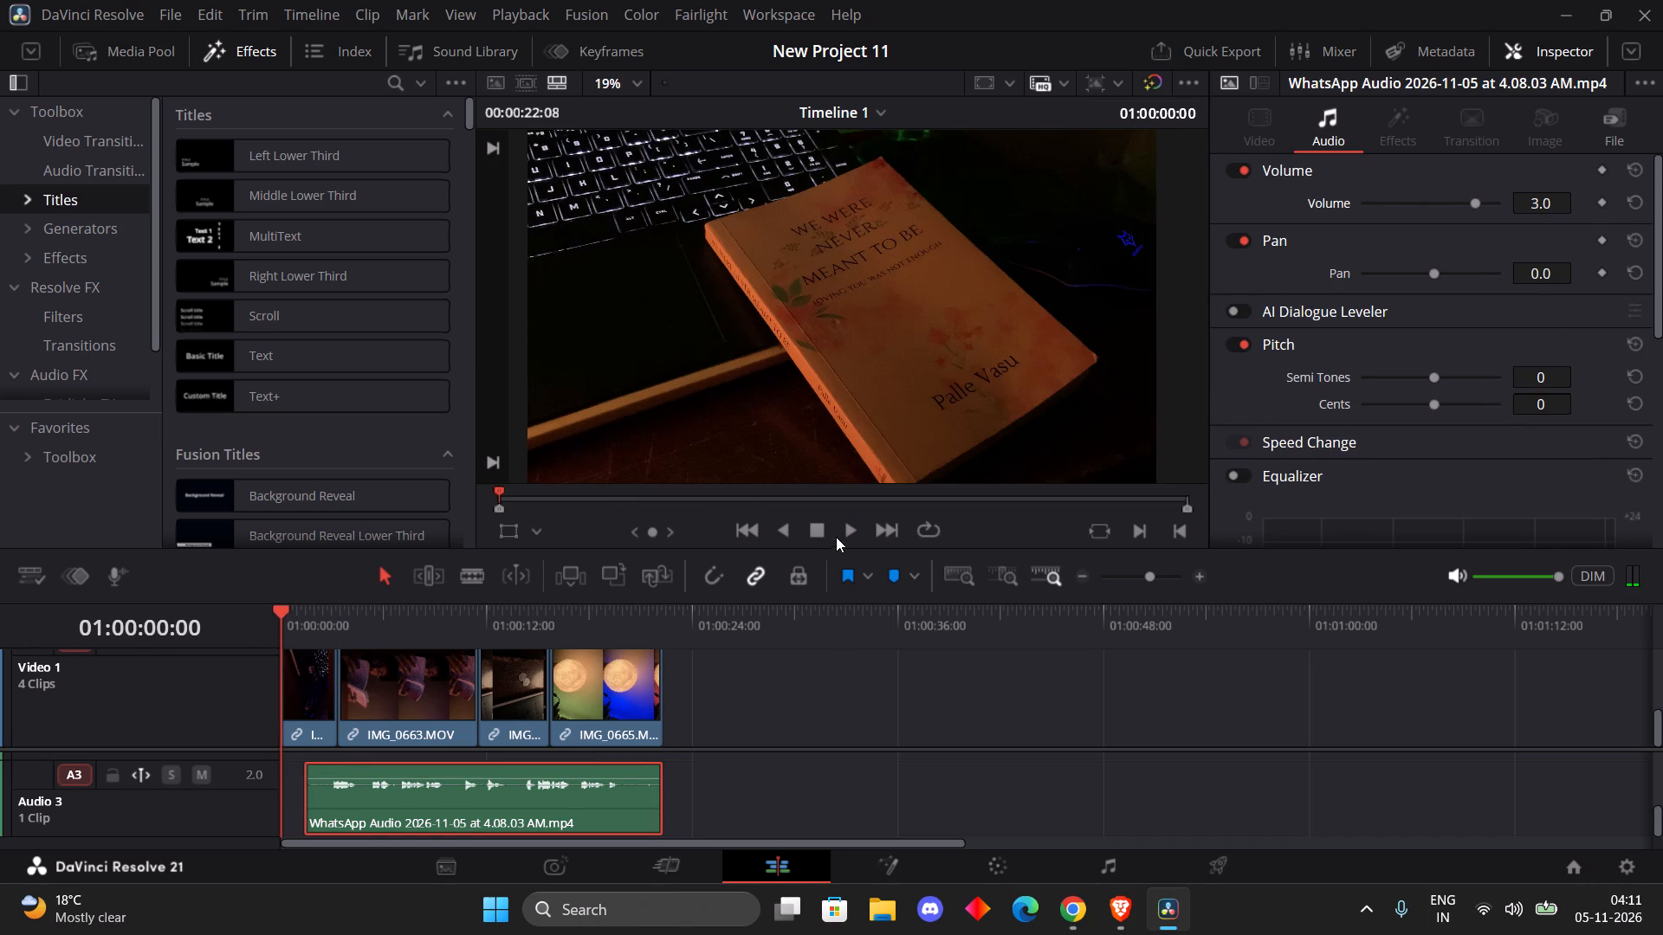
click(844, 532)
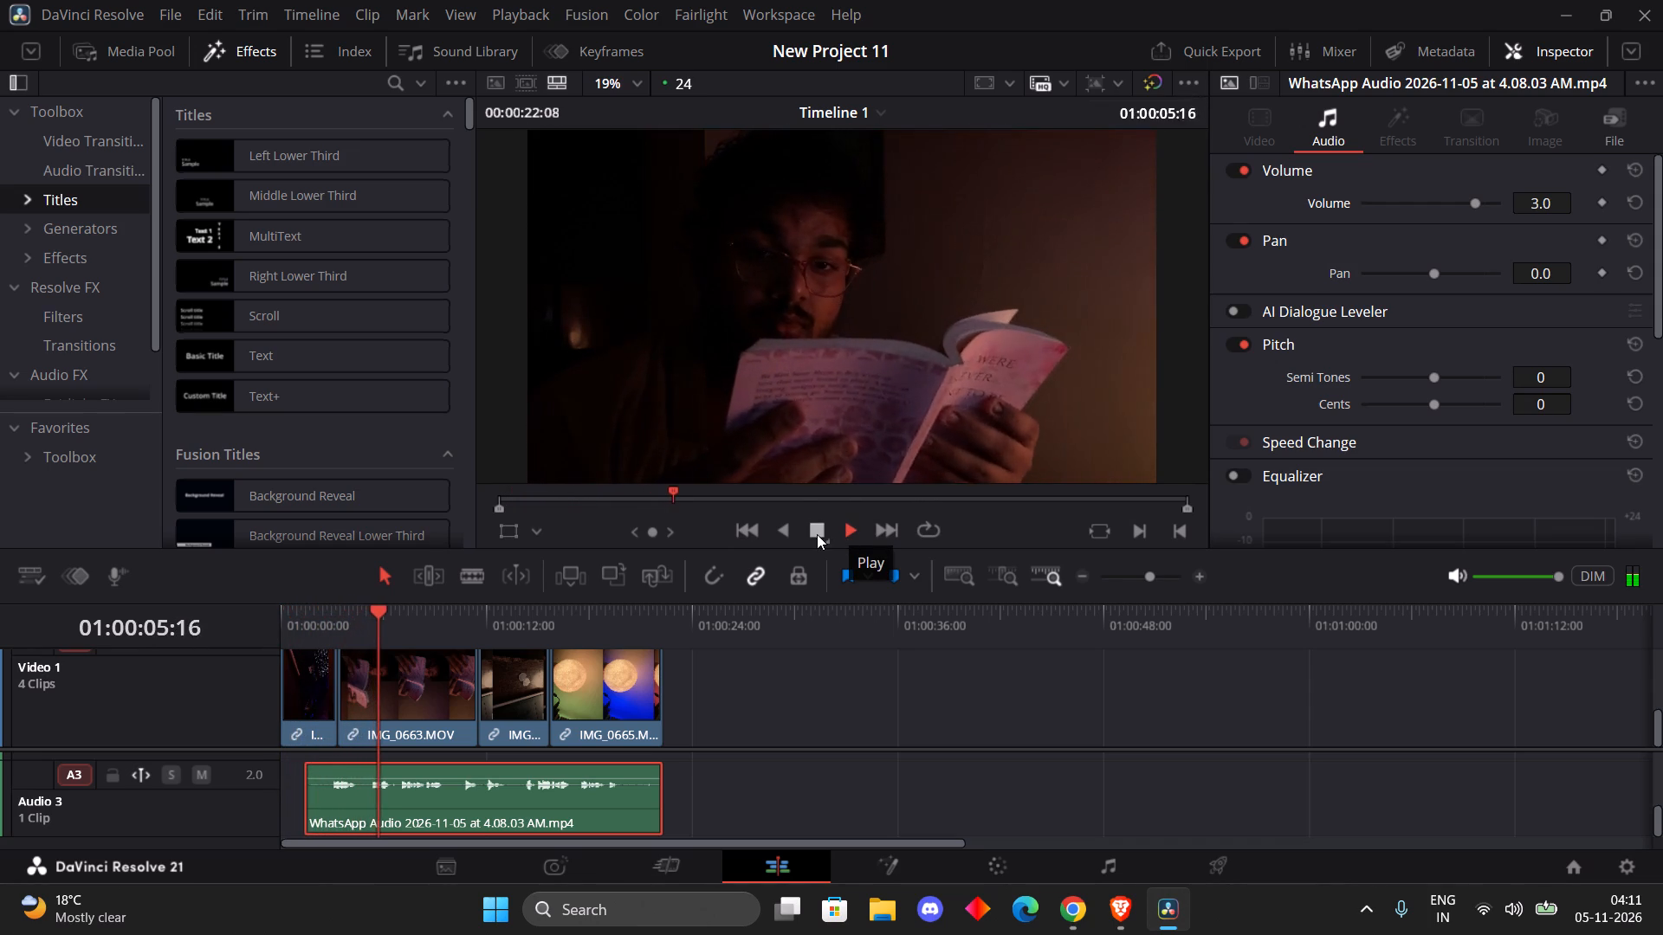
Stop playback and examine the audio settings available for the WhatsApp clip, down to its equalizer.
click(817, 534)
scroll(1459, 490, down, 7)
scroll(1459, 490, up, 2)
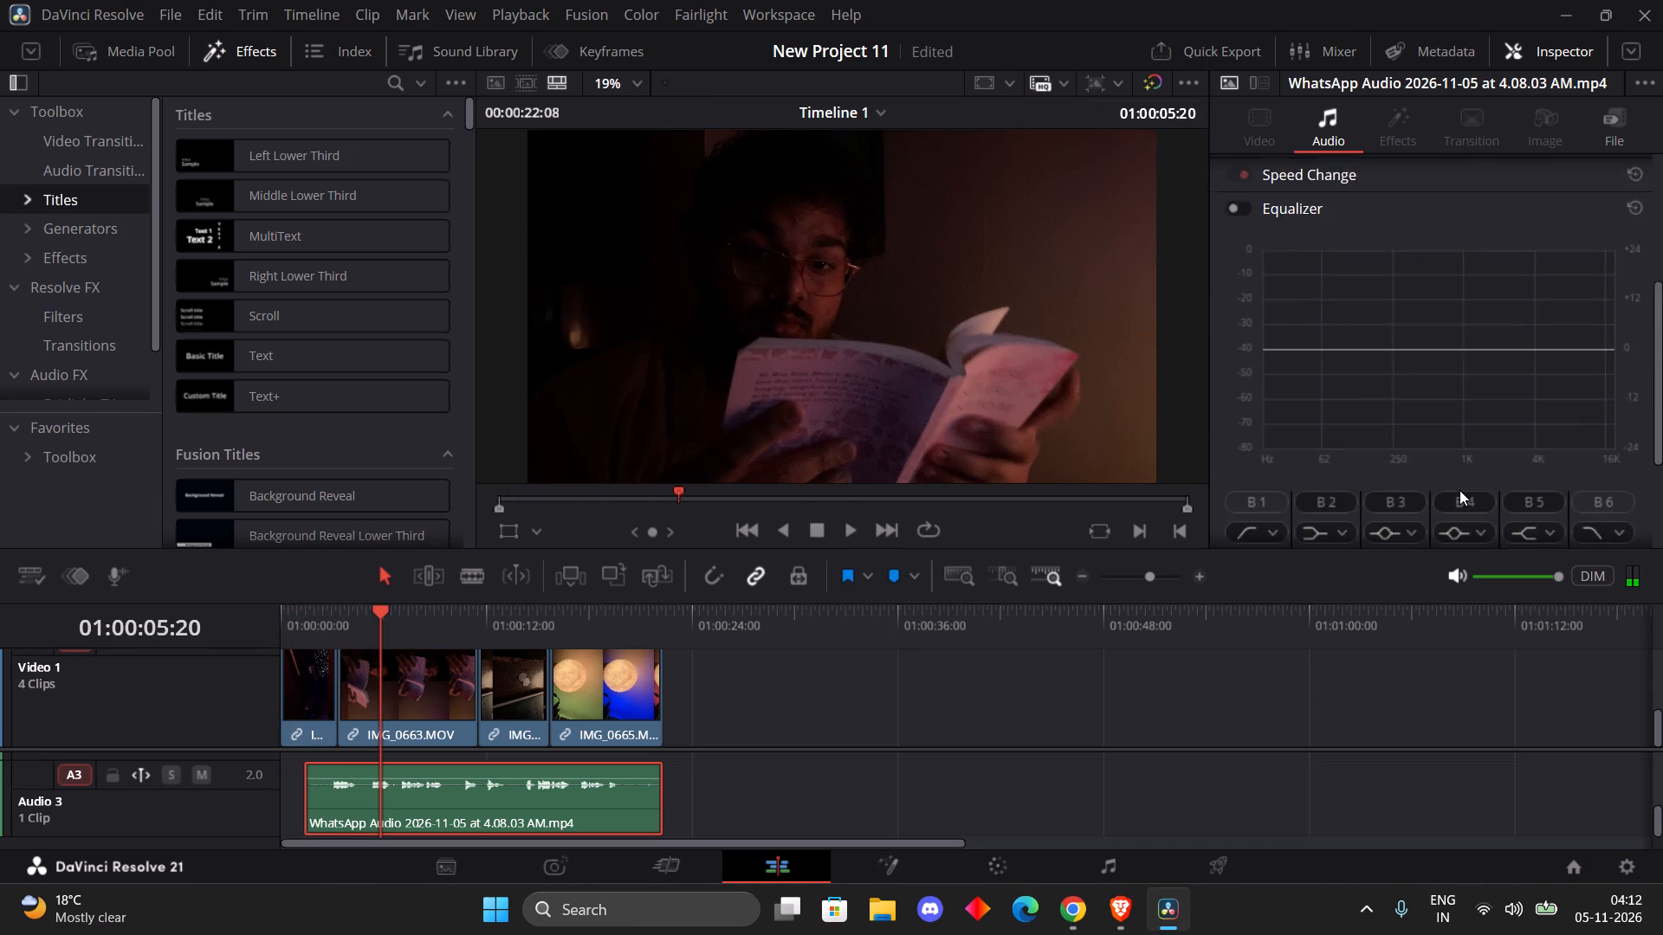
scroll(1459, 490, up, 3)
scroll(1459, 490, down, 1)
scroll(1459, 490, up, 4)
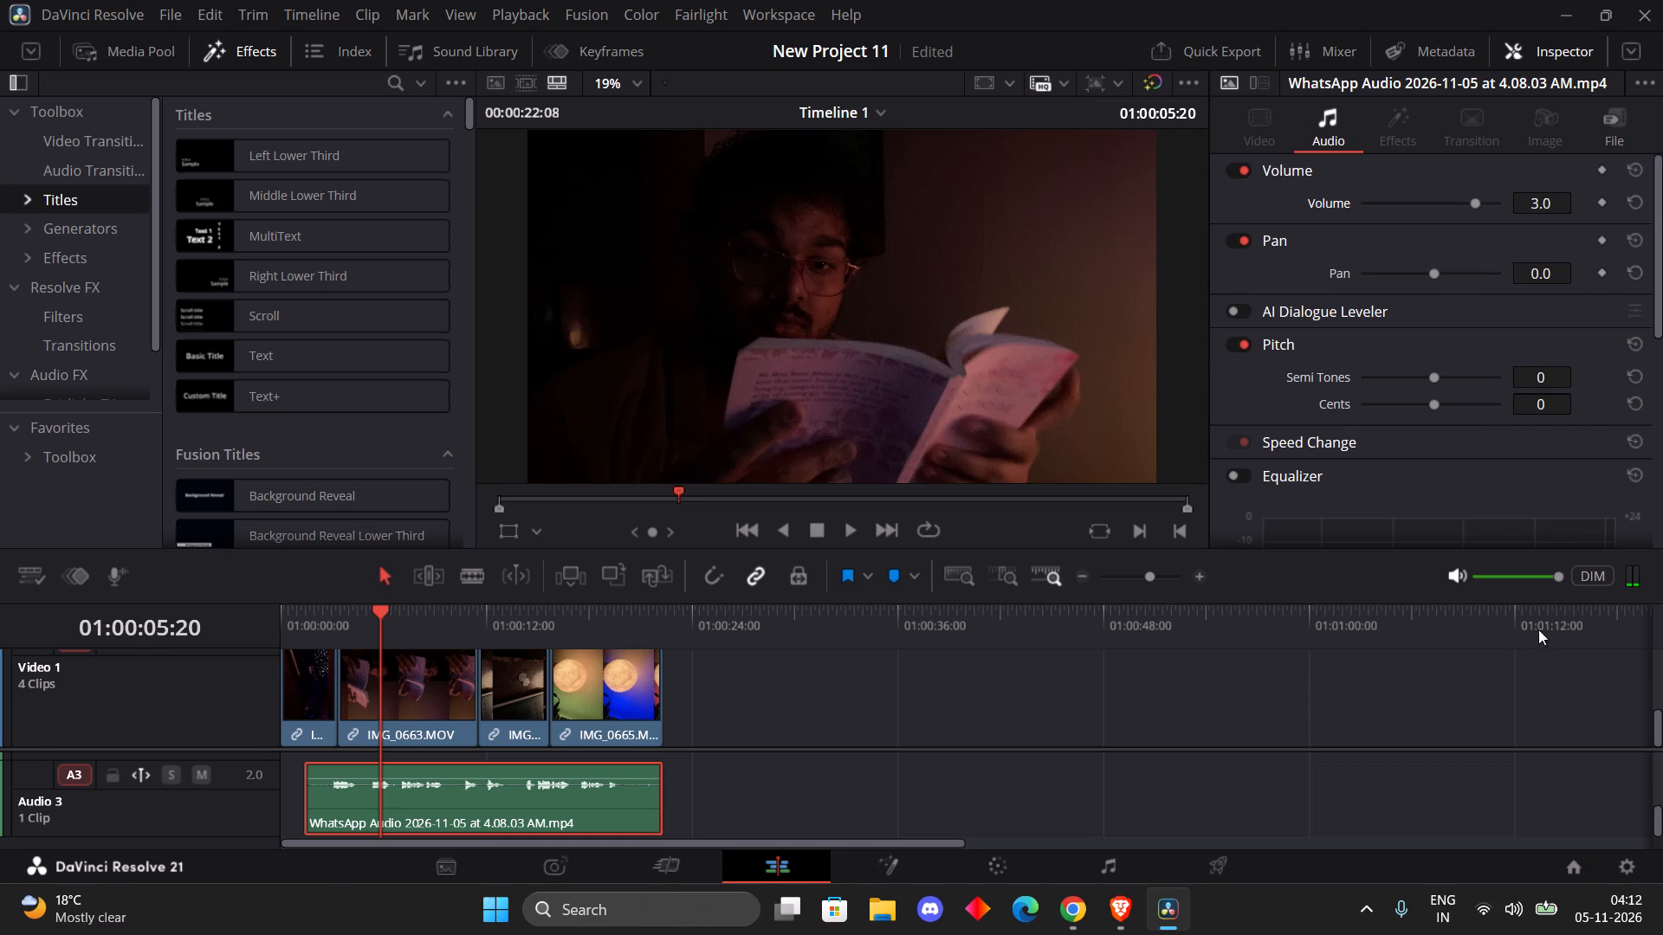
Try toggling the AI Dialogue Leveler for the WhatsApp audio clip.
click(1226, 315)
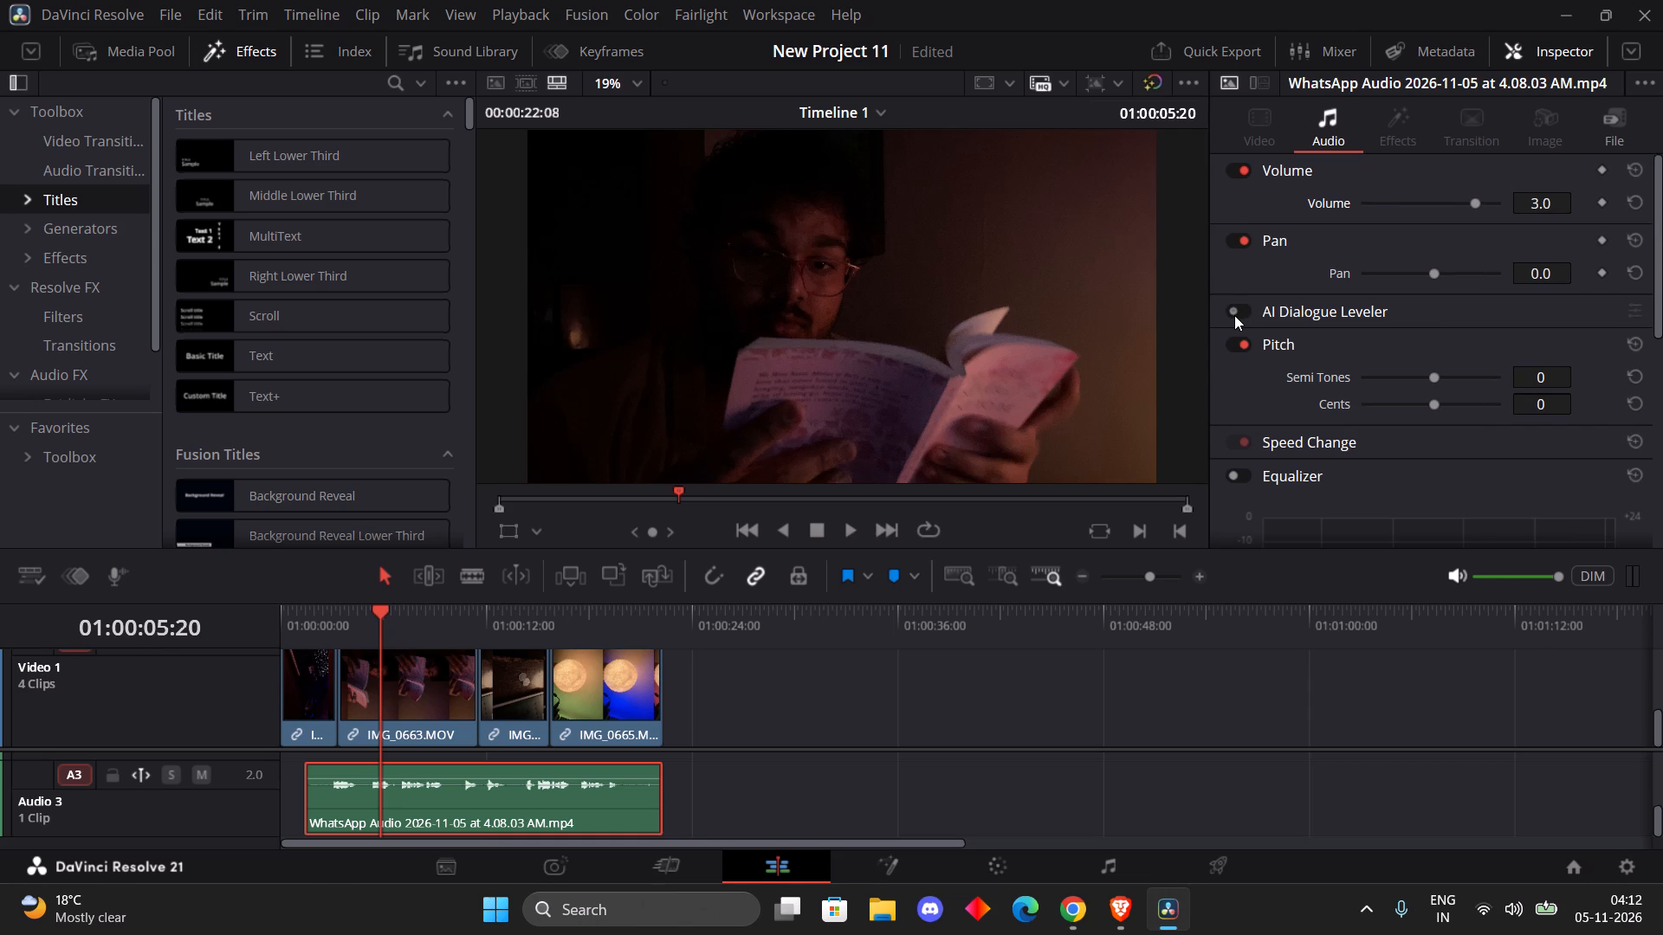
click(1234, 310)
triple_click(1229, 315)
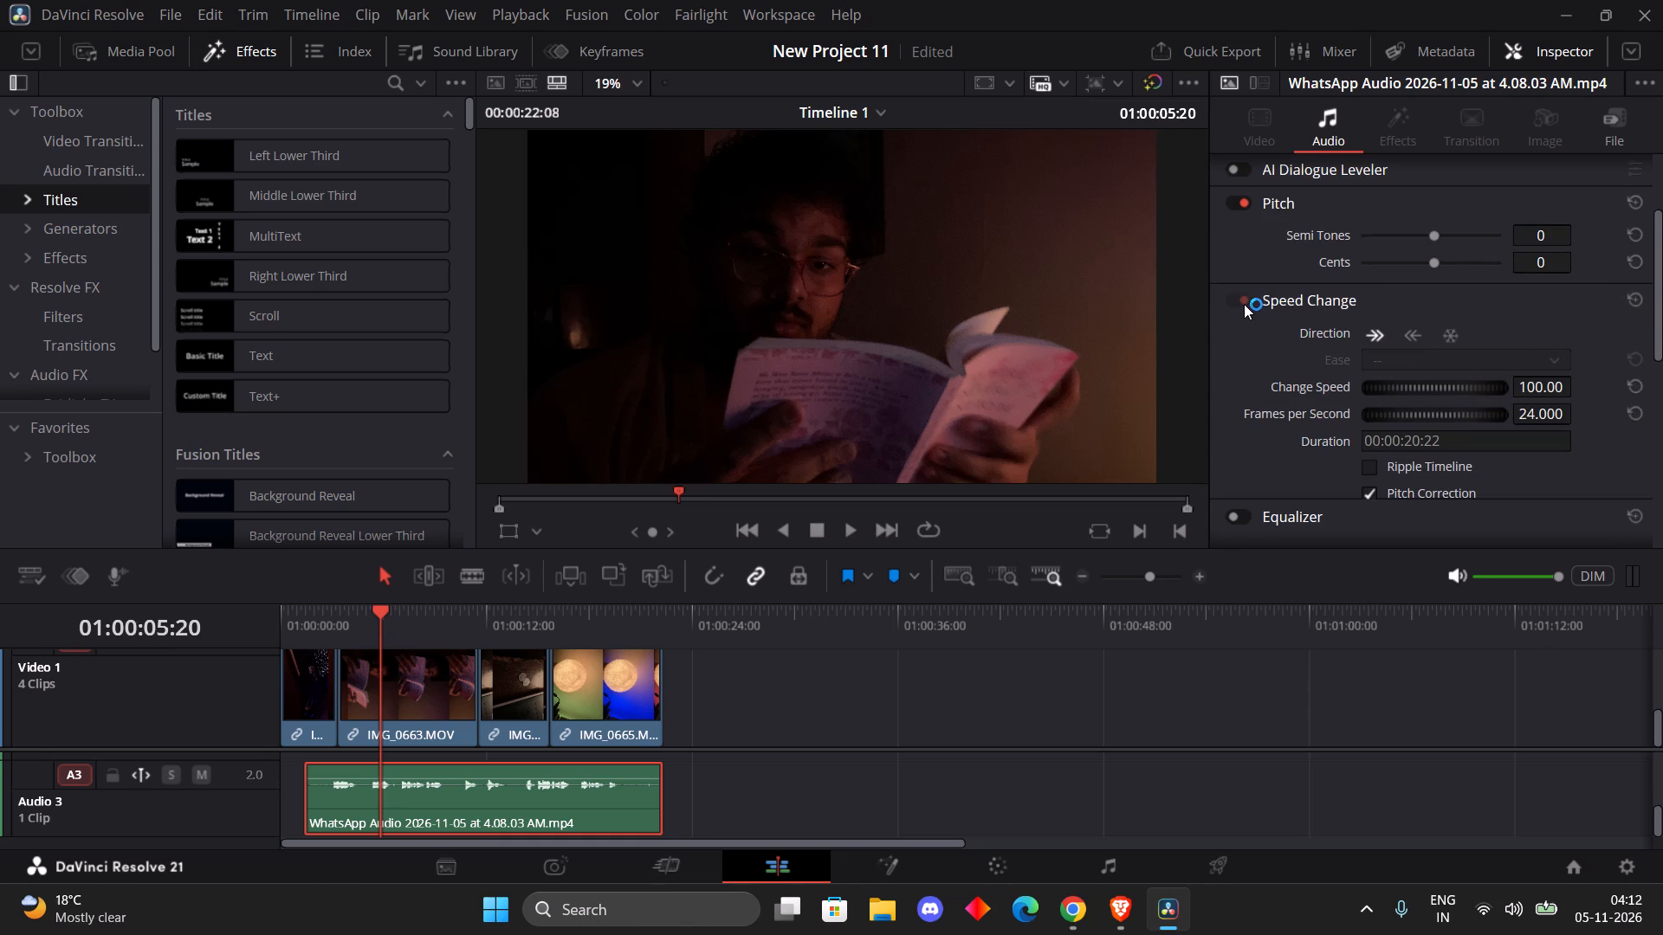
Enable the AI Dialogue Leveler for the WhatsApp audio clip.
scroll(1262, 470, up, 1)
scroll(1262, 470, down, 2)
scroll(1262, 471, up, 5)
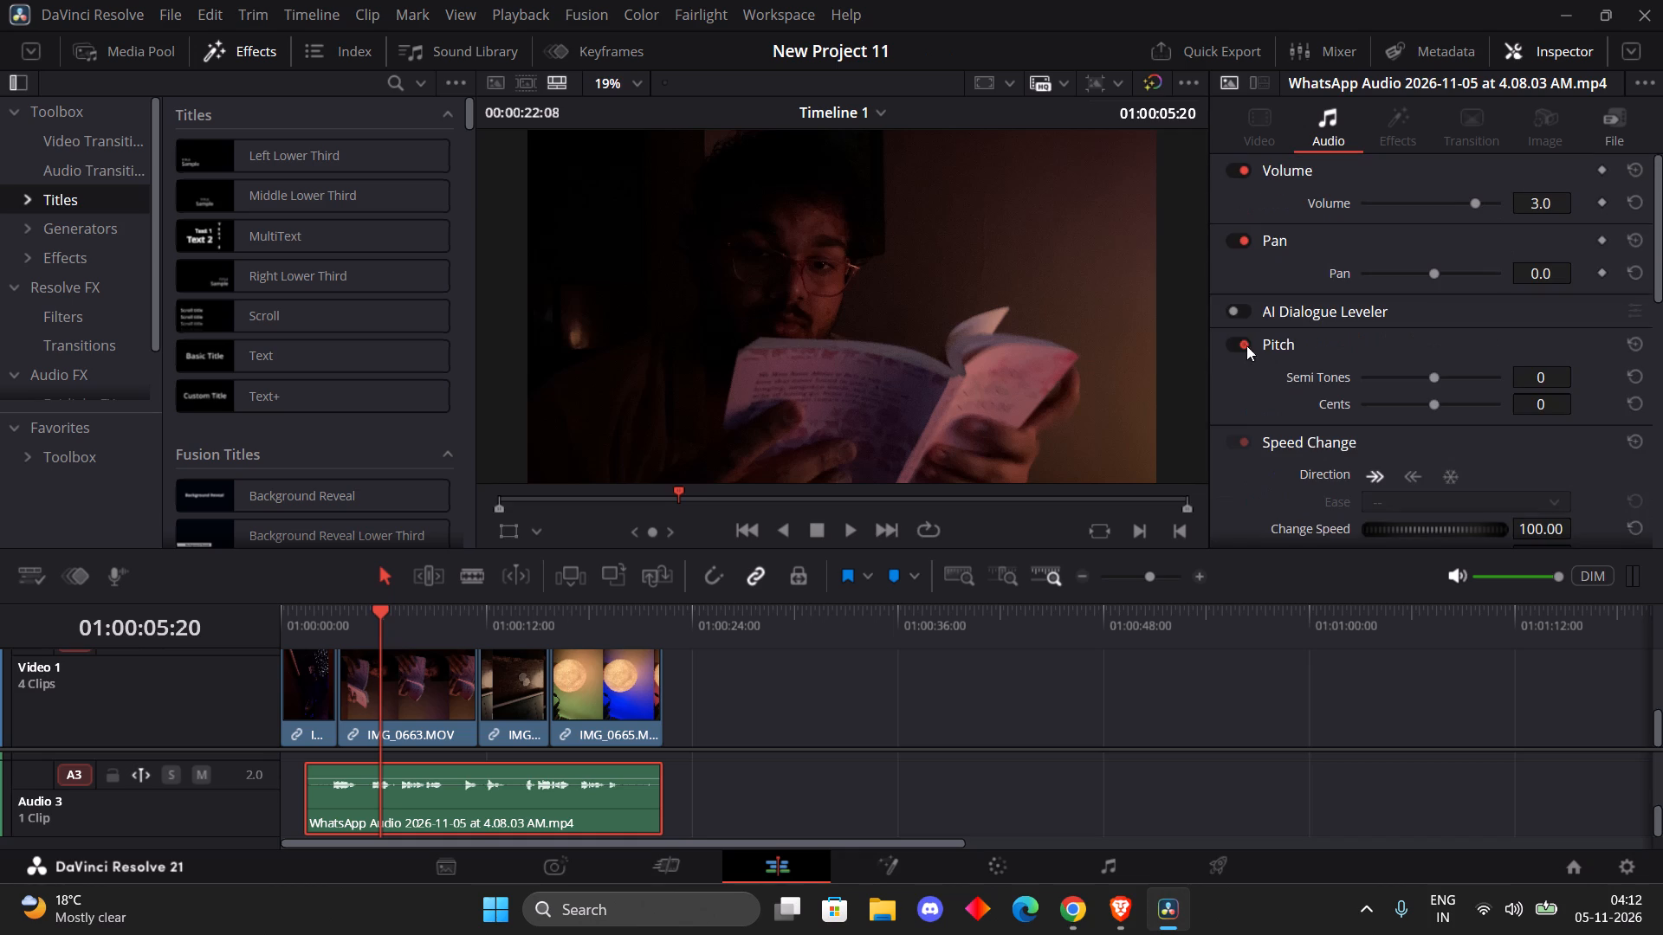
click(1233, 315)
scroll(1294, 429, up, 3)
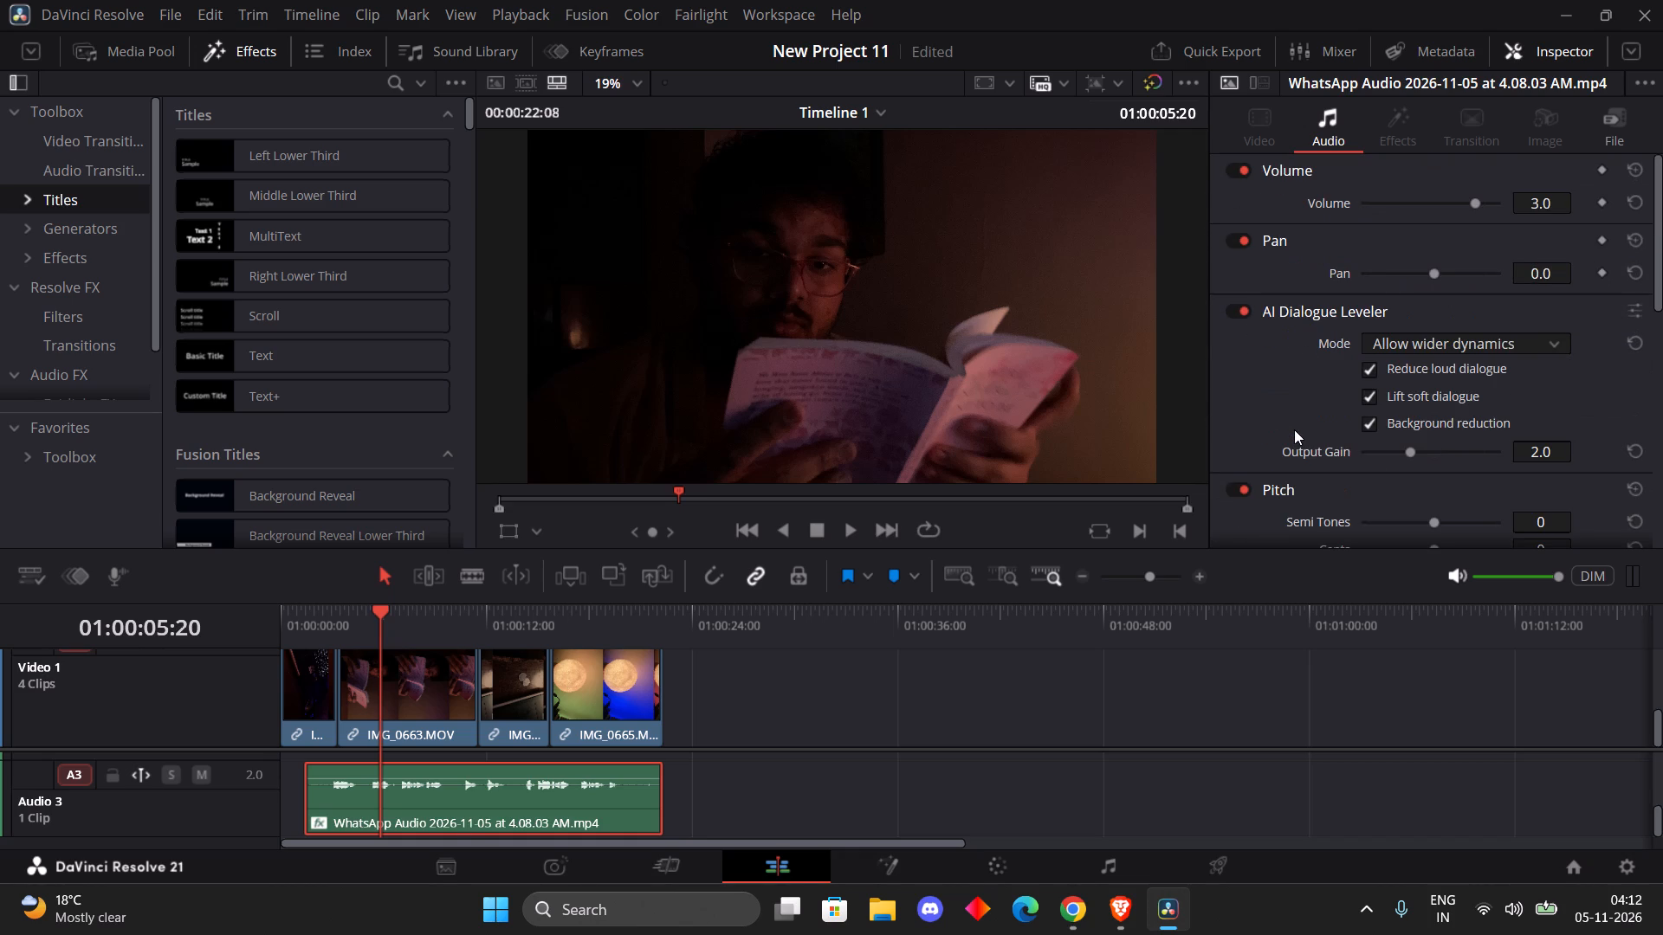
scroll(1295, 429, up, 2)
Play the timeline from its beginning to hear the leveled audio, checking the available leveler modes along the way.
drag(586, 616, 100, 643)
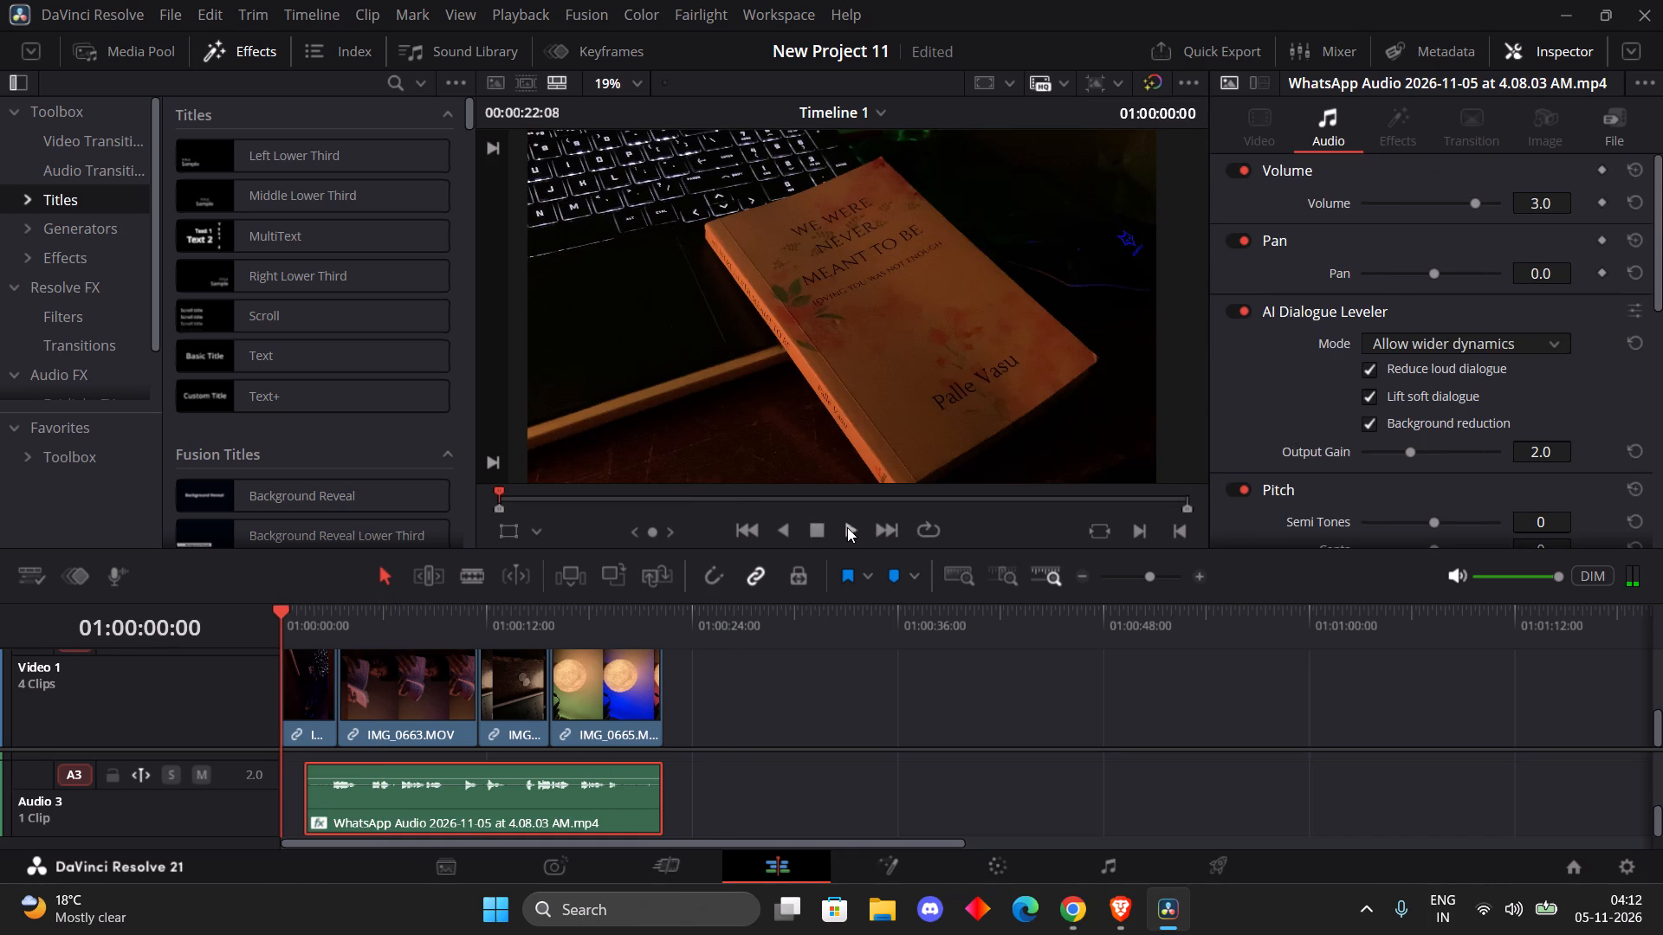
click(849, 527)
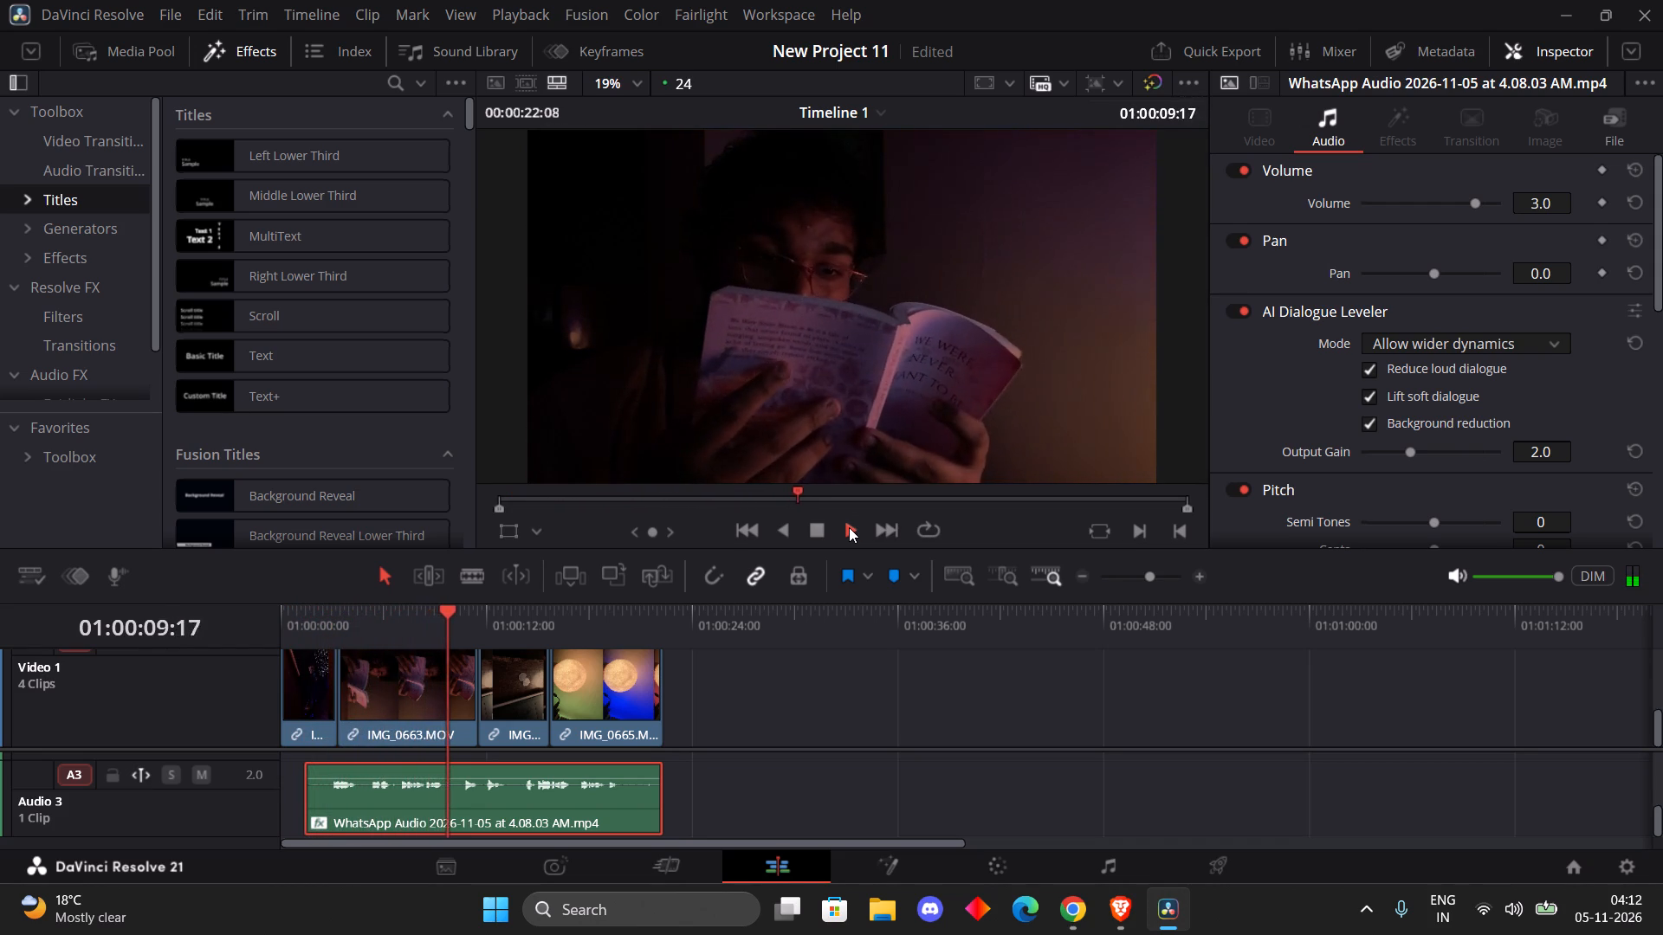
click(1522, 351)
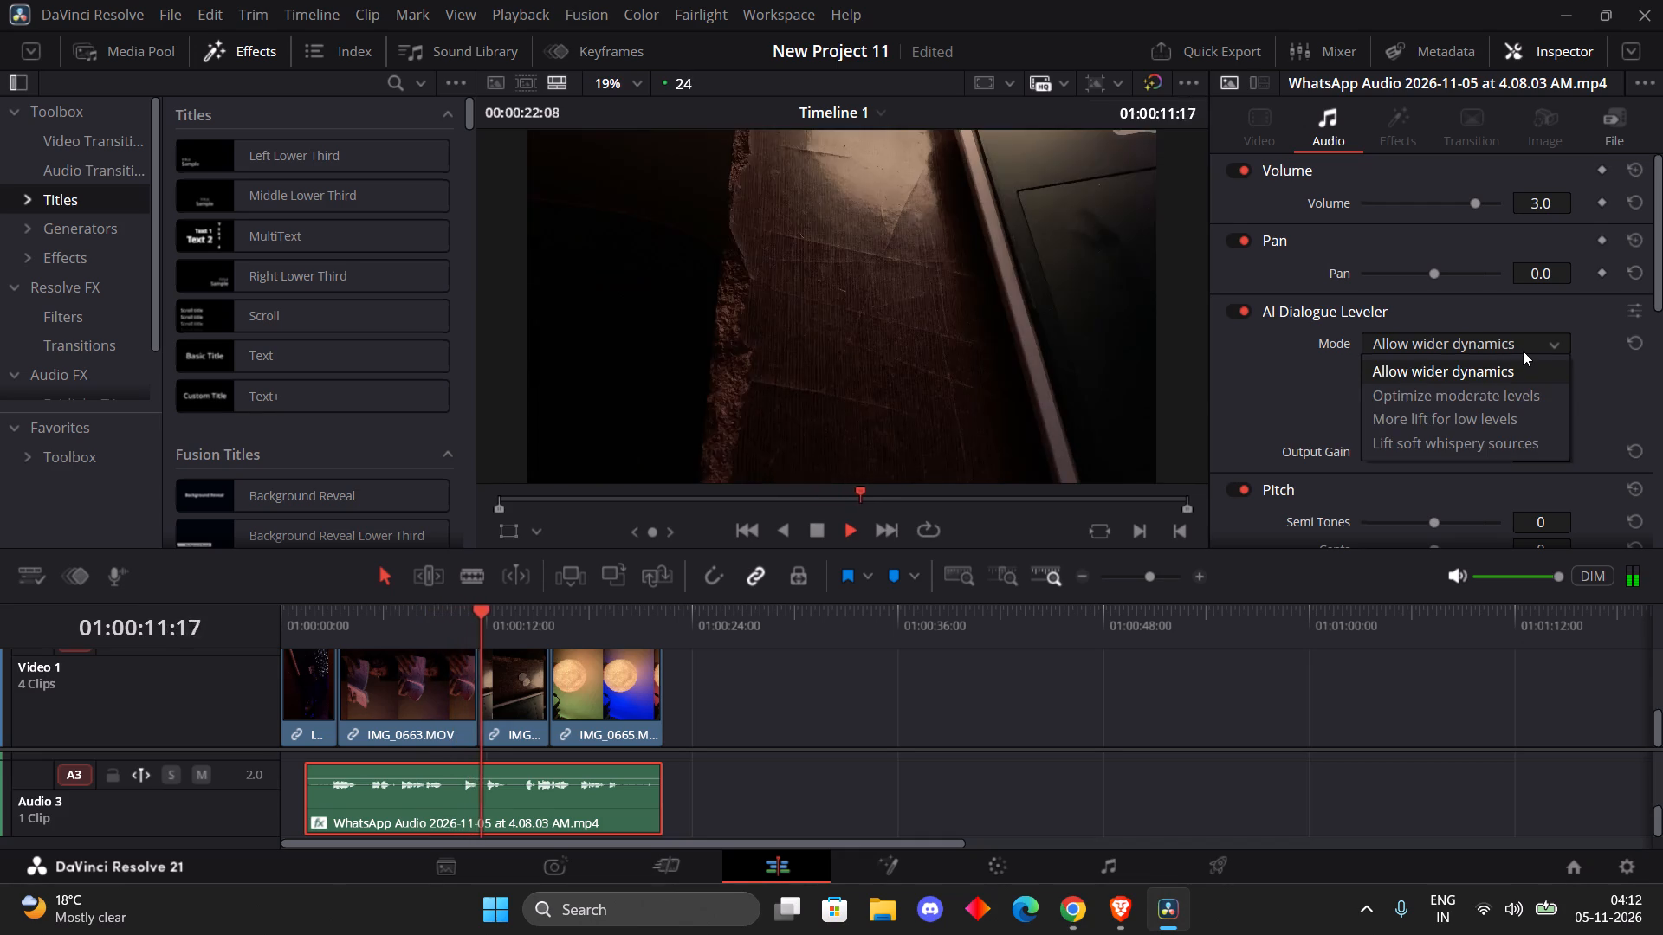
click(1261, 366)
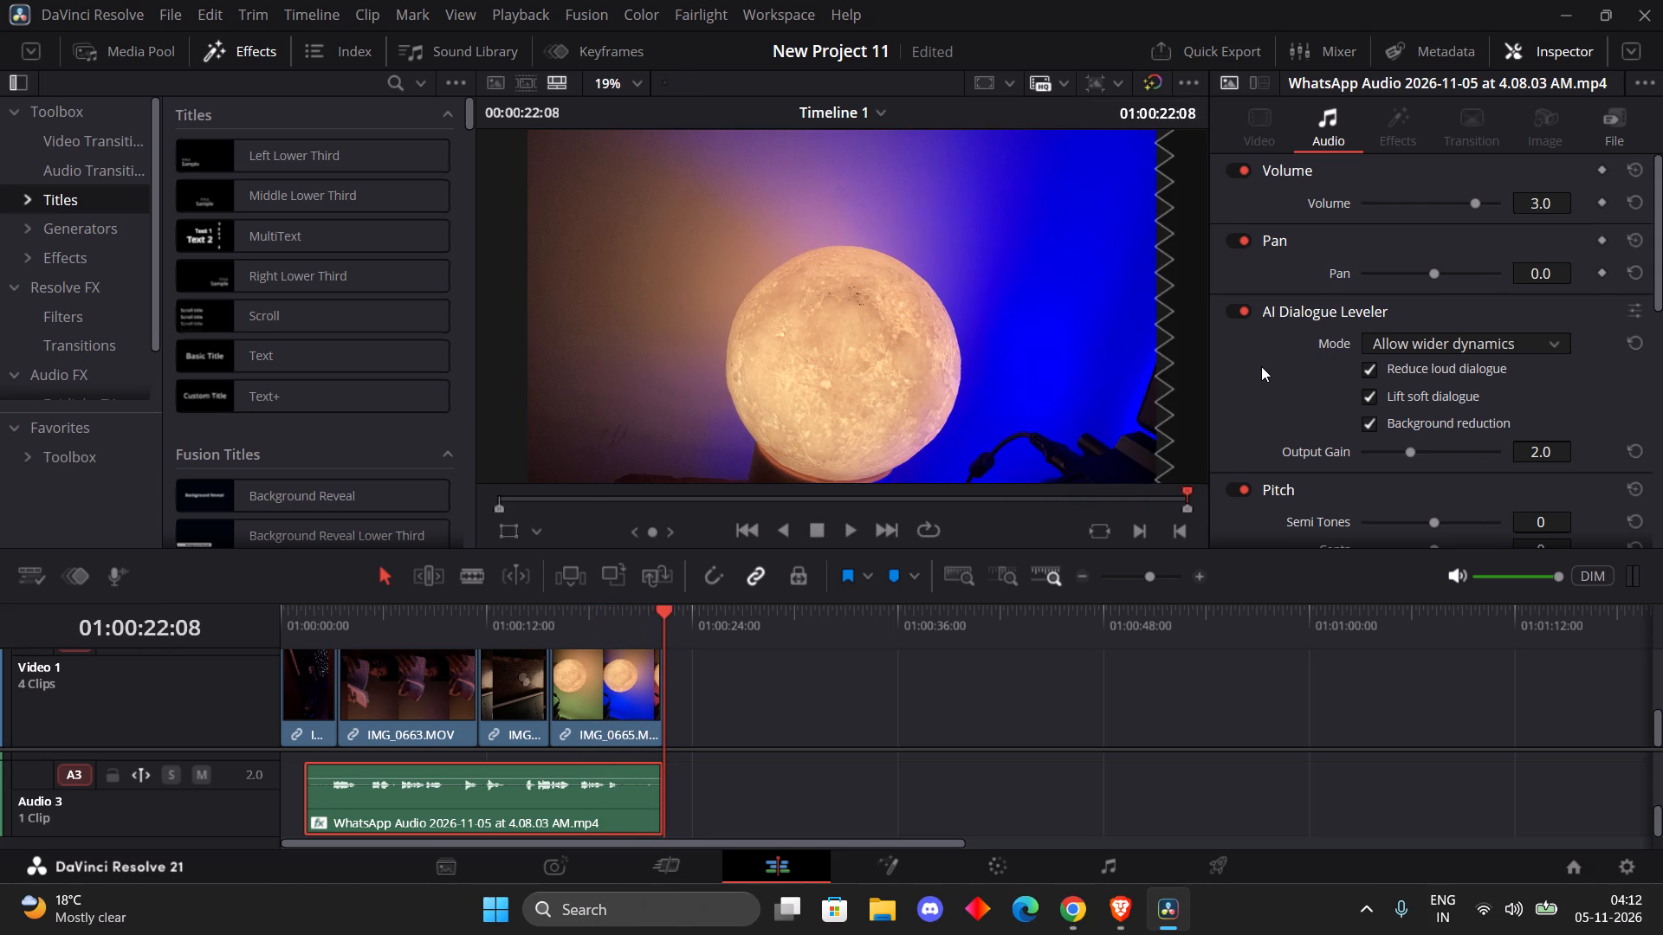
Select the first video clip, IMG_0664.MOV, return the playhead to the timeline start, and show the clip on the Fusion page.
click(333, 688)
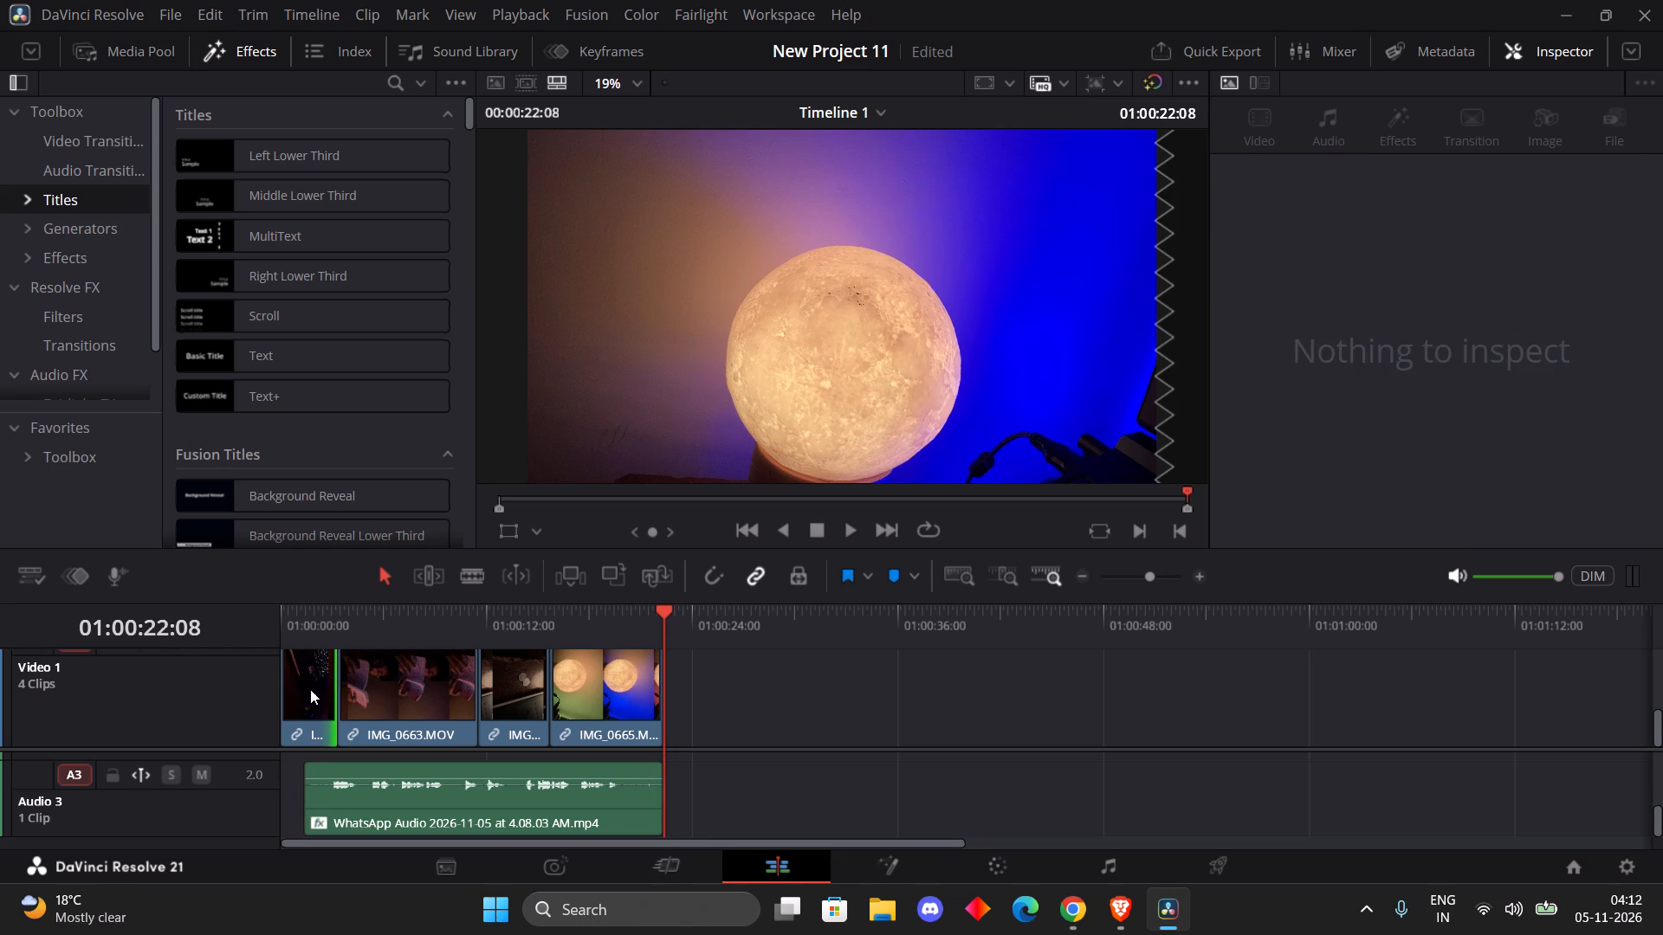
click(310, 689)
drag(730, 605, 57, 727)
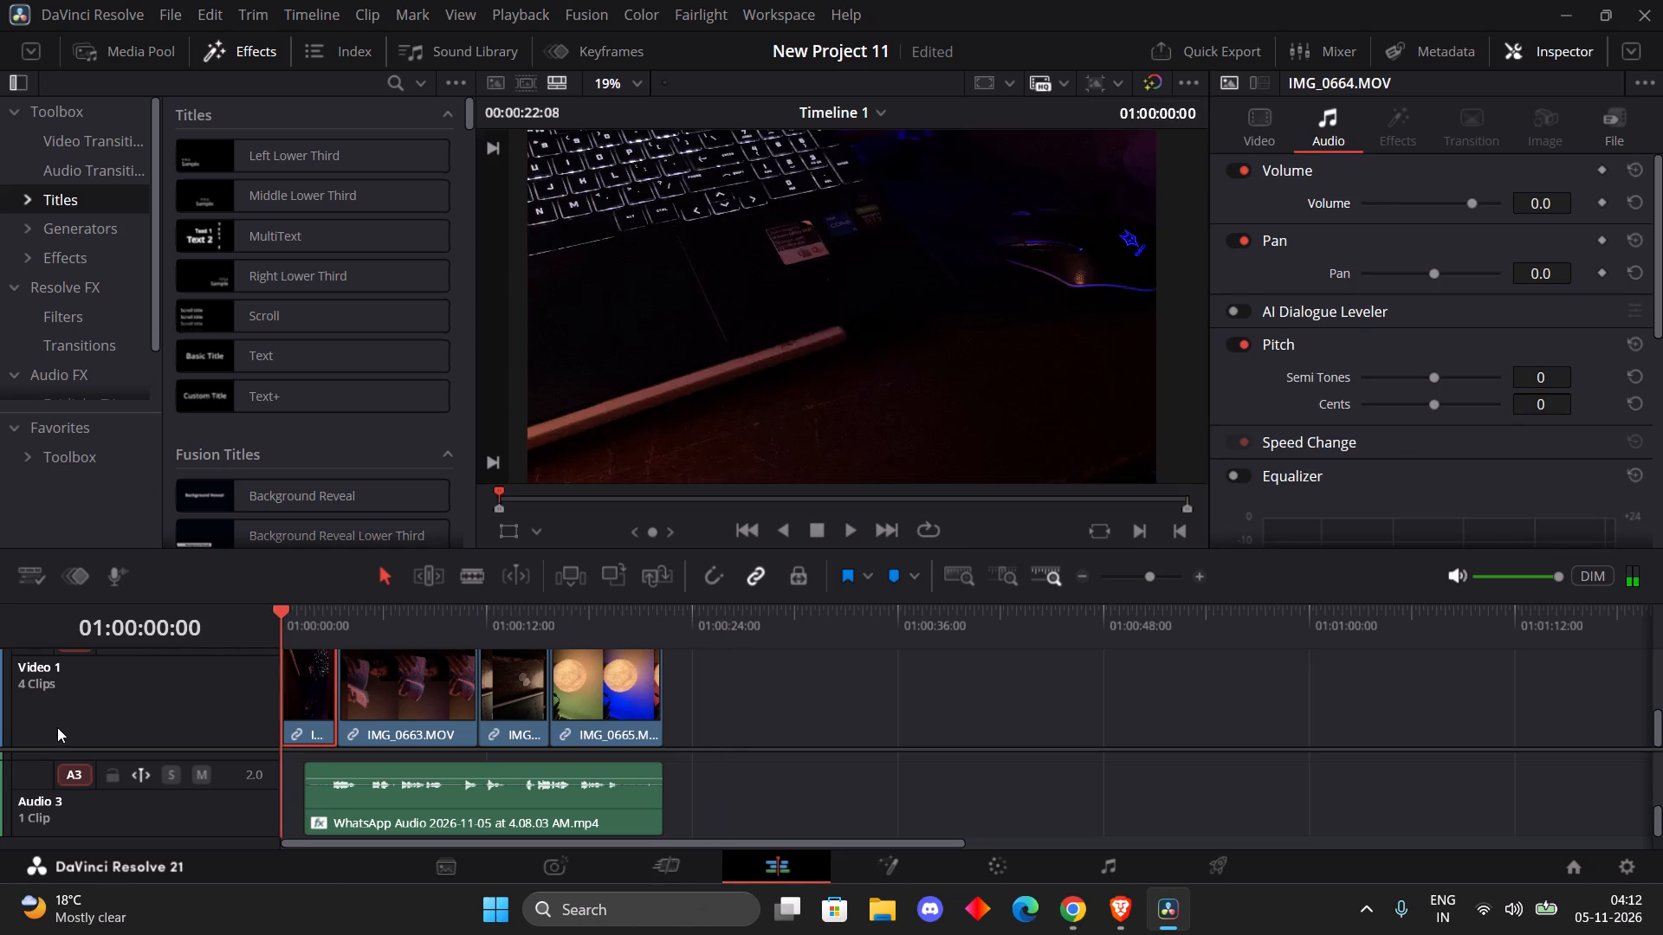
drag(57, 727, 56, 727)
click(920, 861)
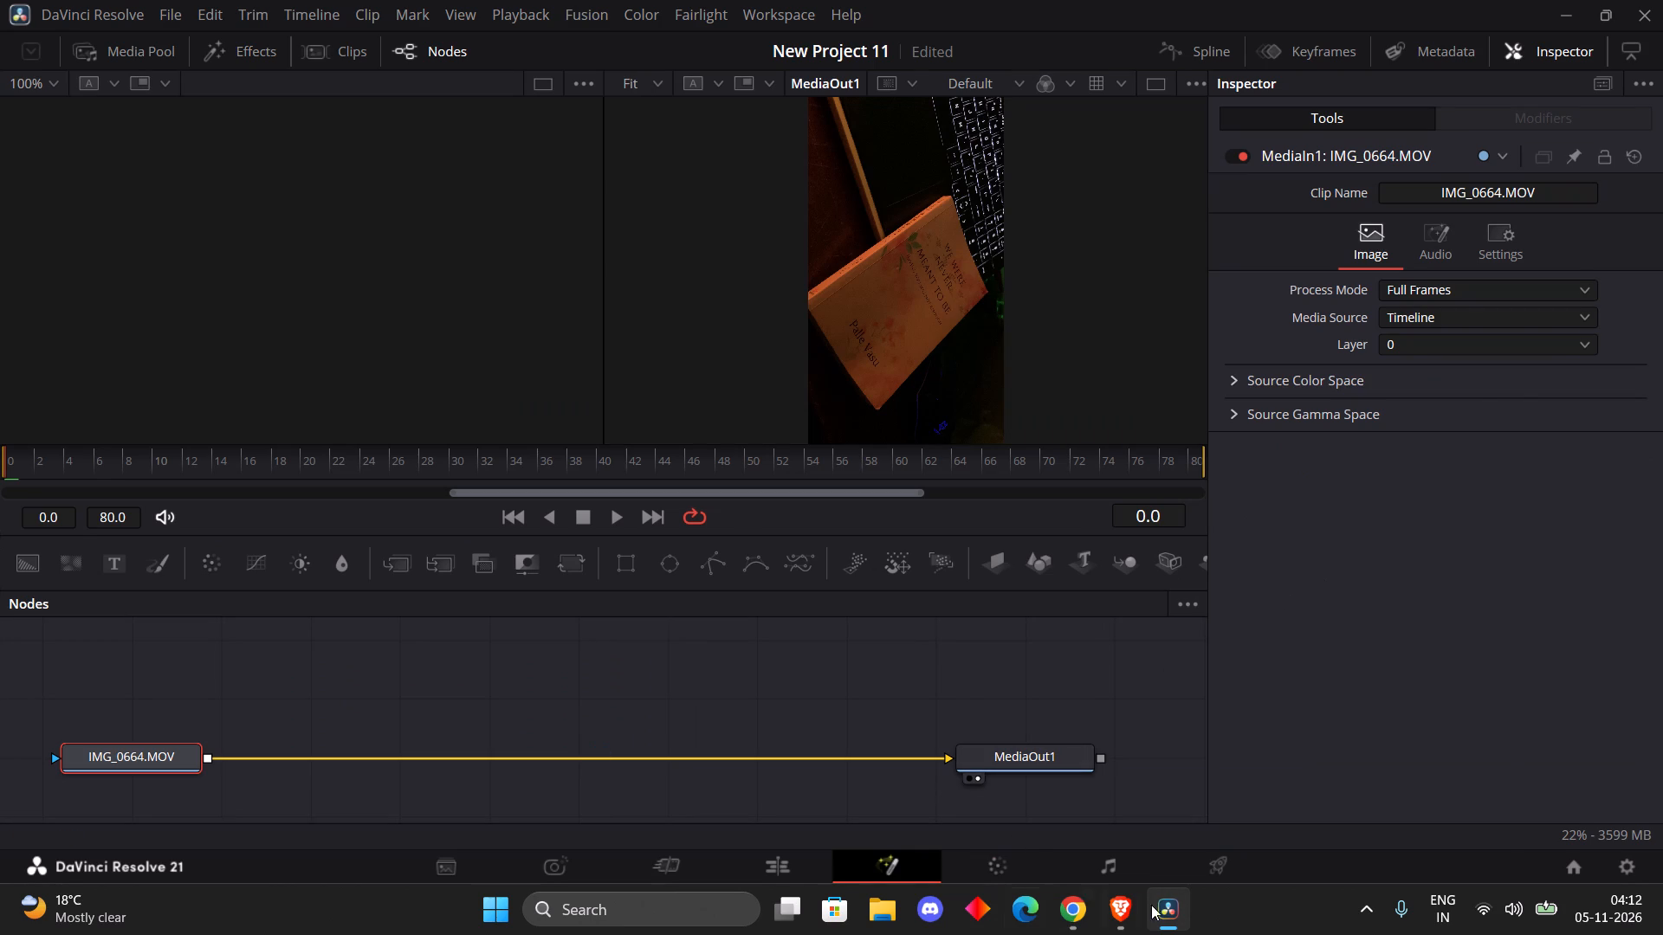
Switch to YouTube in Brave and search for "colour grading dark room davinci resolve".
click(1127, 908)
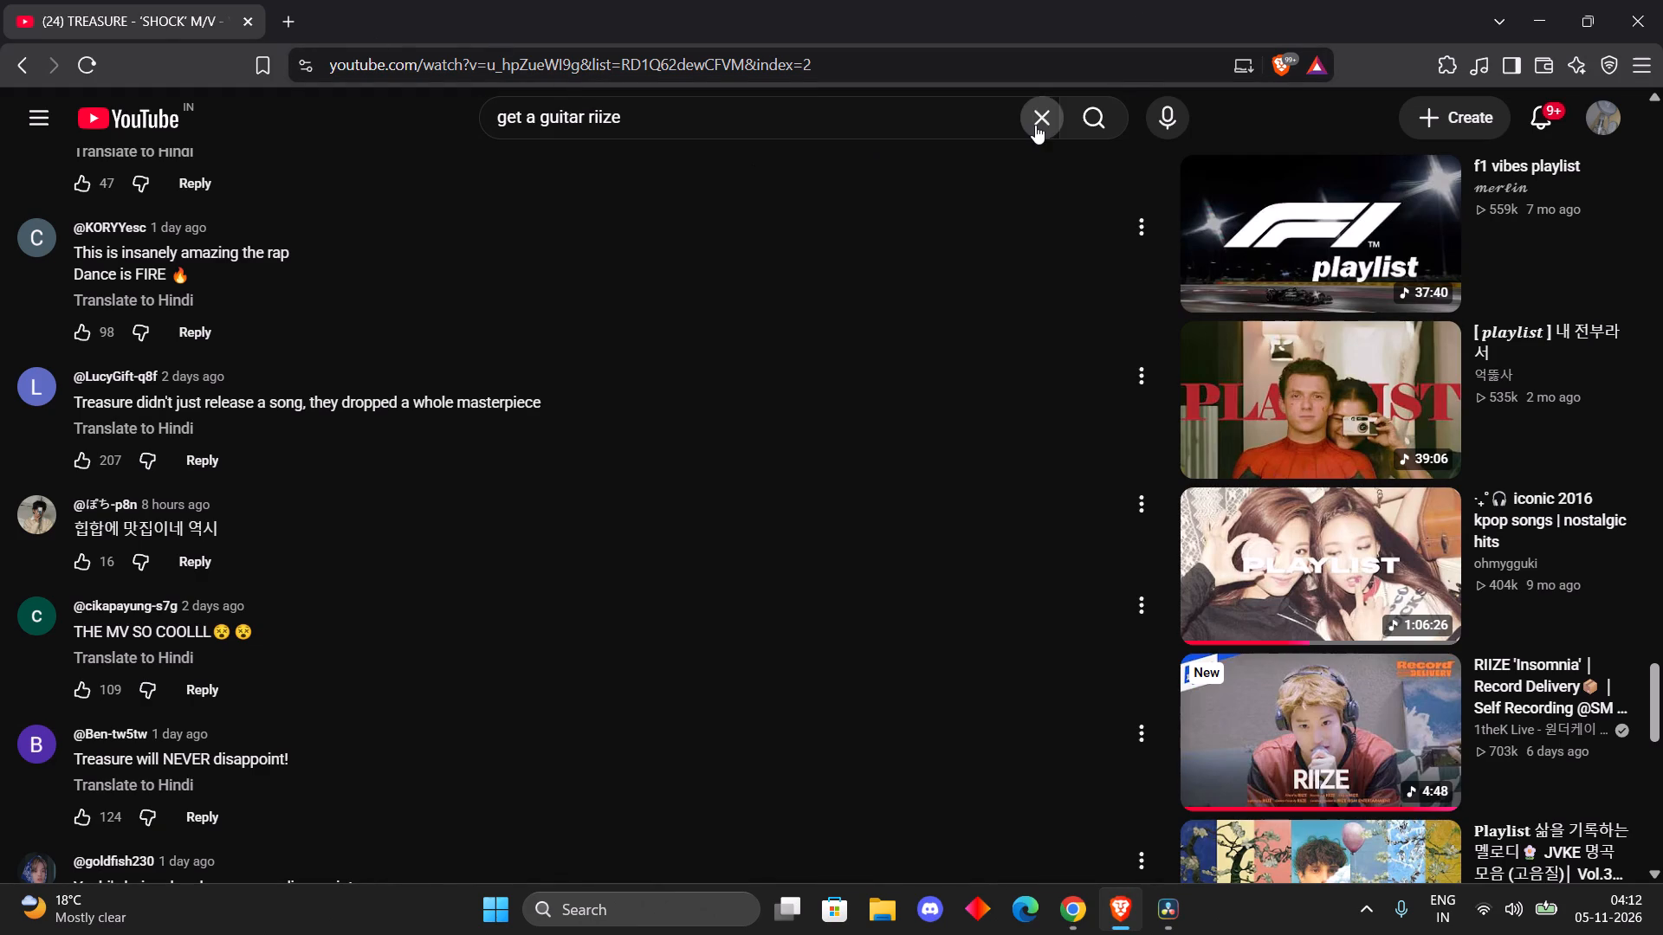
click(1035, 125)
text(colour grading dark room)
key(space)
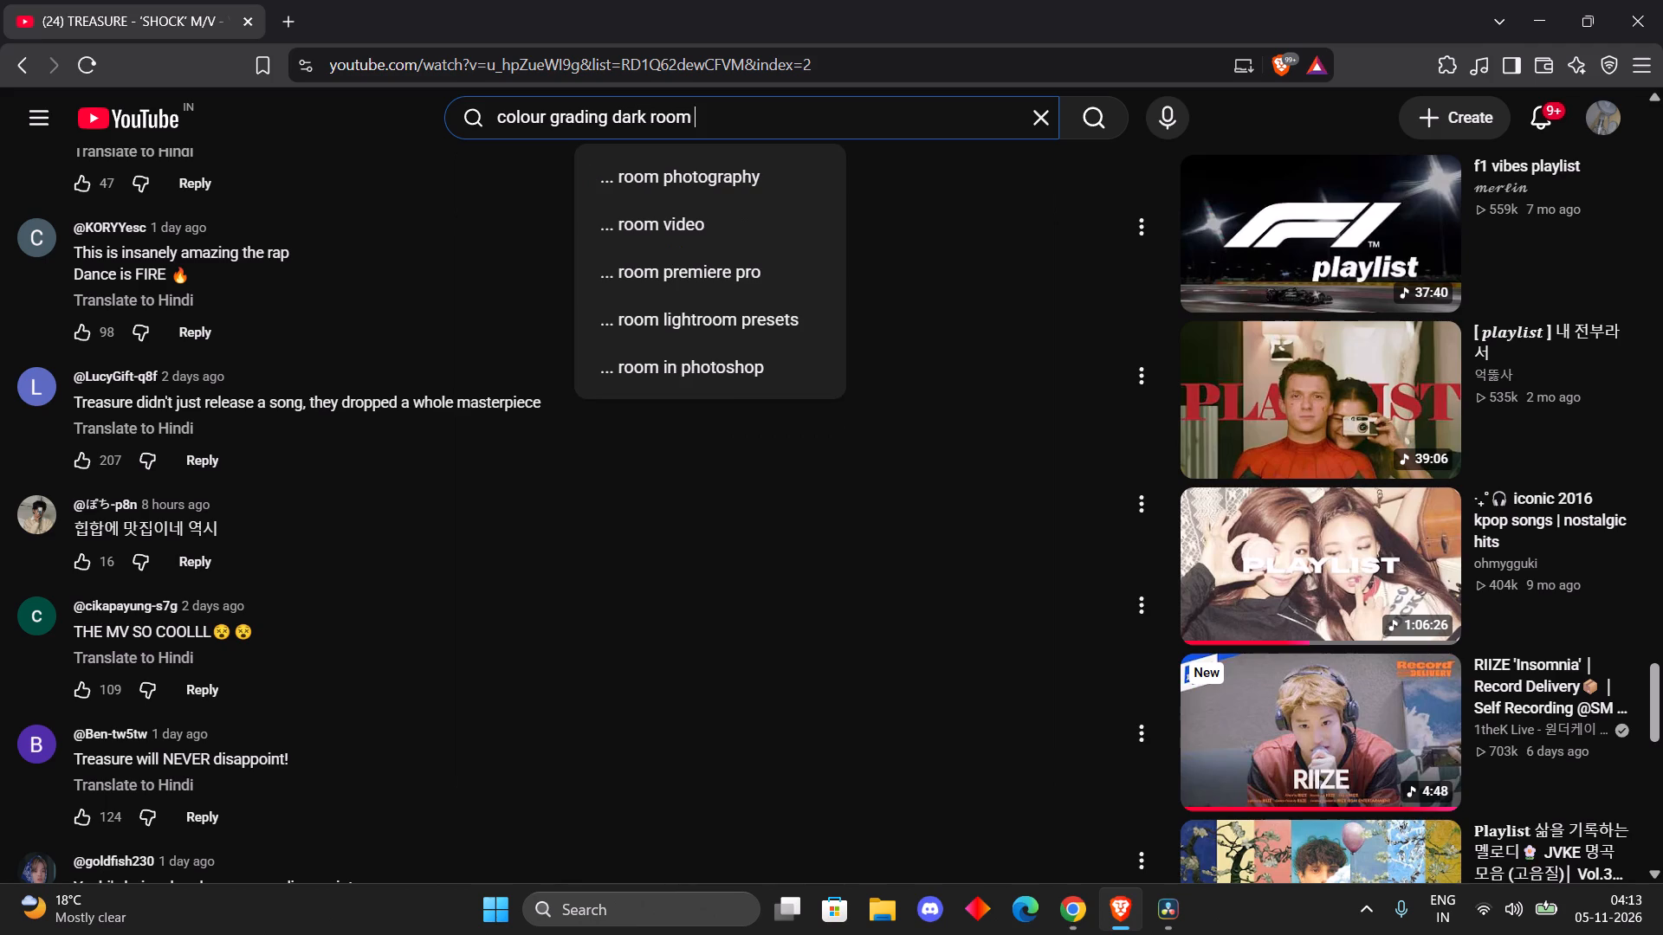
text(da)
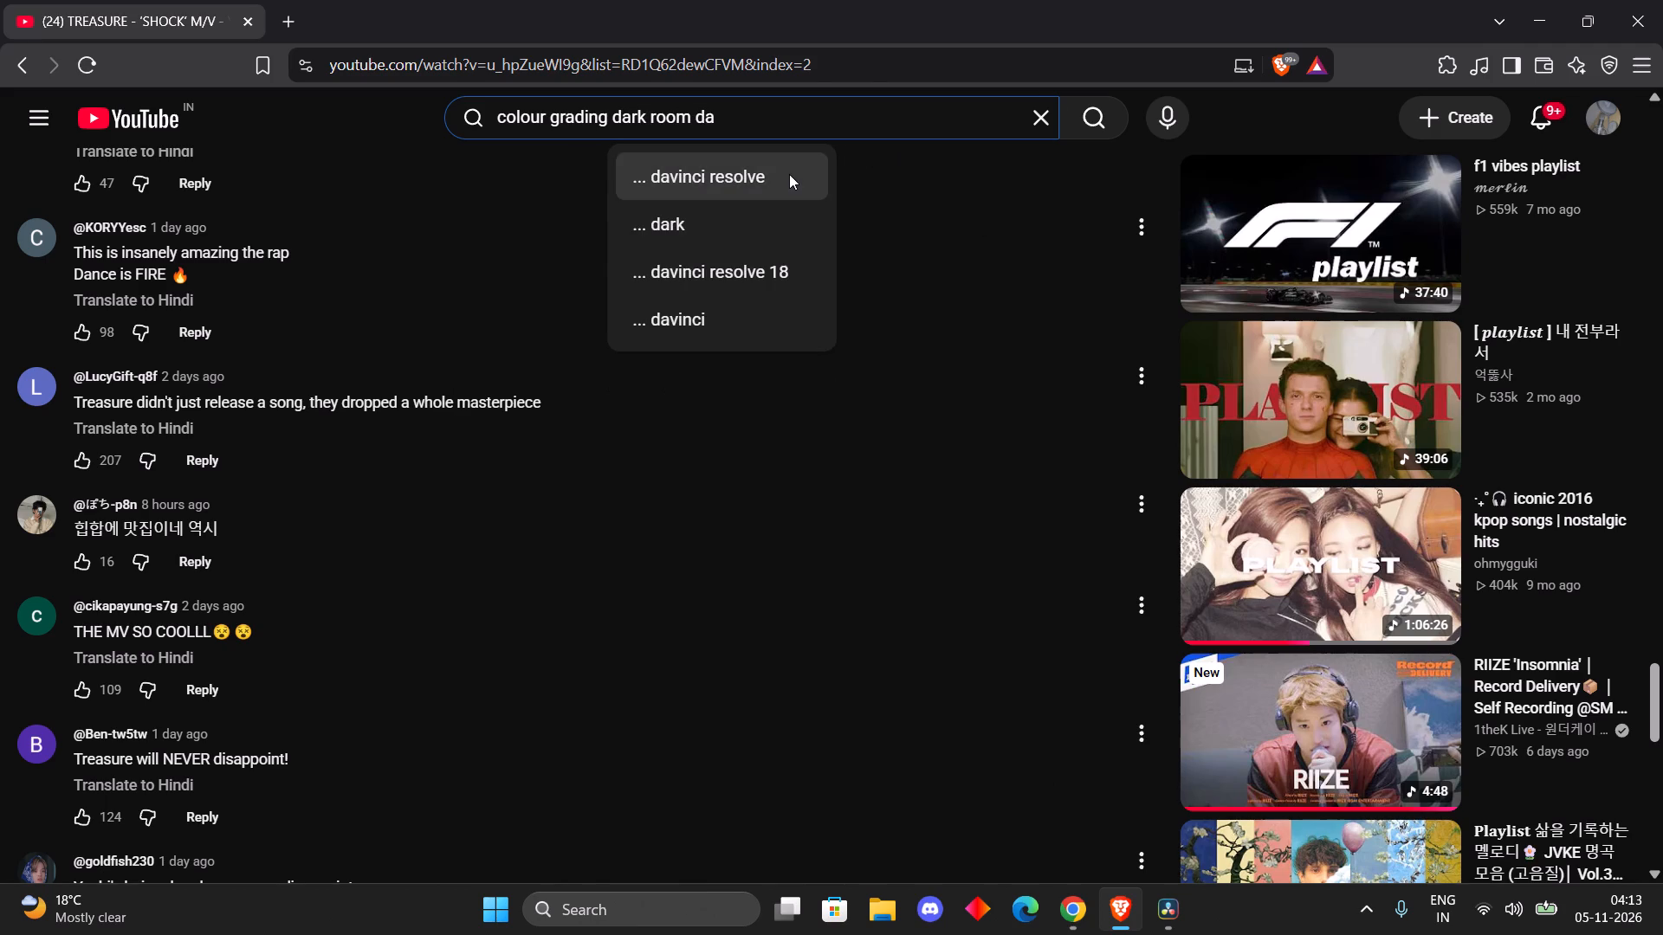
click(789, 174)
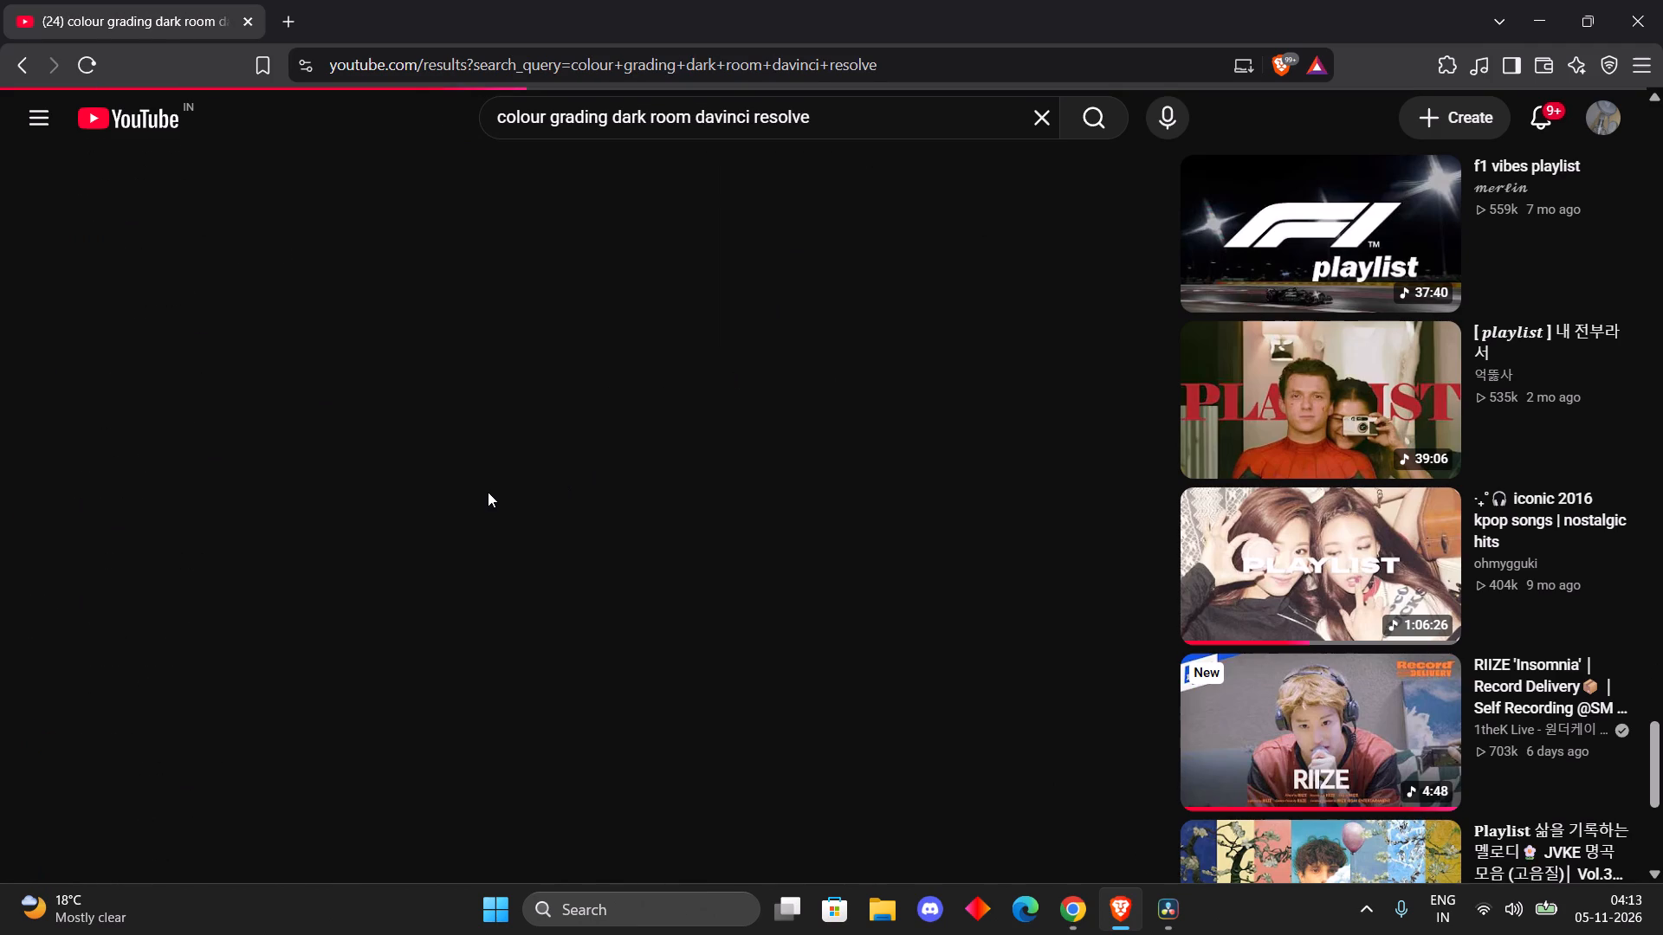
Browse the search results and open "The Easiest Way to Get the FILM LOOK in Davinci Resolve 20" tutorial.
scroll(489, 487, down, 2)
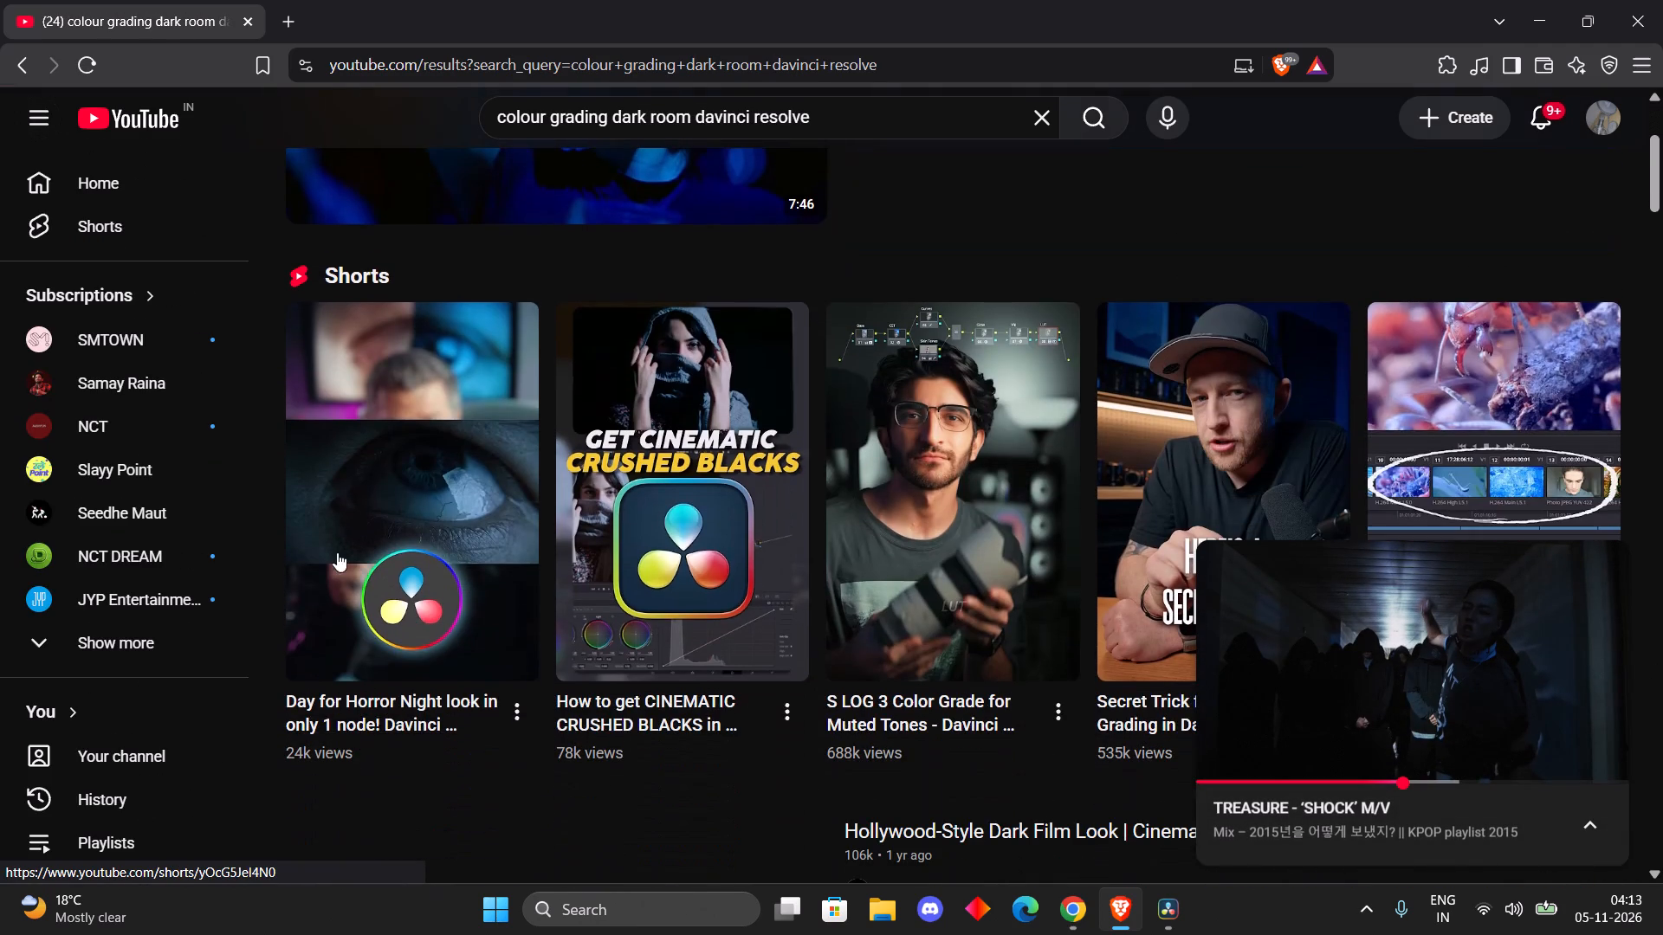
scroll(914, 525, down, 1)
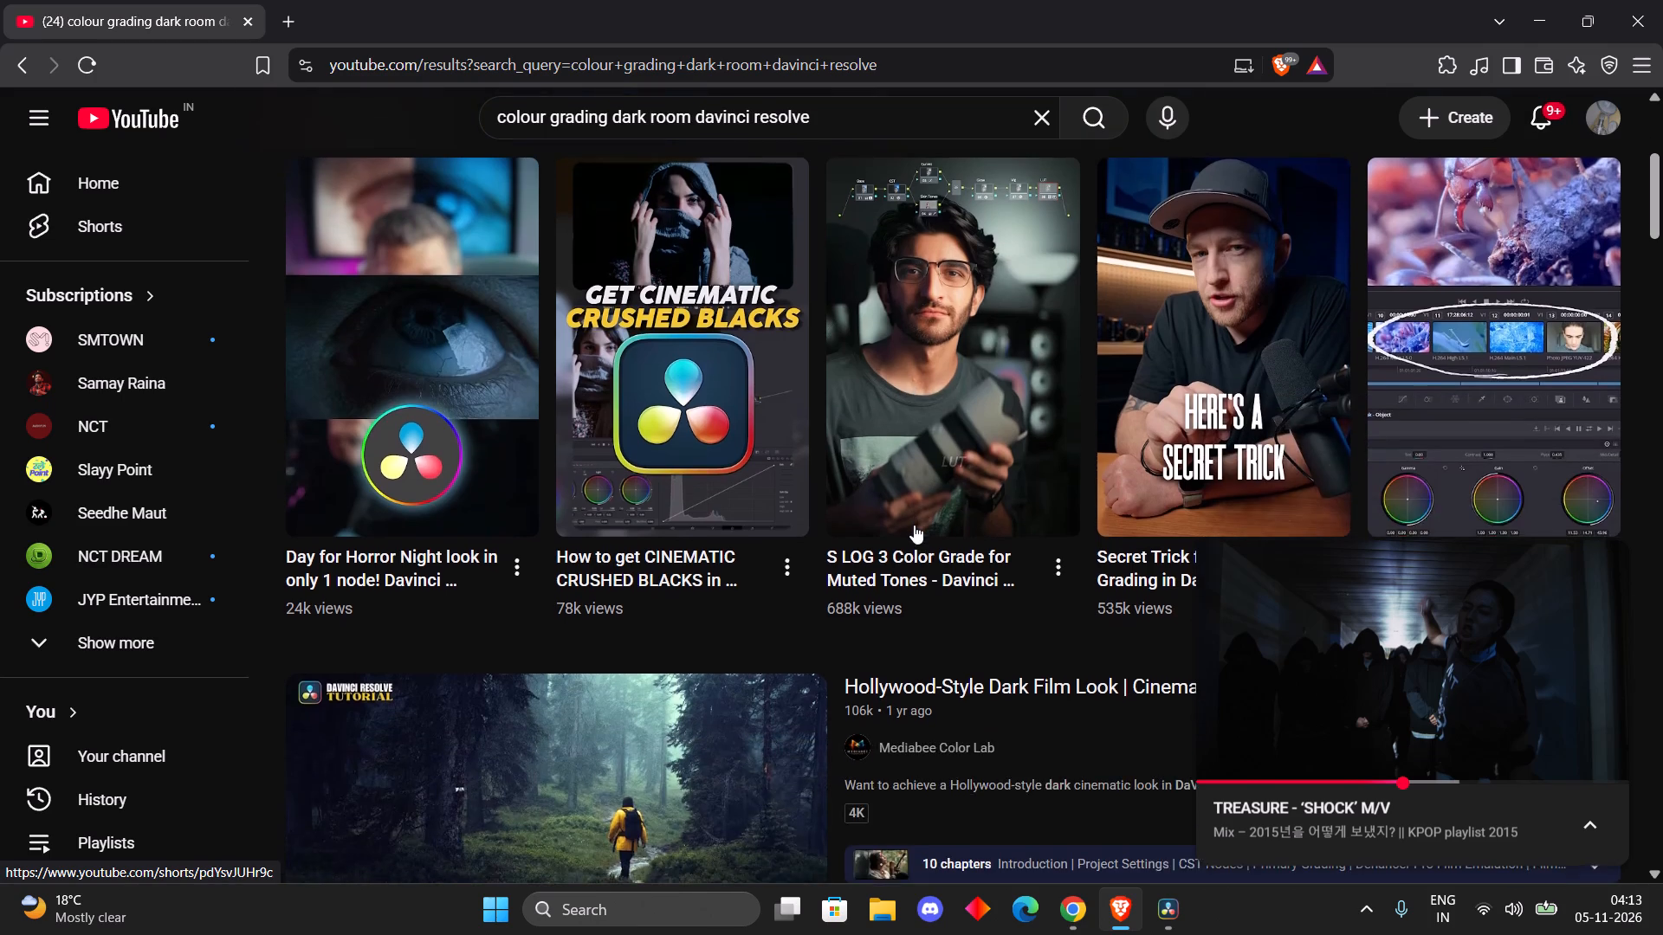
scroll(914, 525, down, 2)
scroll(707, 529, down, 1)
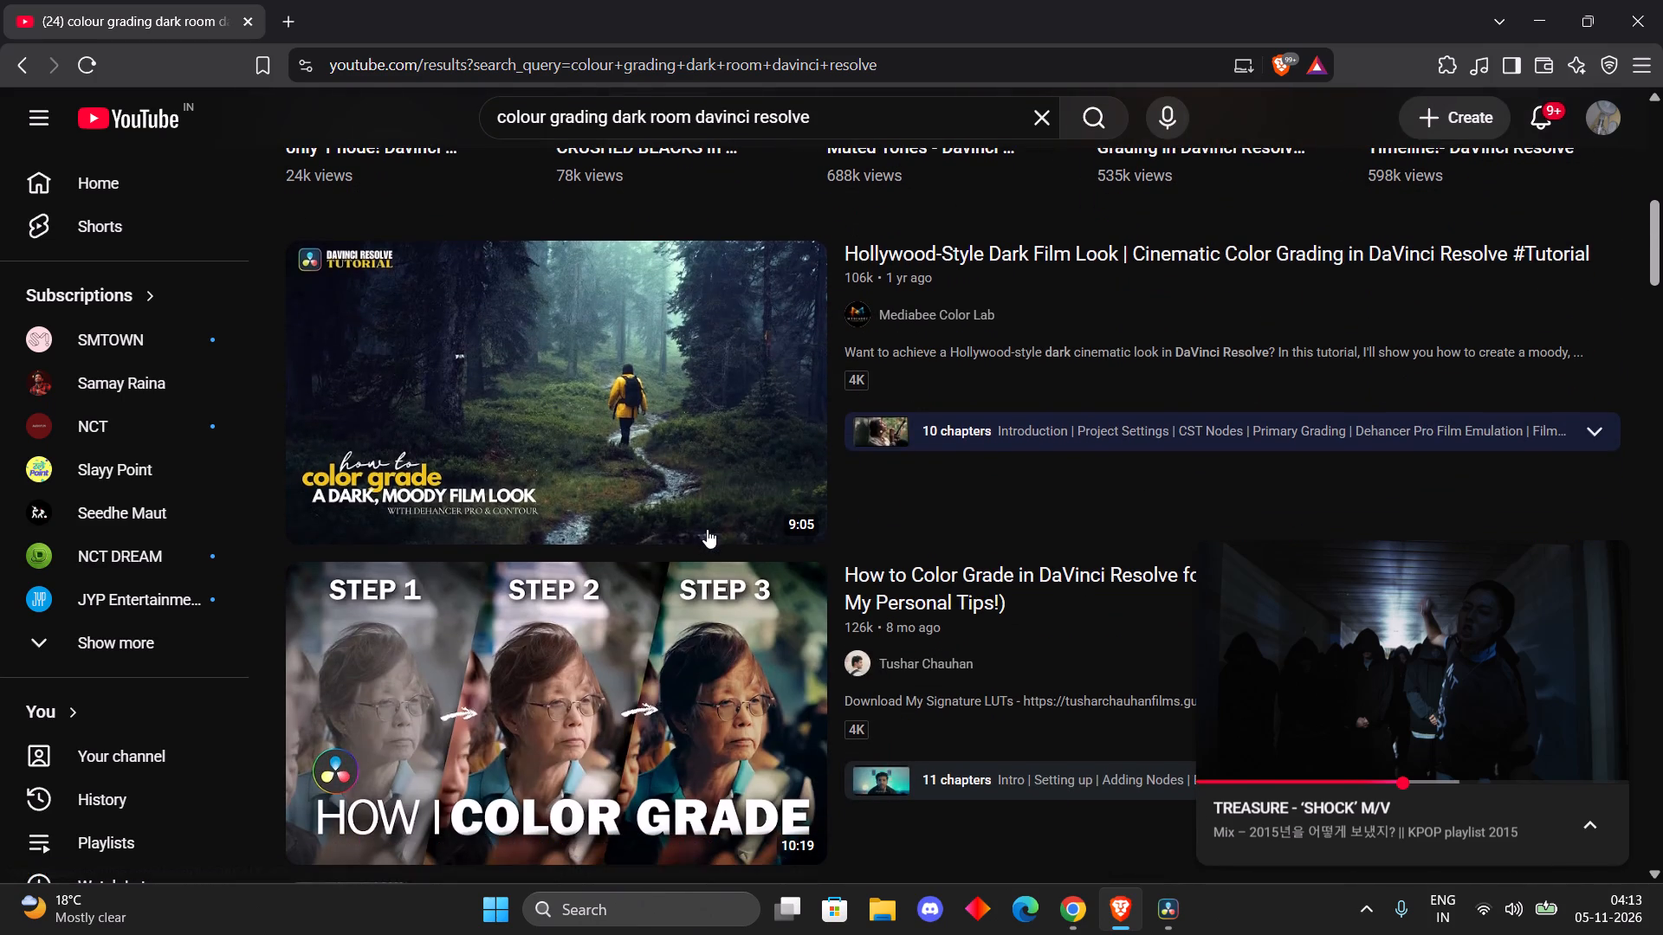
scroll(707, 529, down, 5)
scroll(679, 549, up, 1)
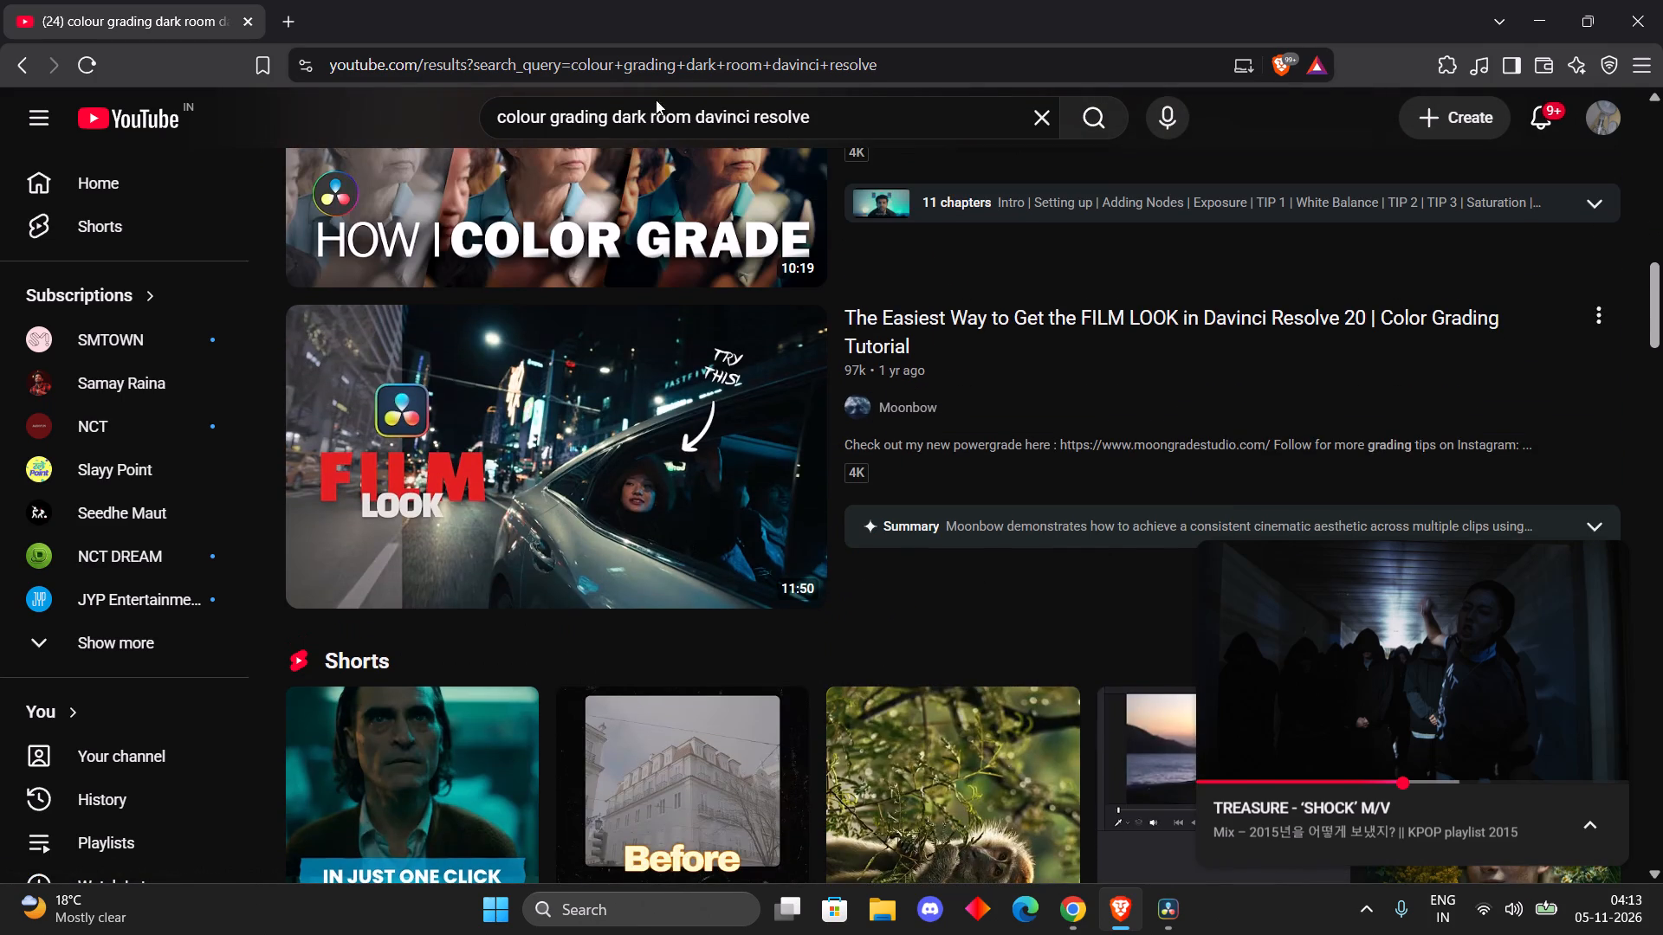
click(648, 509)
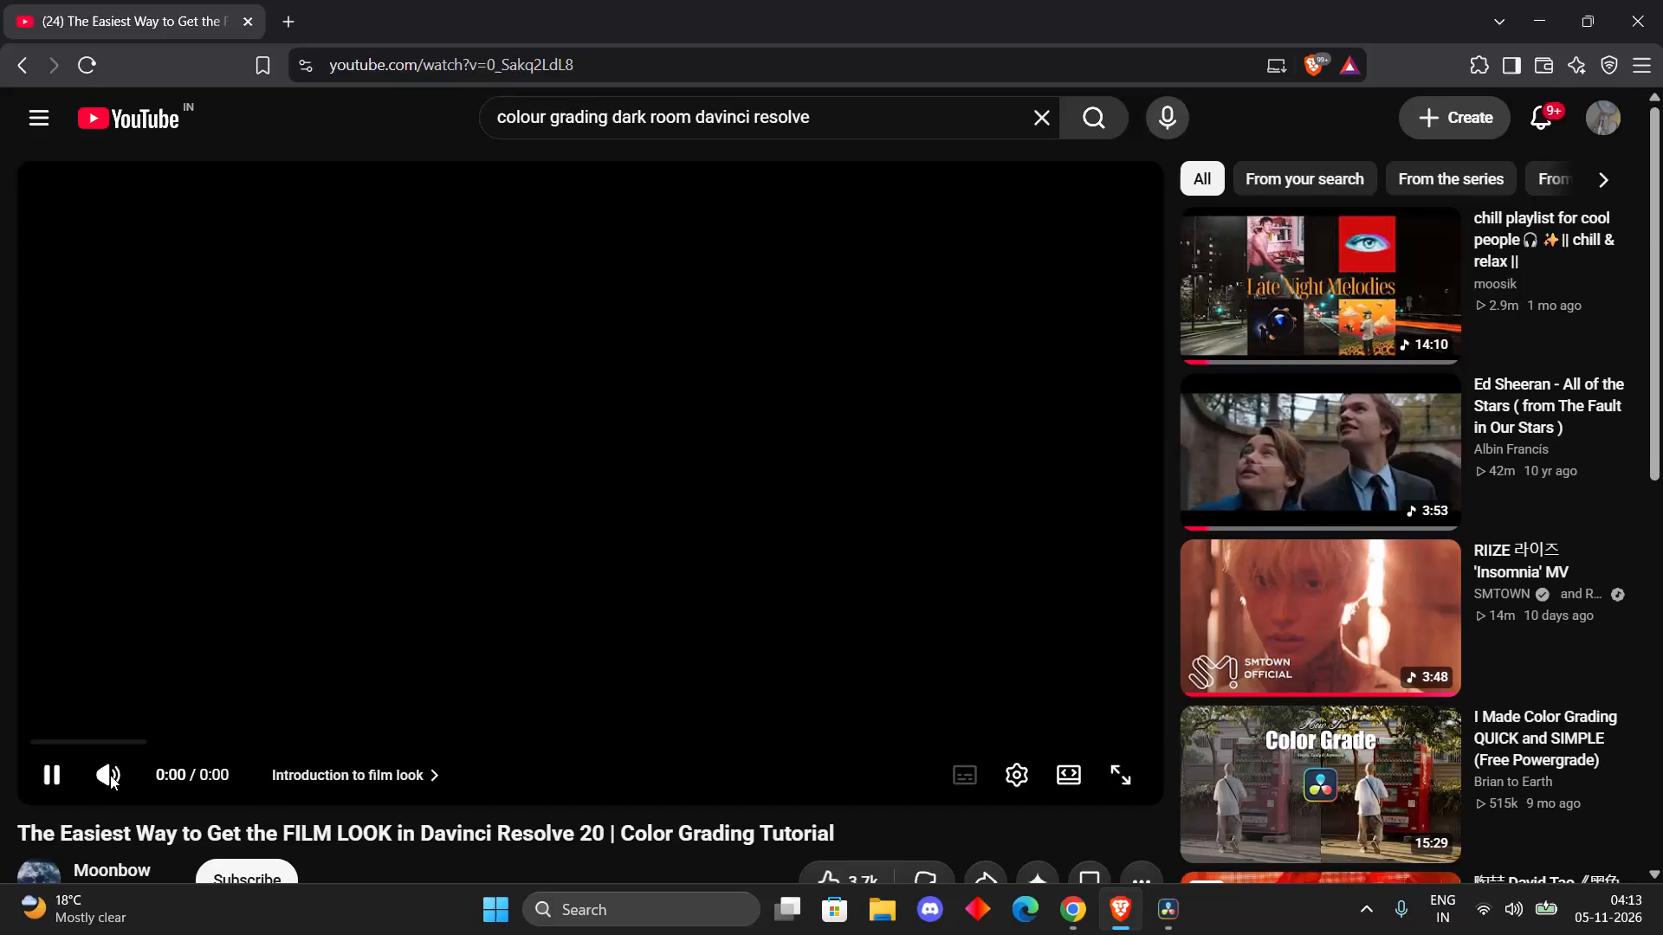
Adjust the tutorial's volume and watch it, skipping ahead to the Project settings section and pausing there.
click(140, 771)
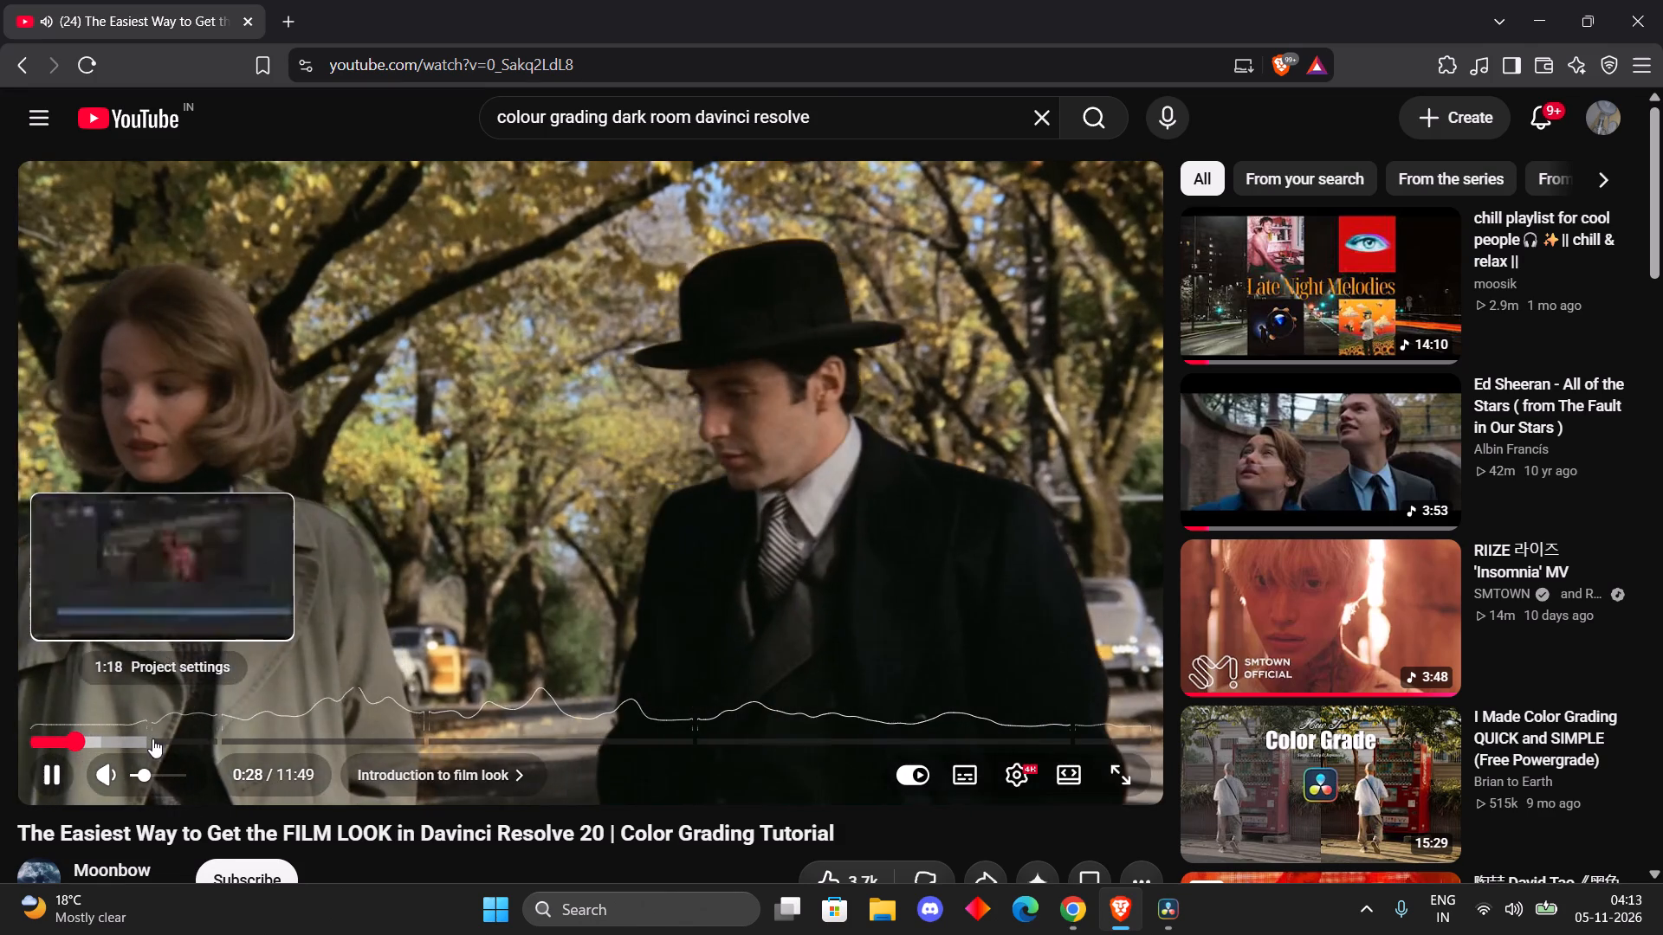
click(140, 738)
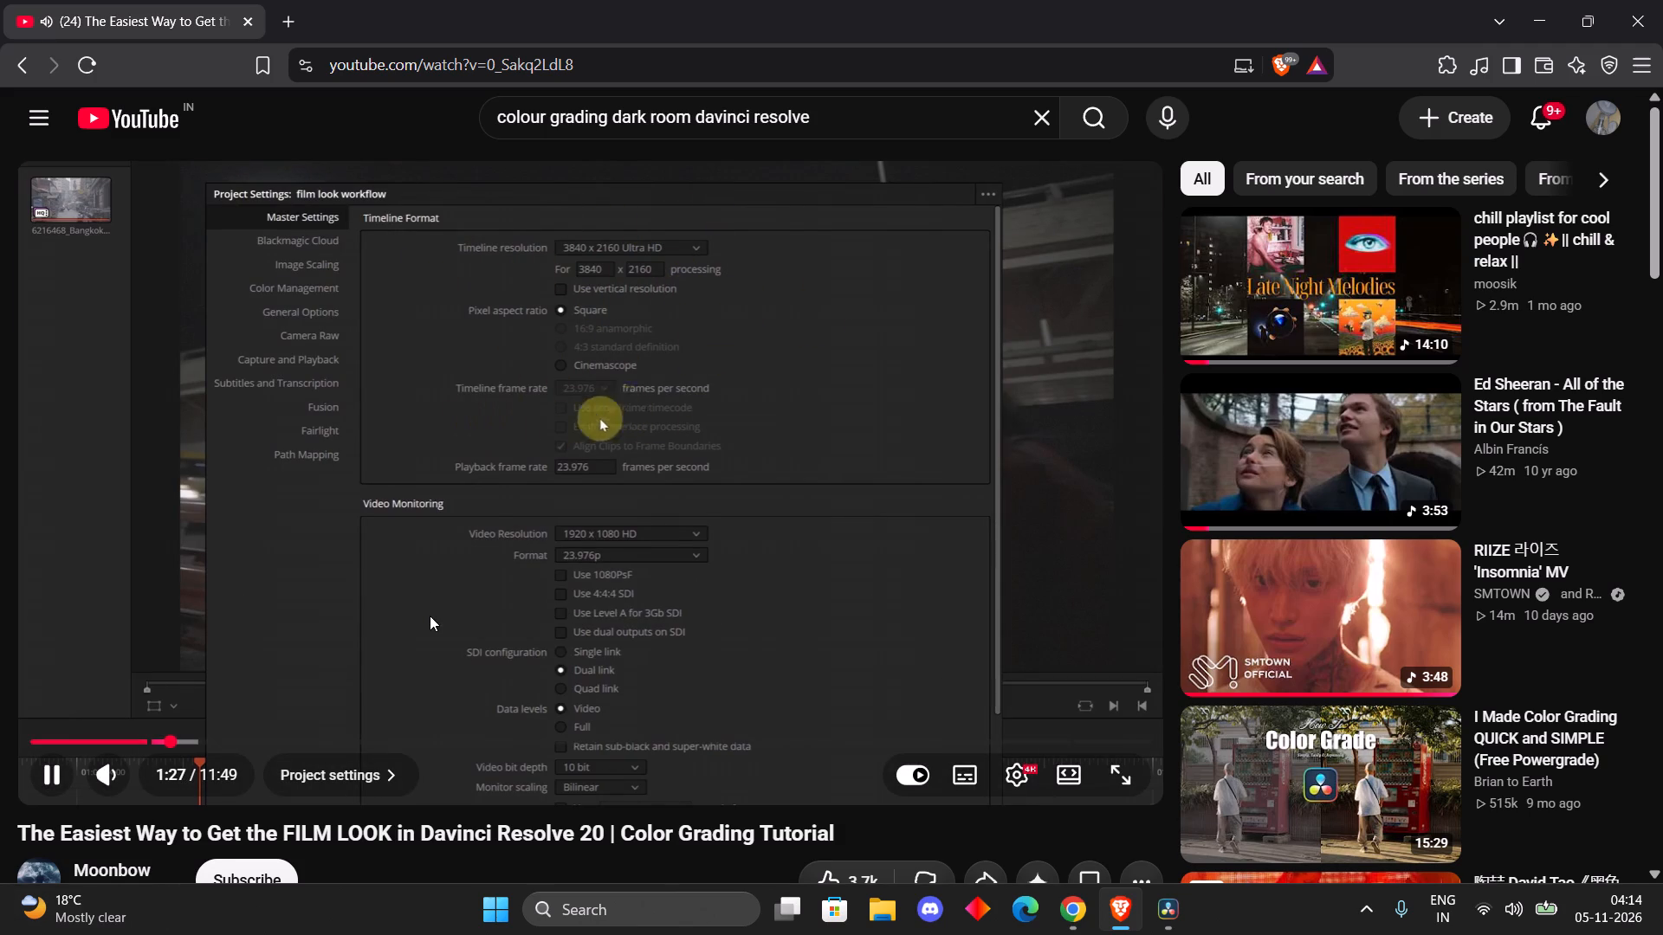
click(463, 590)
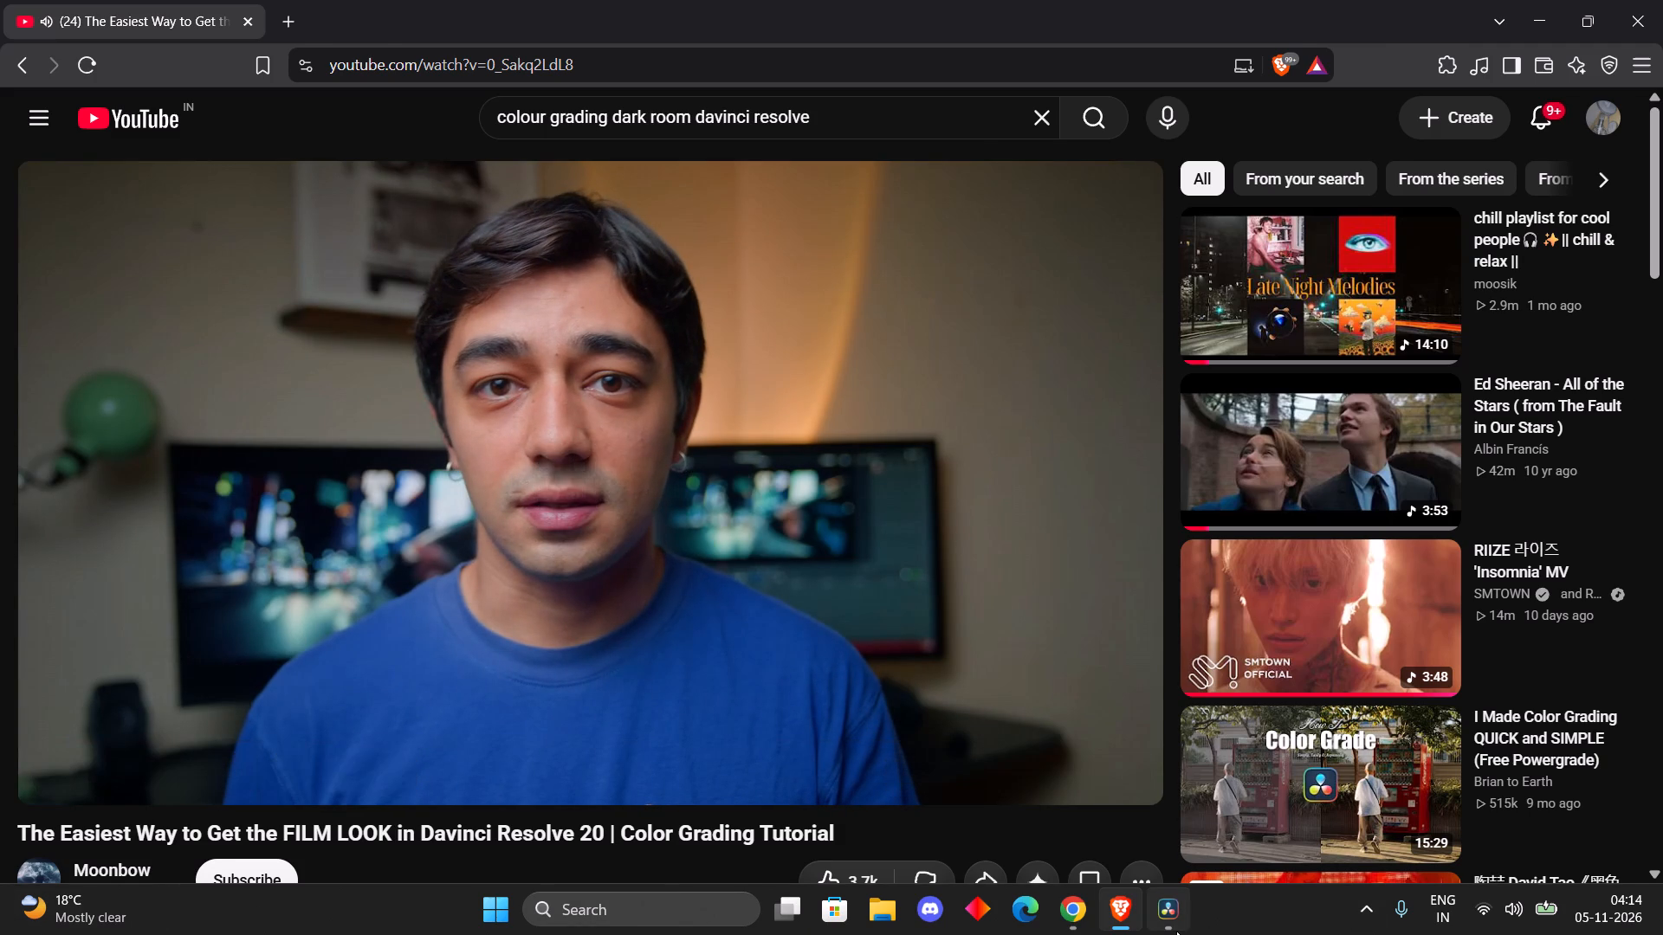
Switch to DaVinci Resolve and check the project's Master Settings, closing them without changes.
click(1176, 931)
click(1631, 875)
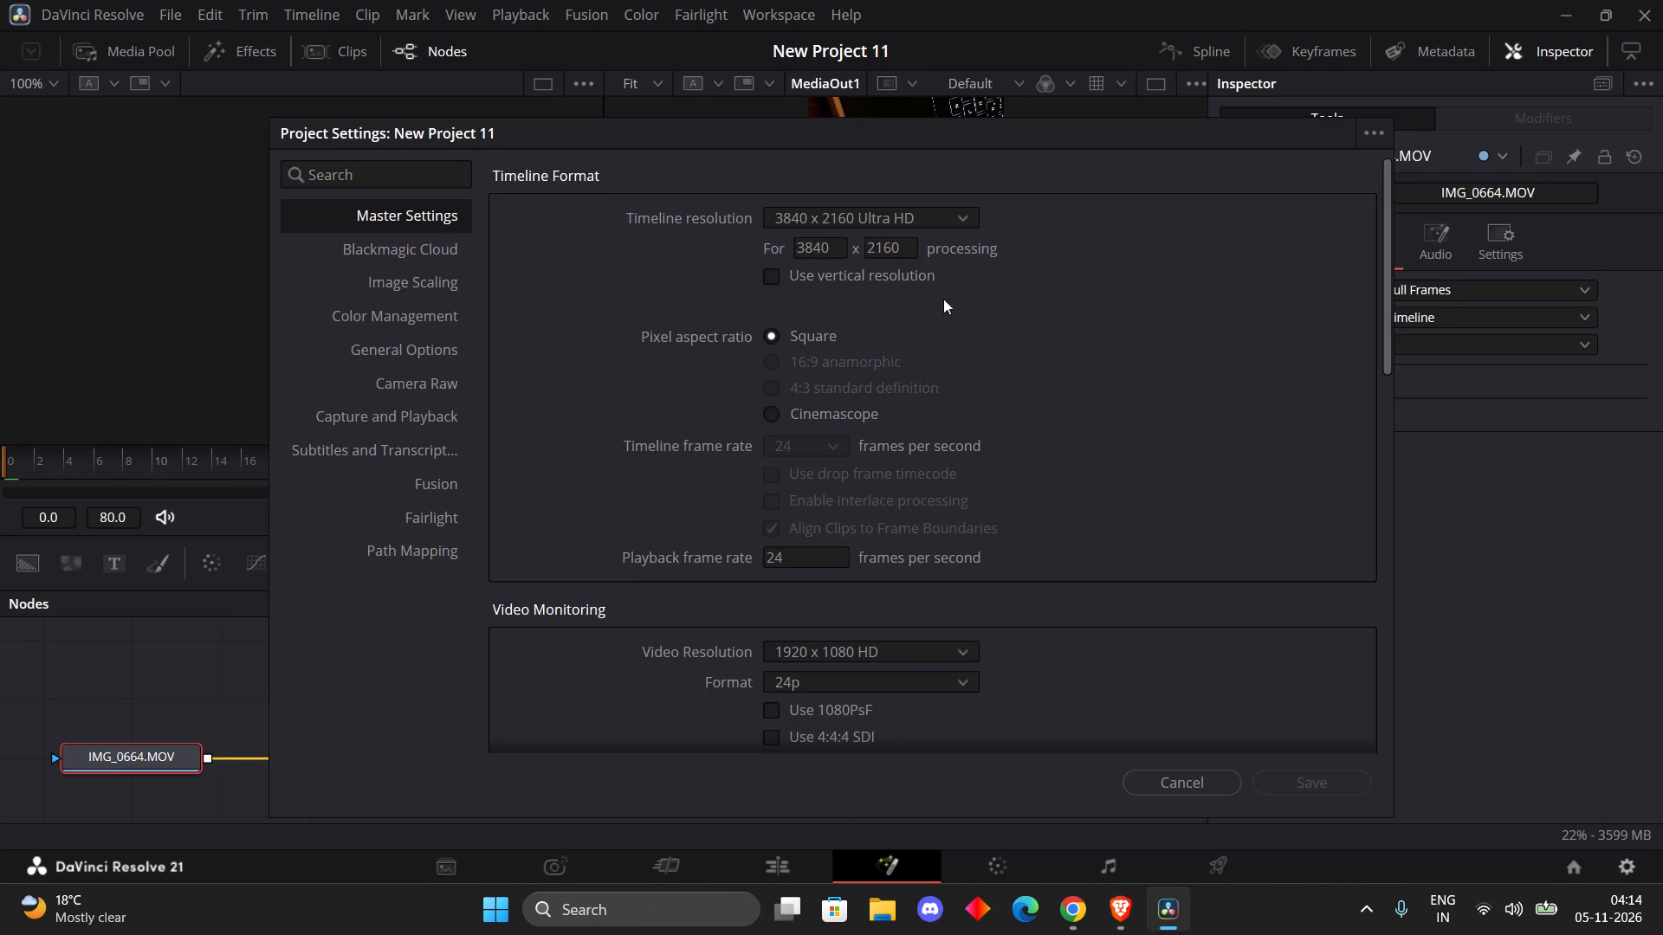
click(1583, 580)
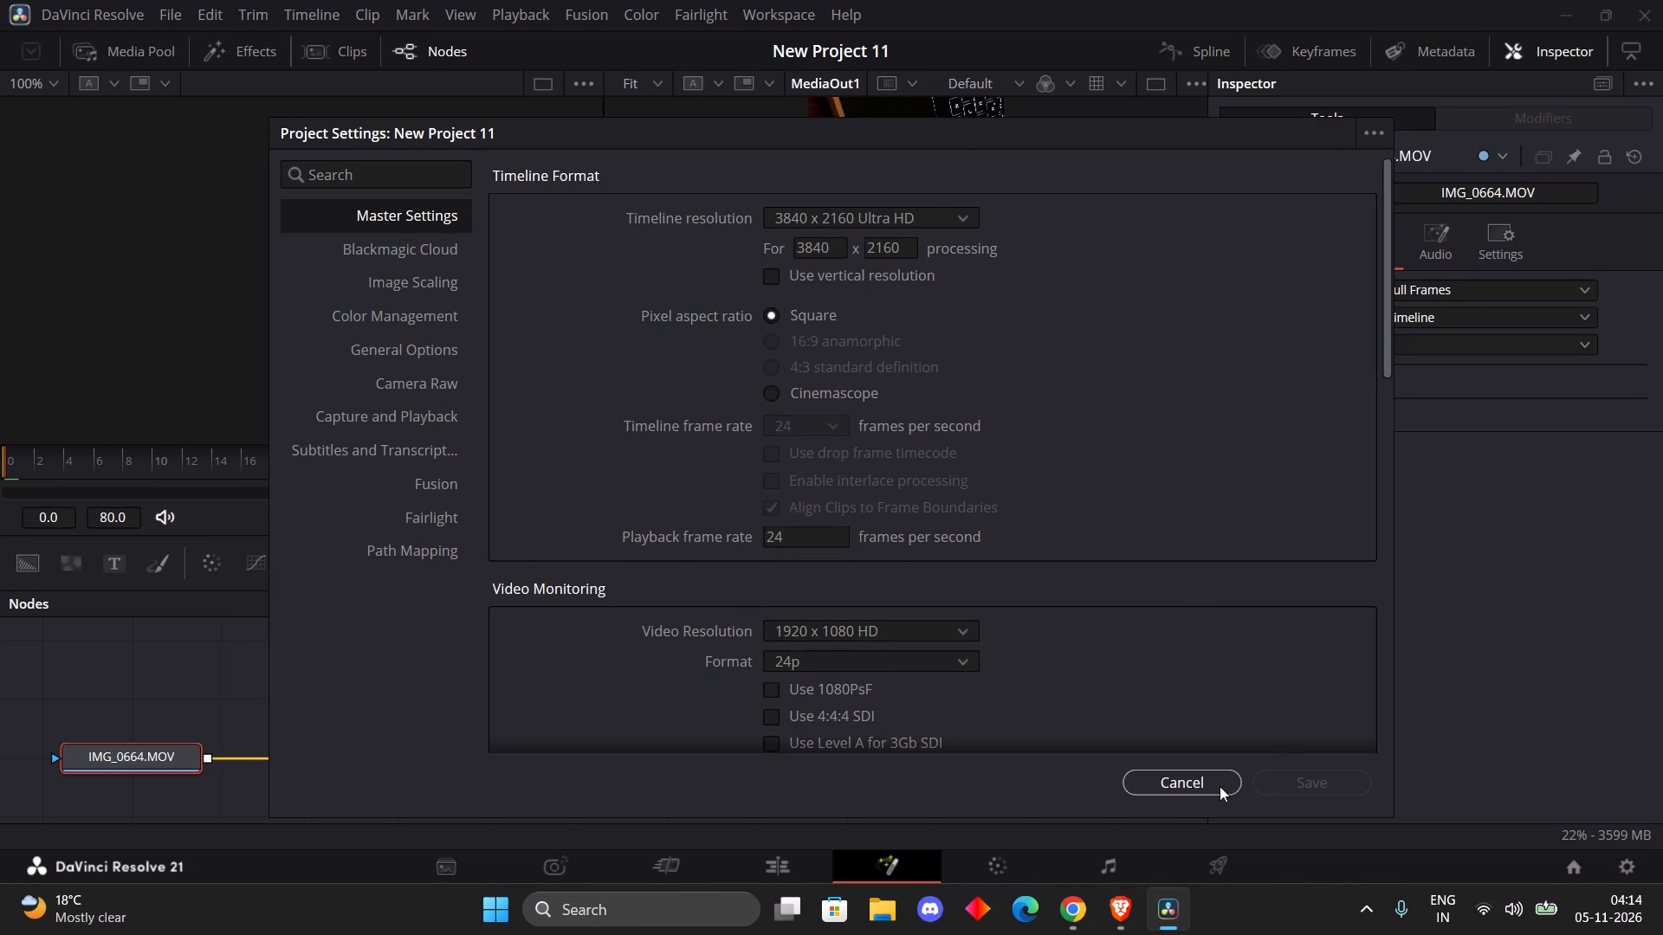
click(1220, 786)
Rewind the tutorial to its project settings view and compare it with the project's Master Settings, down to the working folders.
click(1114, 912)
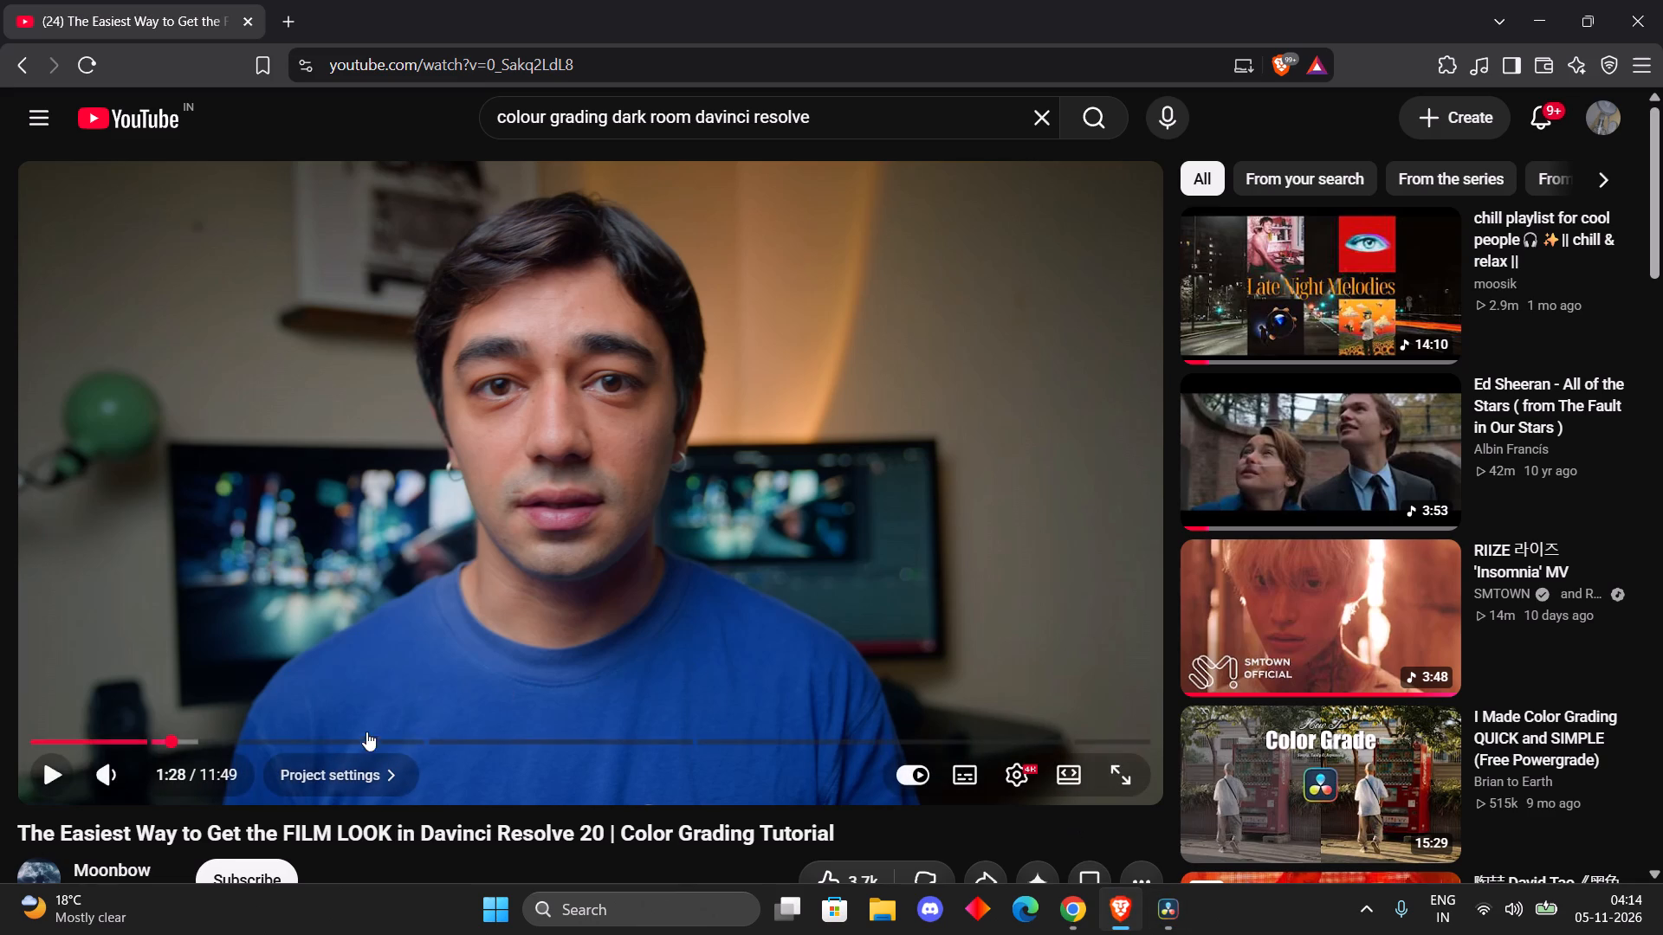
click(171, 738)
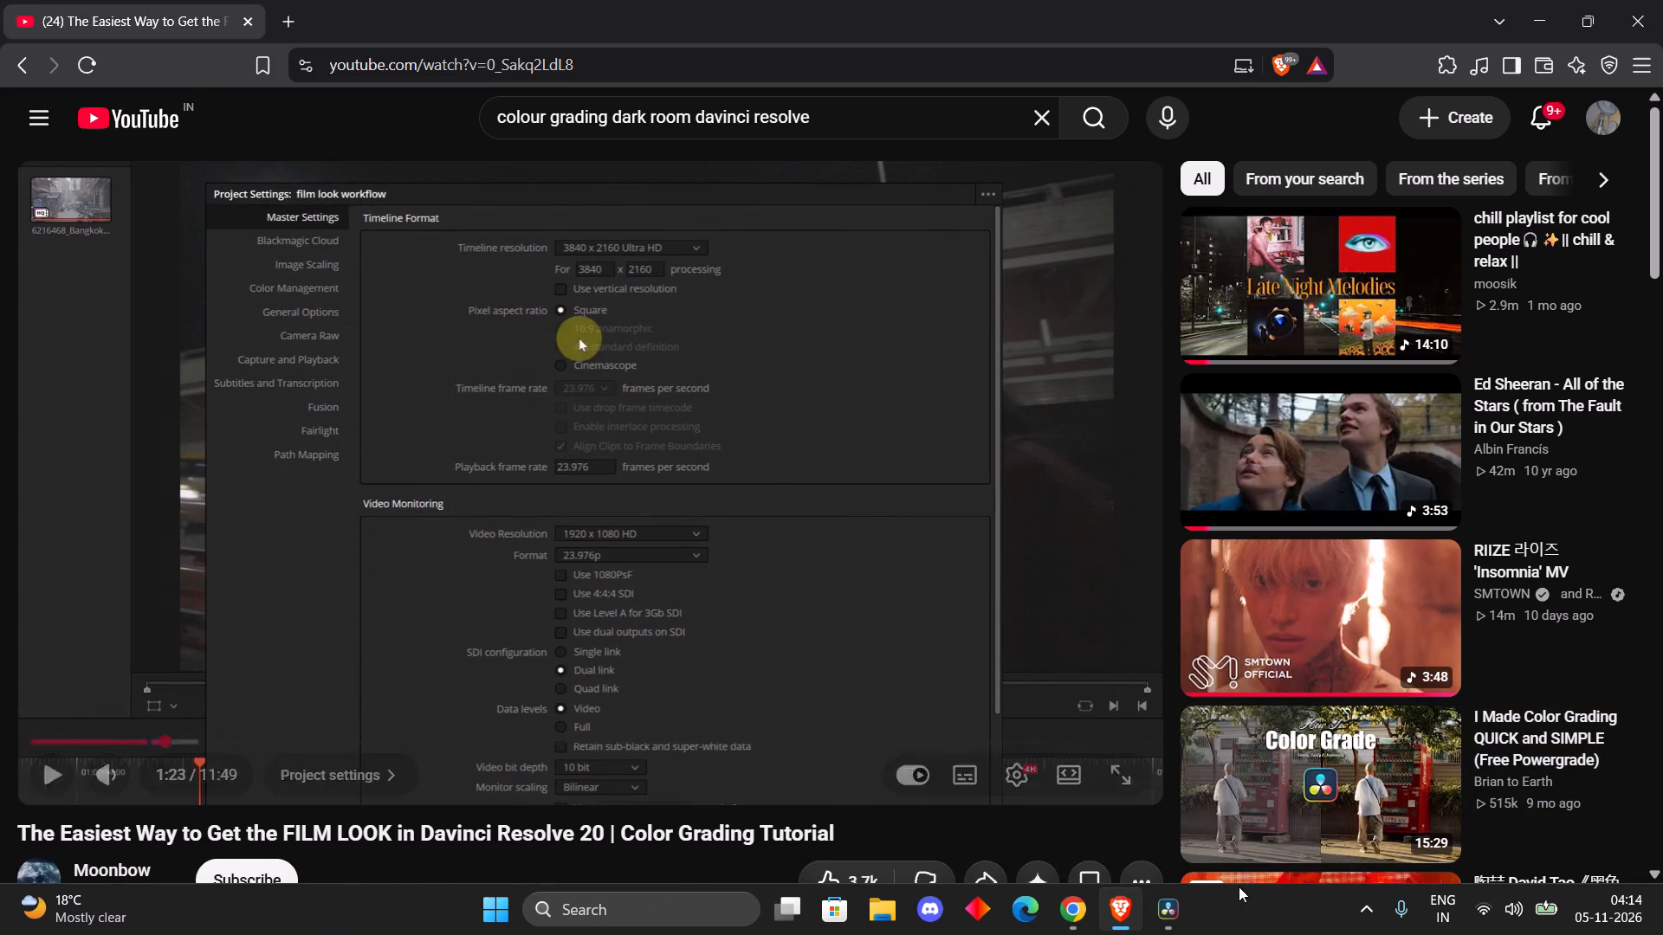
click(1179, 899)
click(1630, 870)
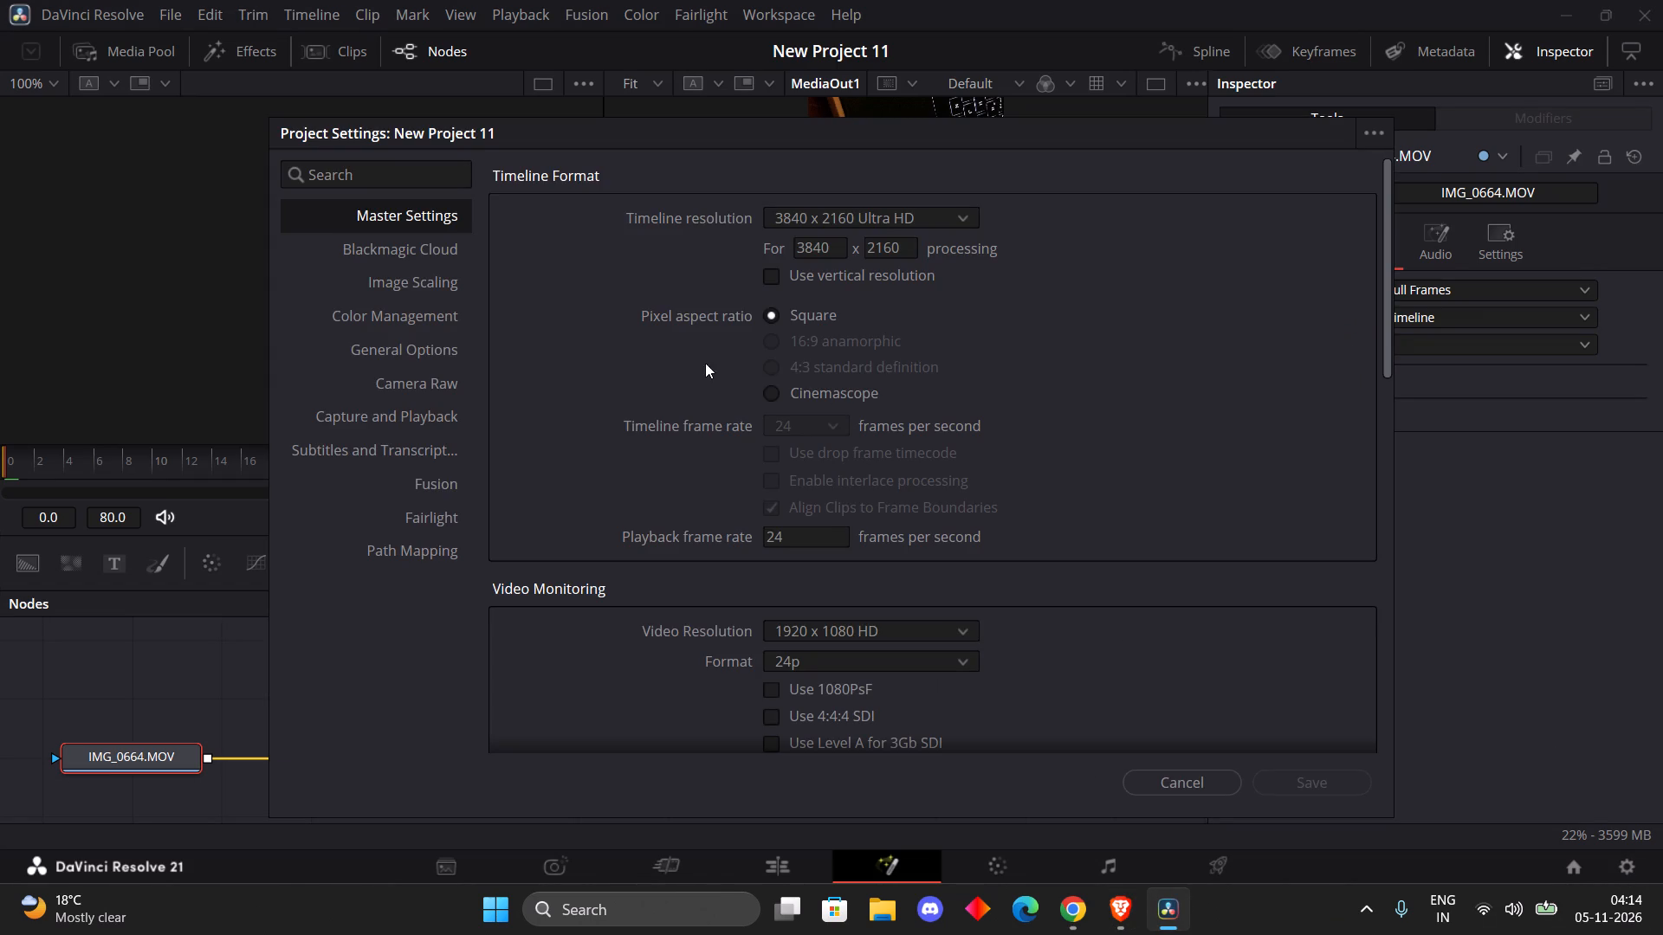
scroll(859, 683, down, 9)
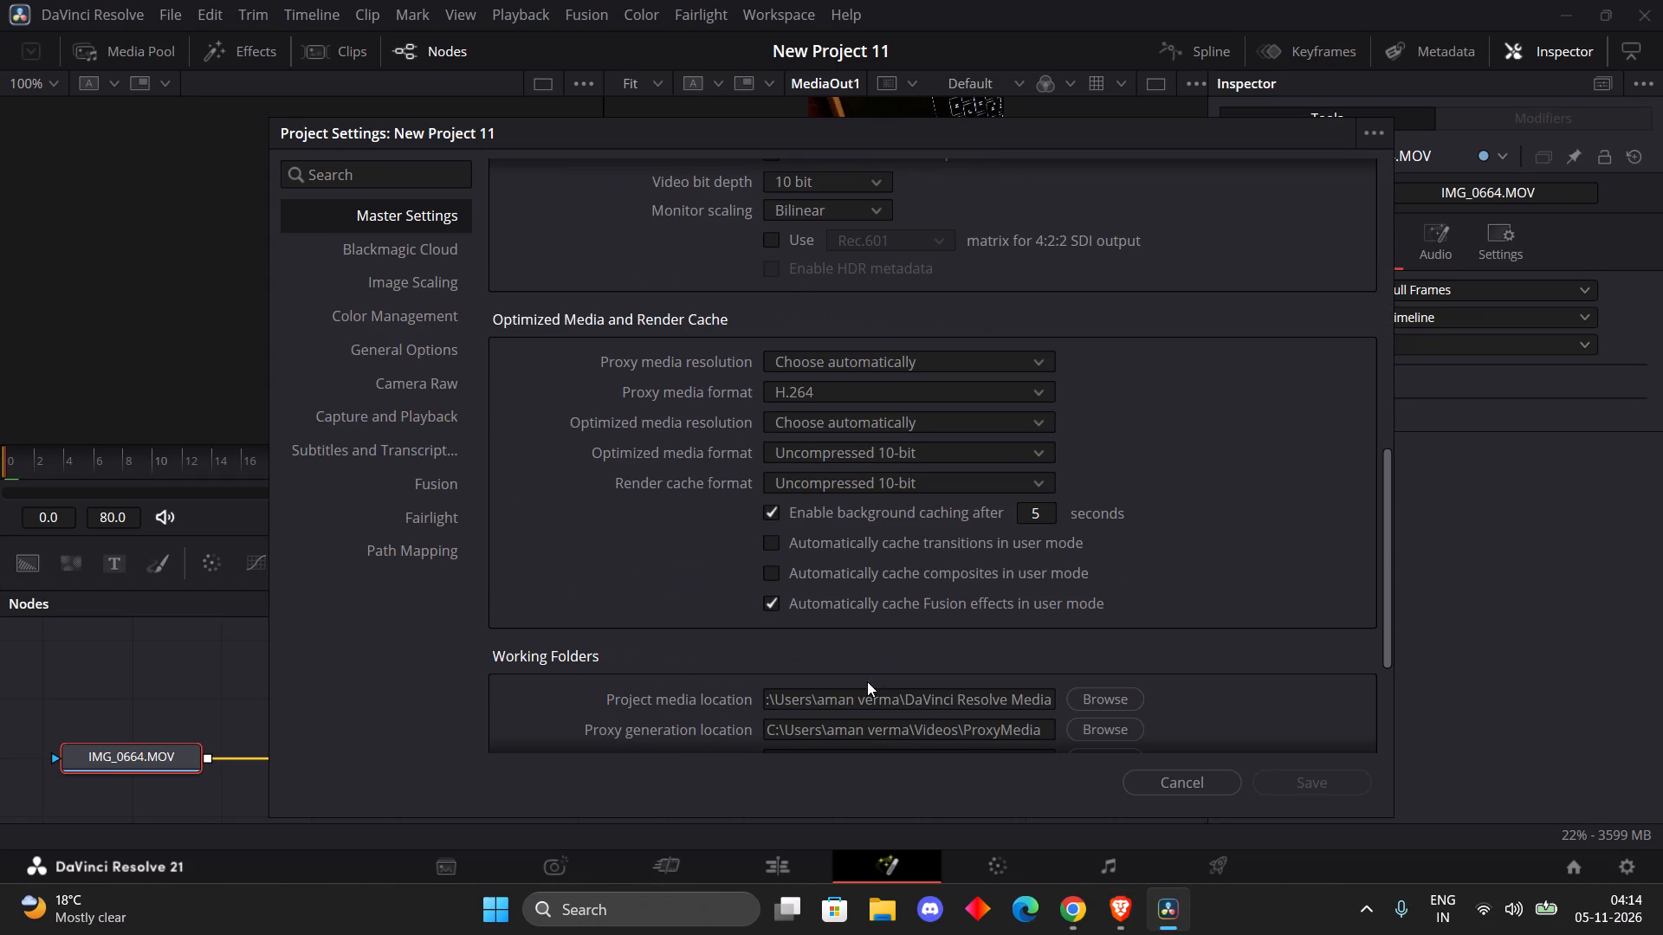
click(1205, 771)
Return to the tutorial in Brave and watch on into Grouping and color management, replaying and pausing at the clip selection view.
click(1054, 916)
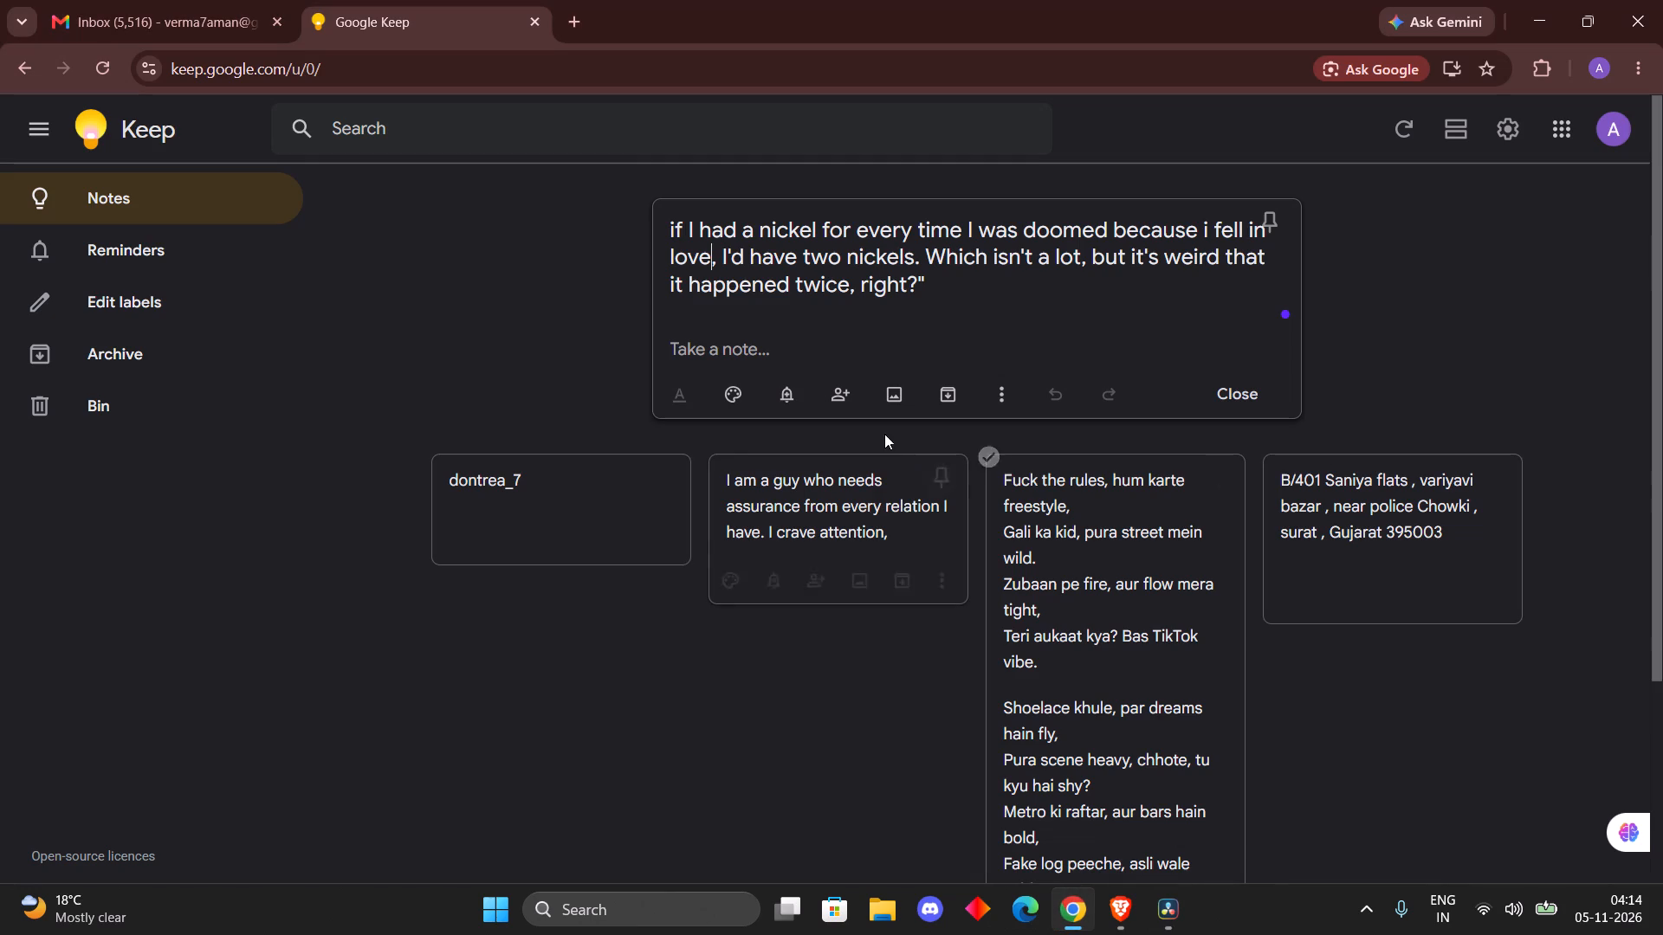
click(1127, 915)
click(824, 574)
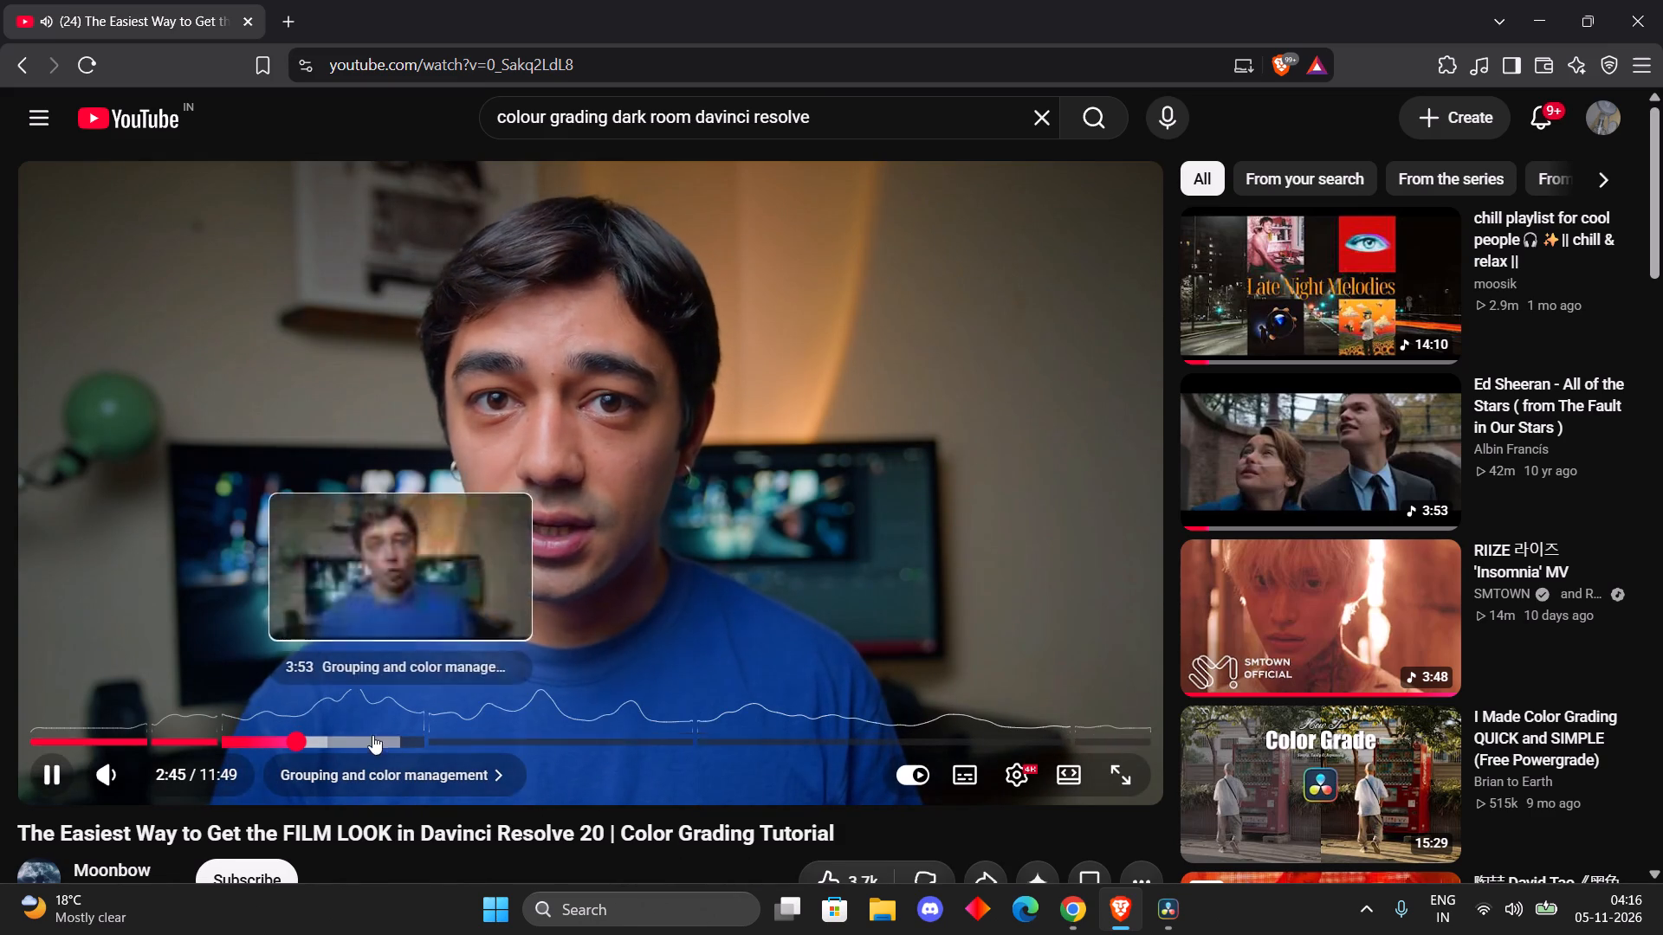
click(283, 734)
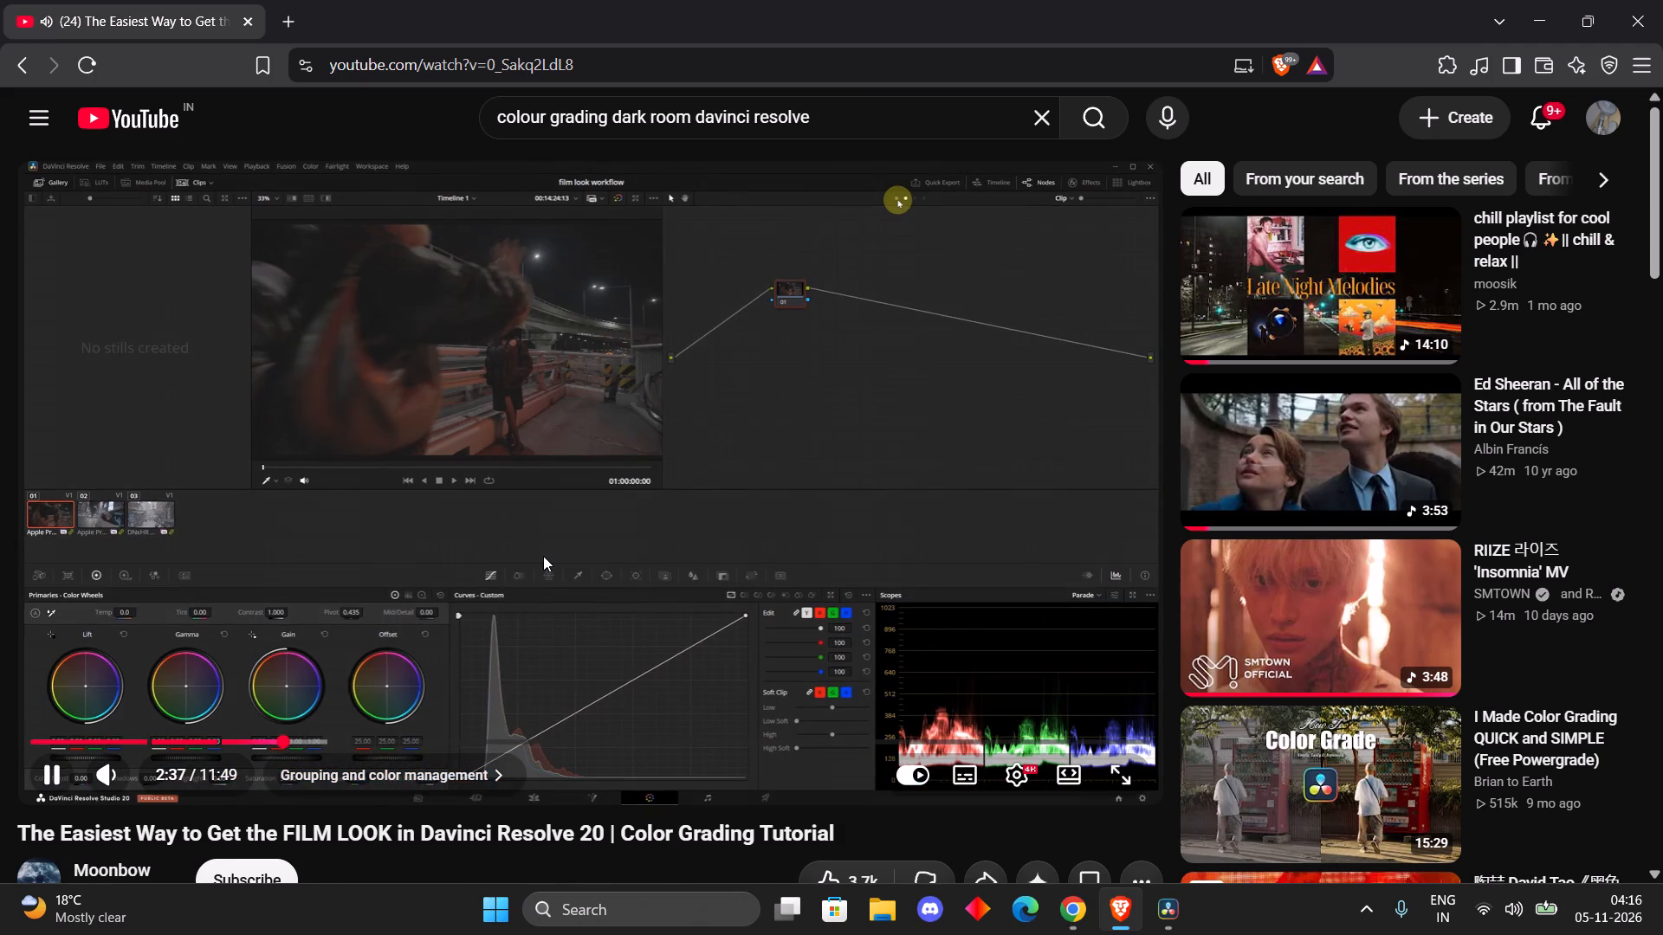
click(543, 556)
Switch to DaVinci Resolve and open the Color page for the project.
click(1182, 919)
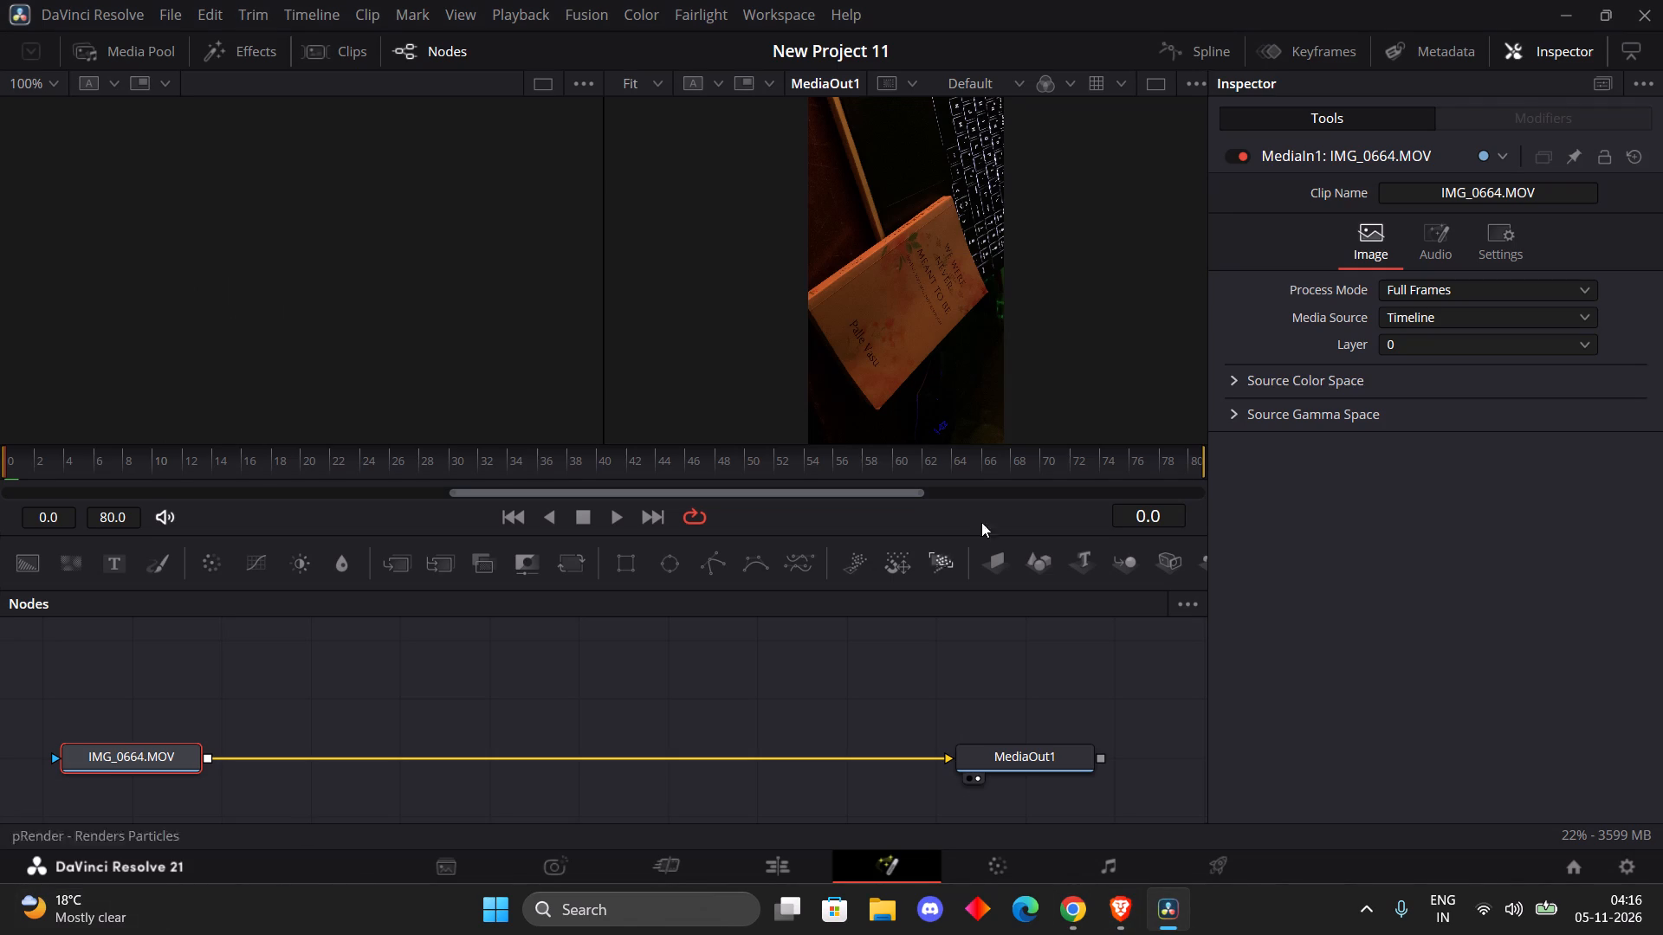
click(995, 865)
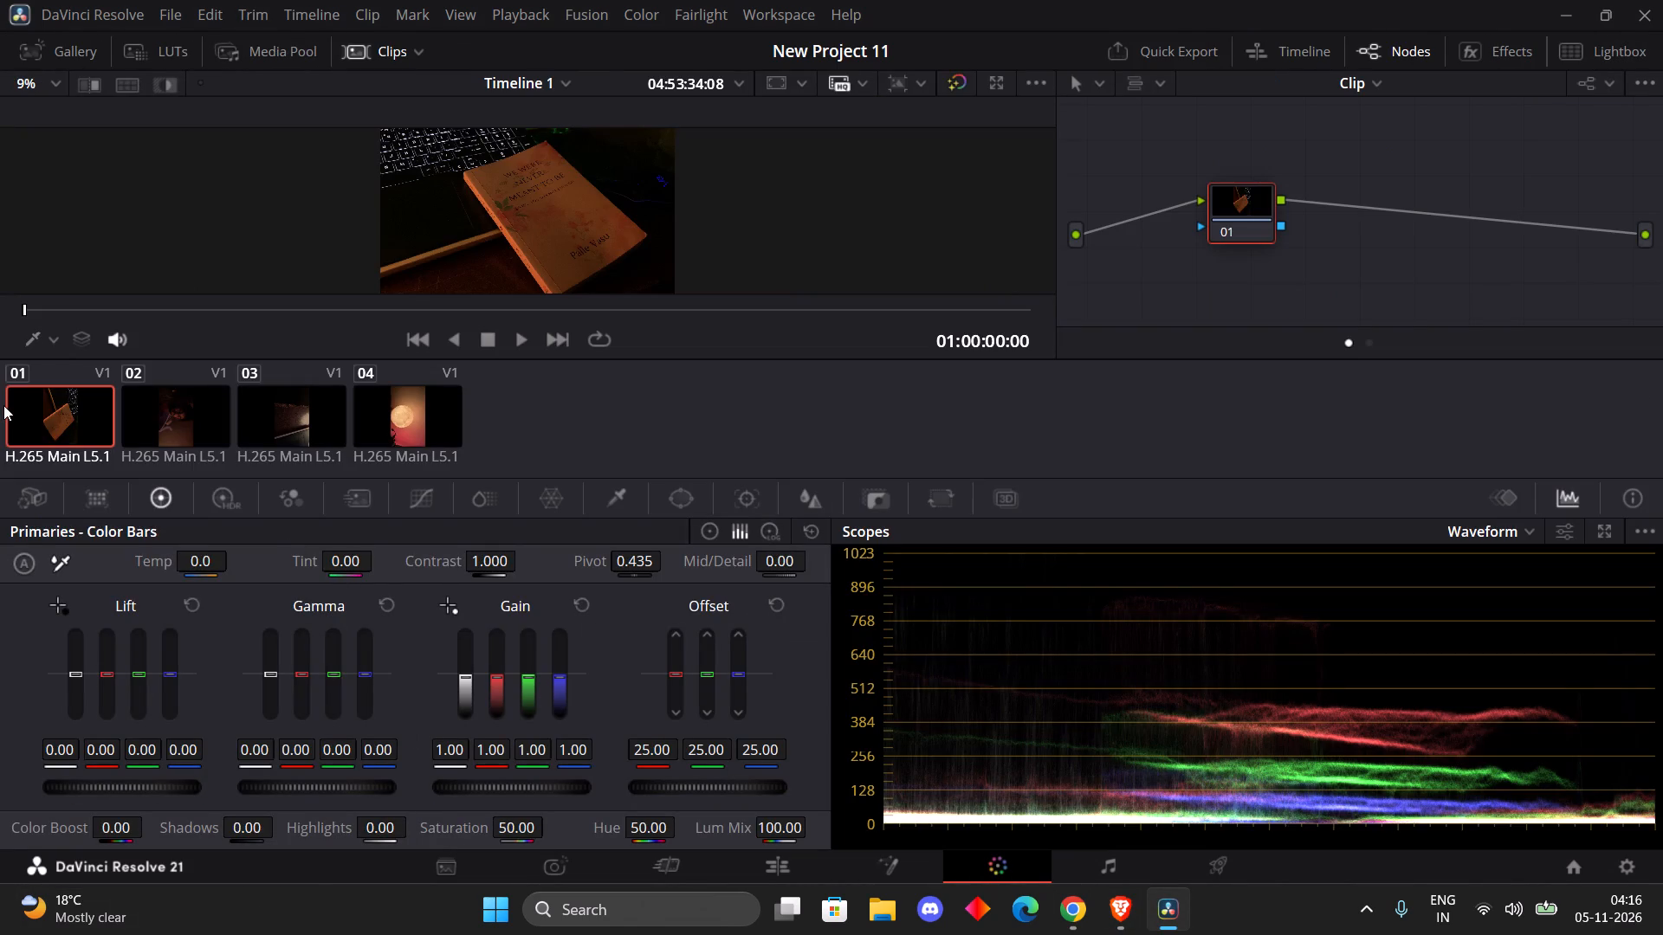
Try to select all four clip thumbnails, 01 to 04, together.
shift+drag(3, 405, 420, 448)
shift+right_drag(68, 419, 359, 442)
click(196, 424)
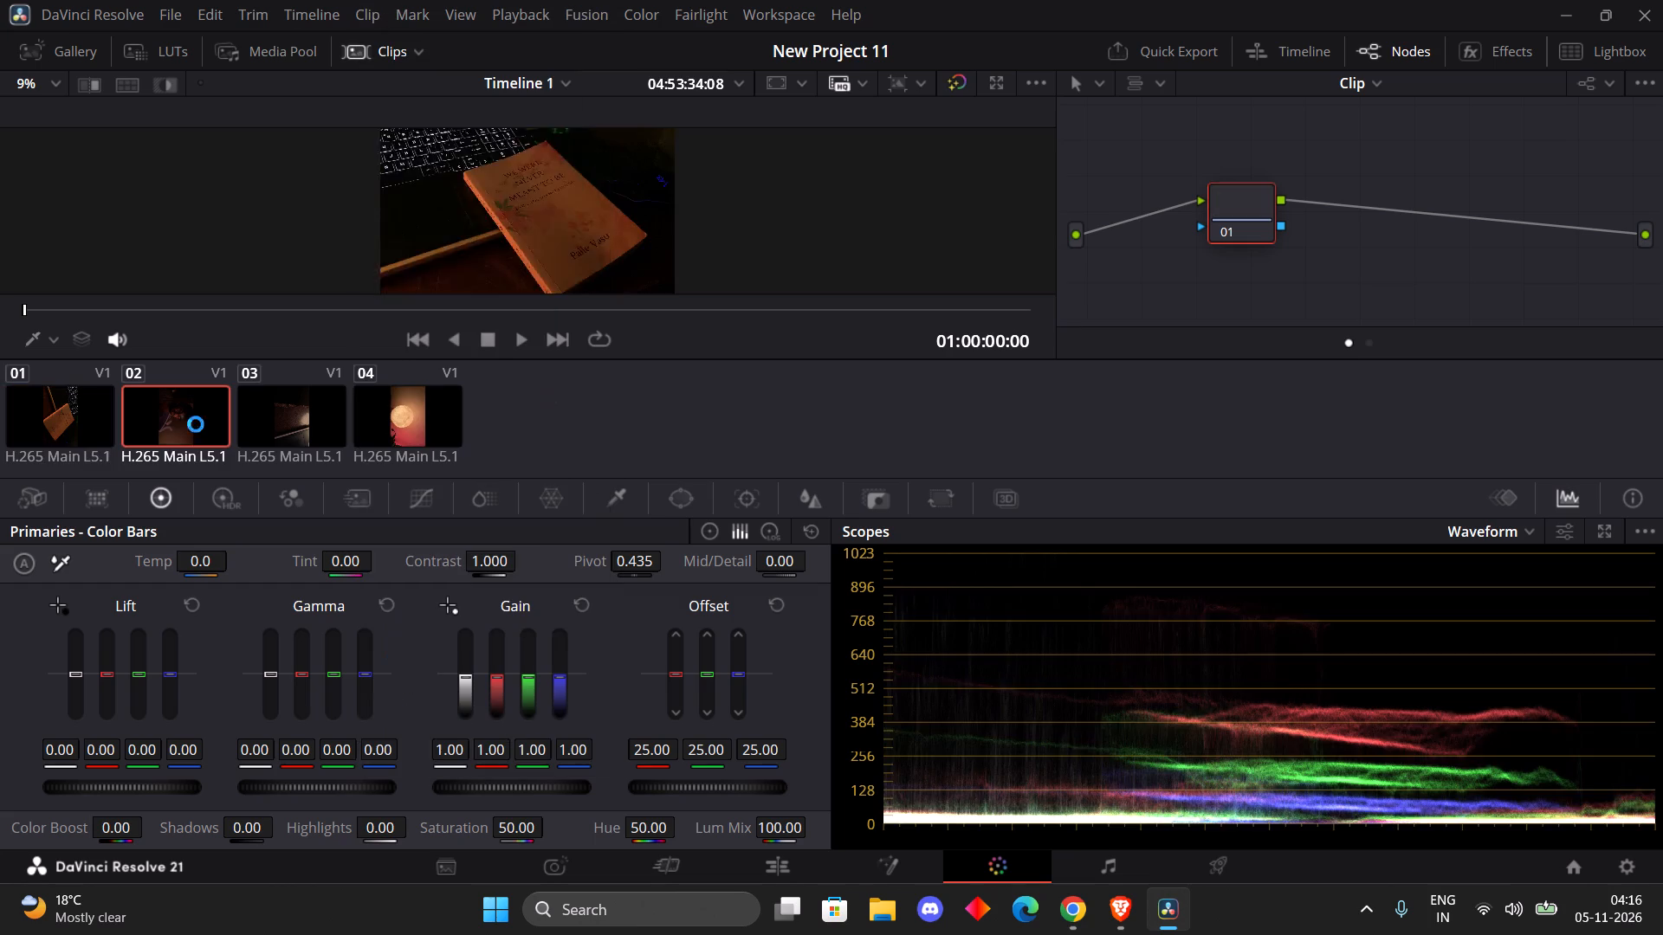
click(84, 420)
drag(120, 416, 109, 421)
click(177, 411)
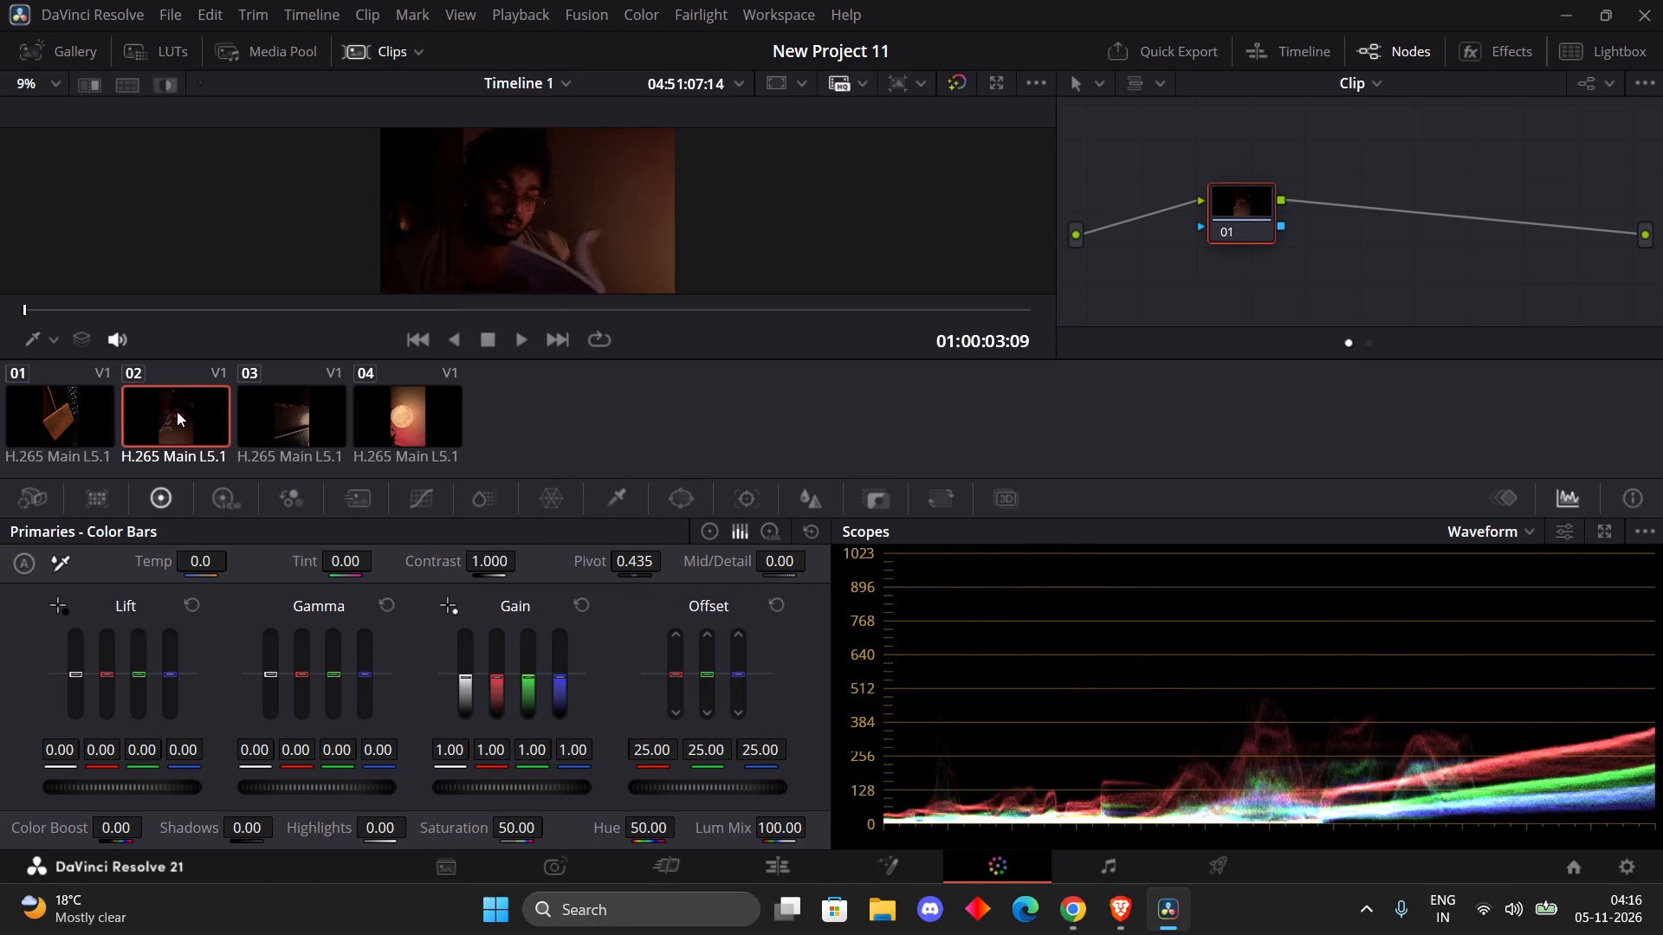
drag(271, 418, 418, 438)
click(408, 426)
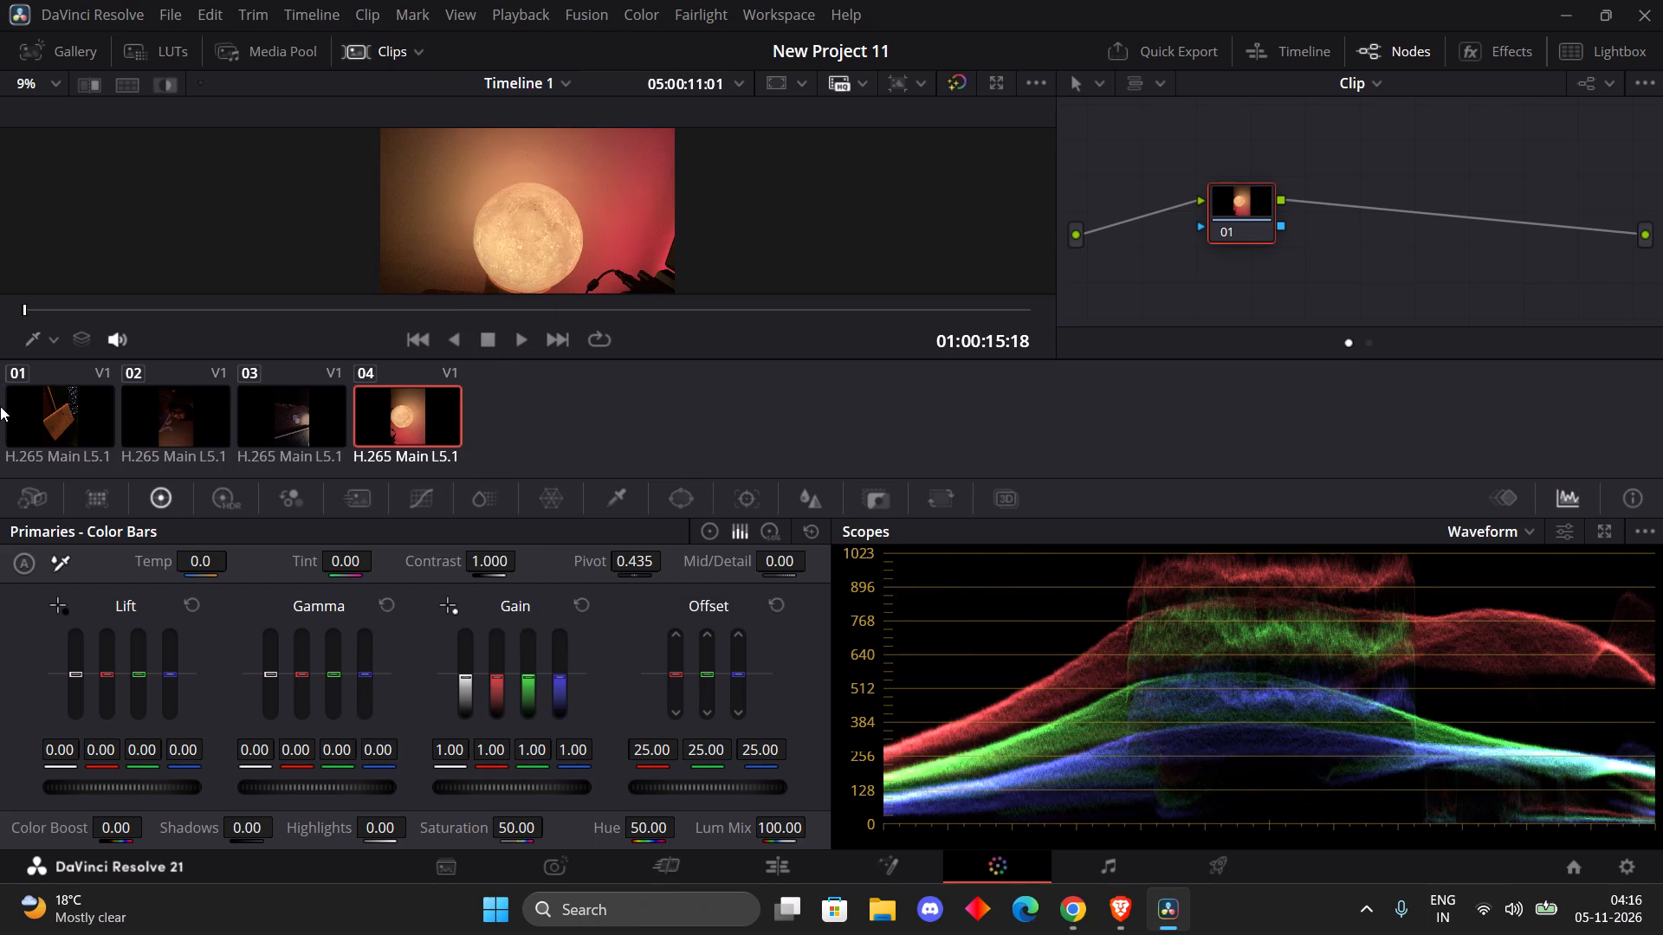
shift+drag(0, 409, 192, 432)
Return to the tutorial in Brave and replay the Grouping and color management section up to the clip's grouping options, pausing there.
click(1097, 928)
click(243, 738)
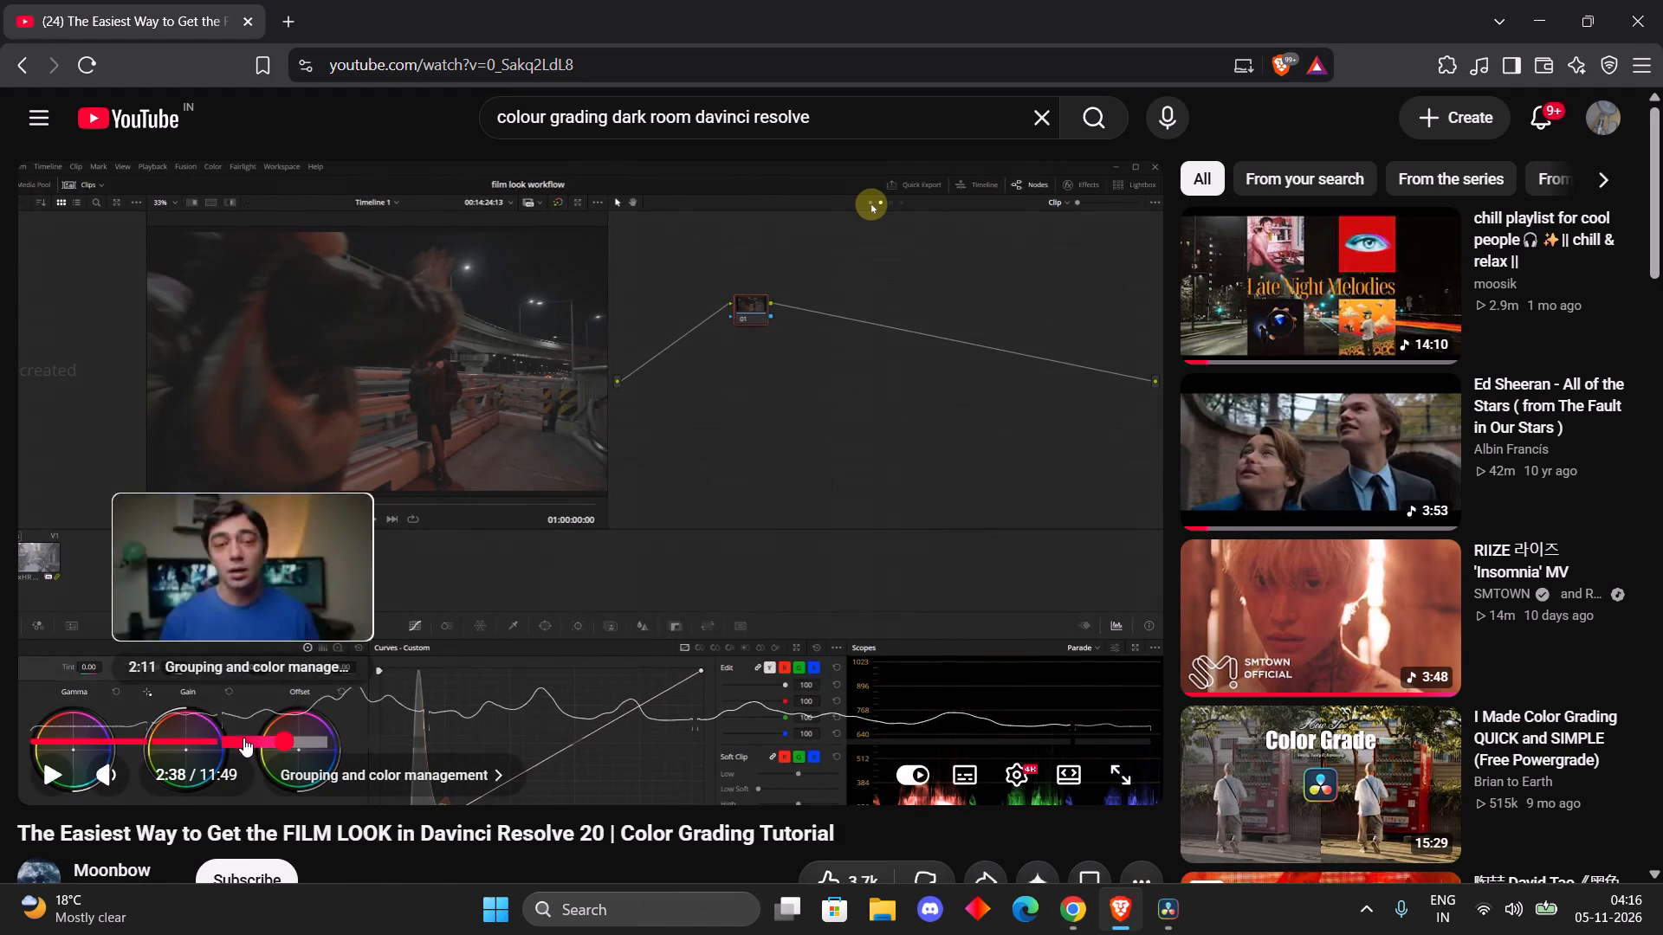
click(466, 442)
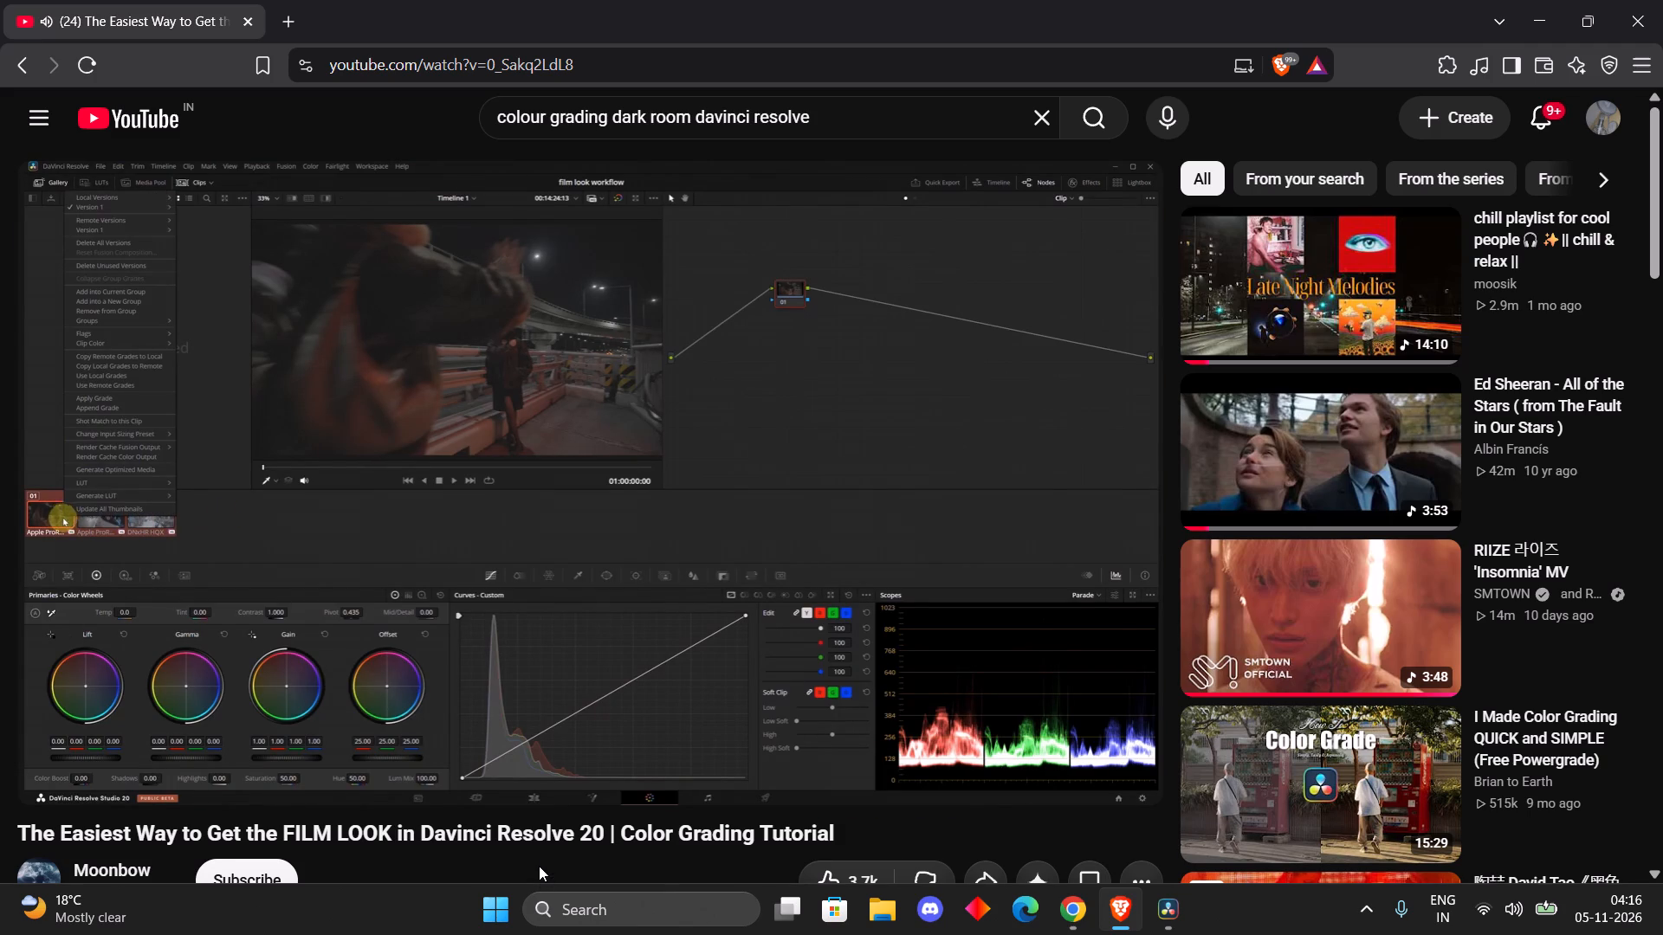
click(501, 584)
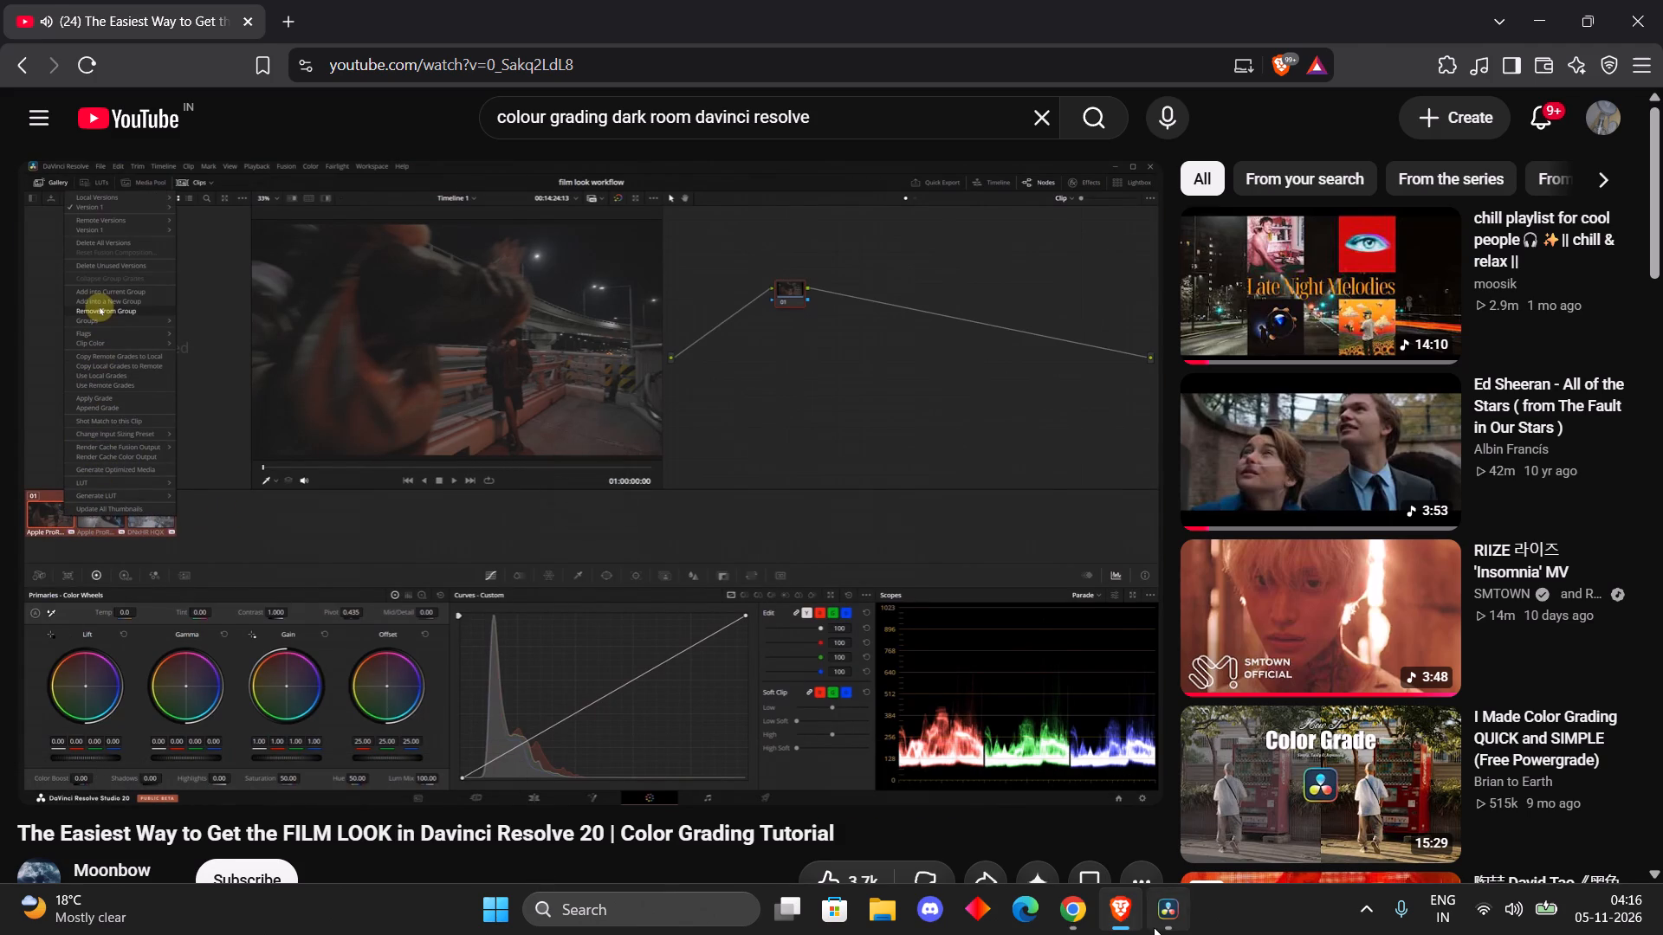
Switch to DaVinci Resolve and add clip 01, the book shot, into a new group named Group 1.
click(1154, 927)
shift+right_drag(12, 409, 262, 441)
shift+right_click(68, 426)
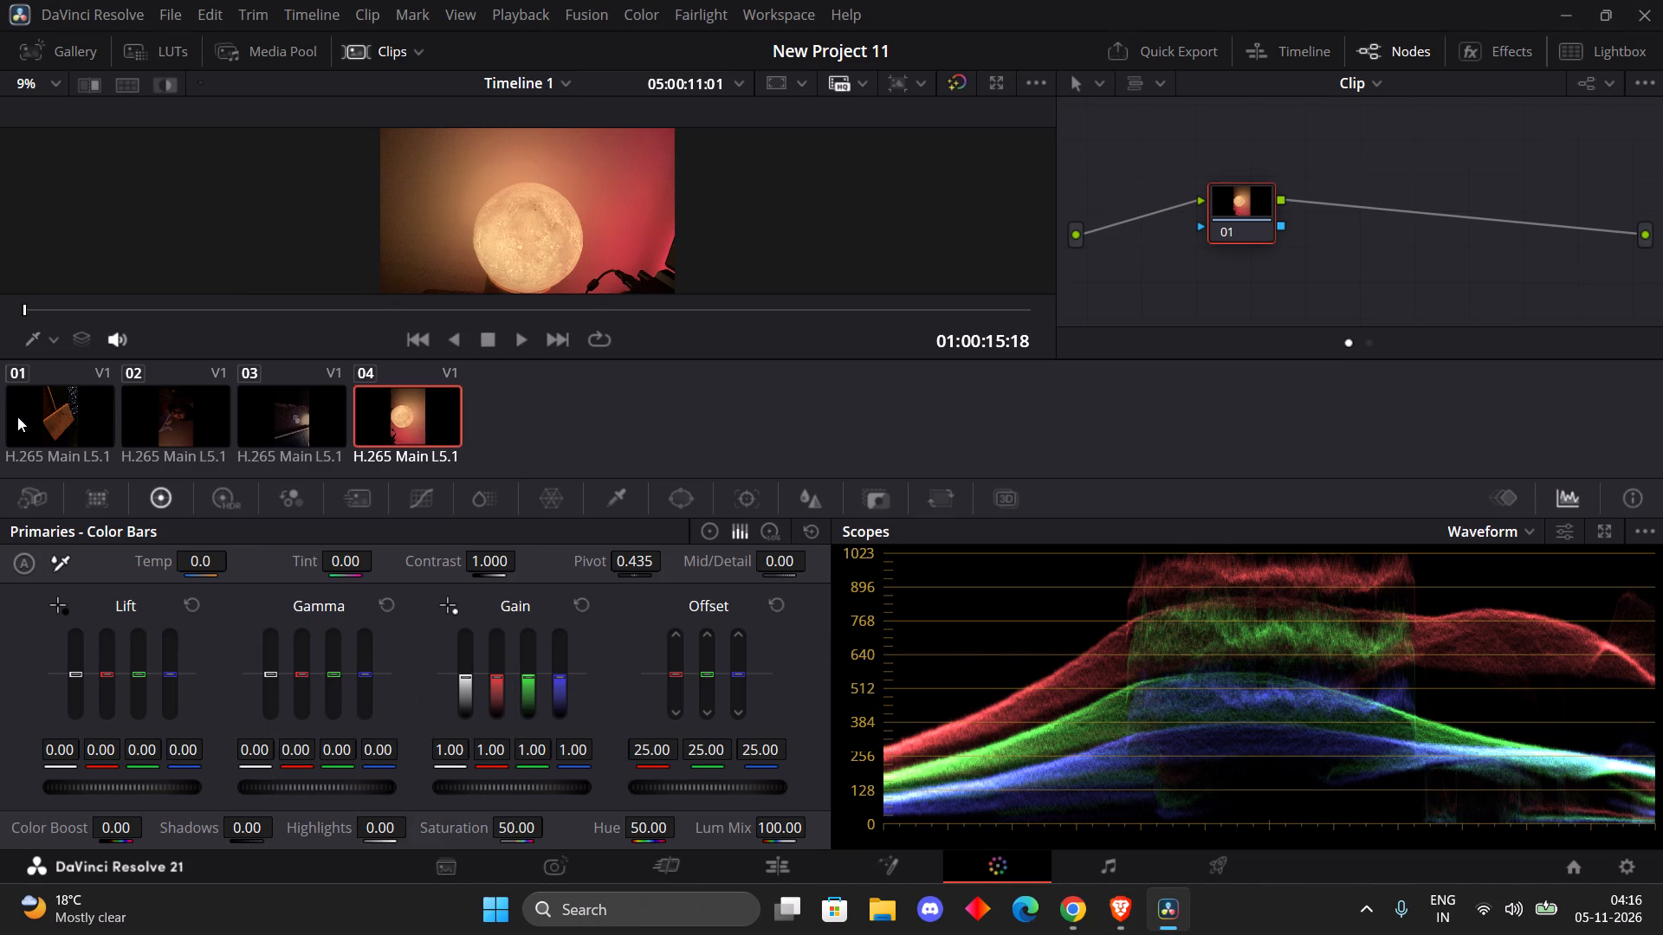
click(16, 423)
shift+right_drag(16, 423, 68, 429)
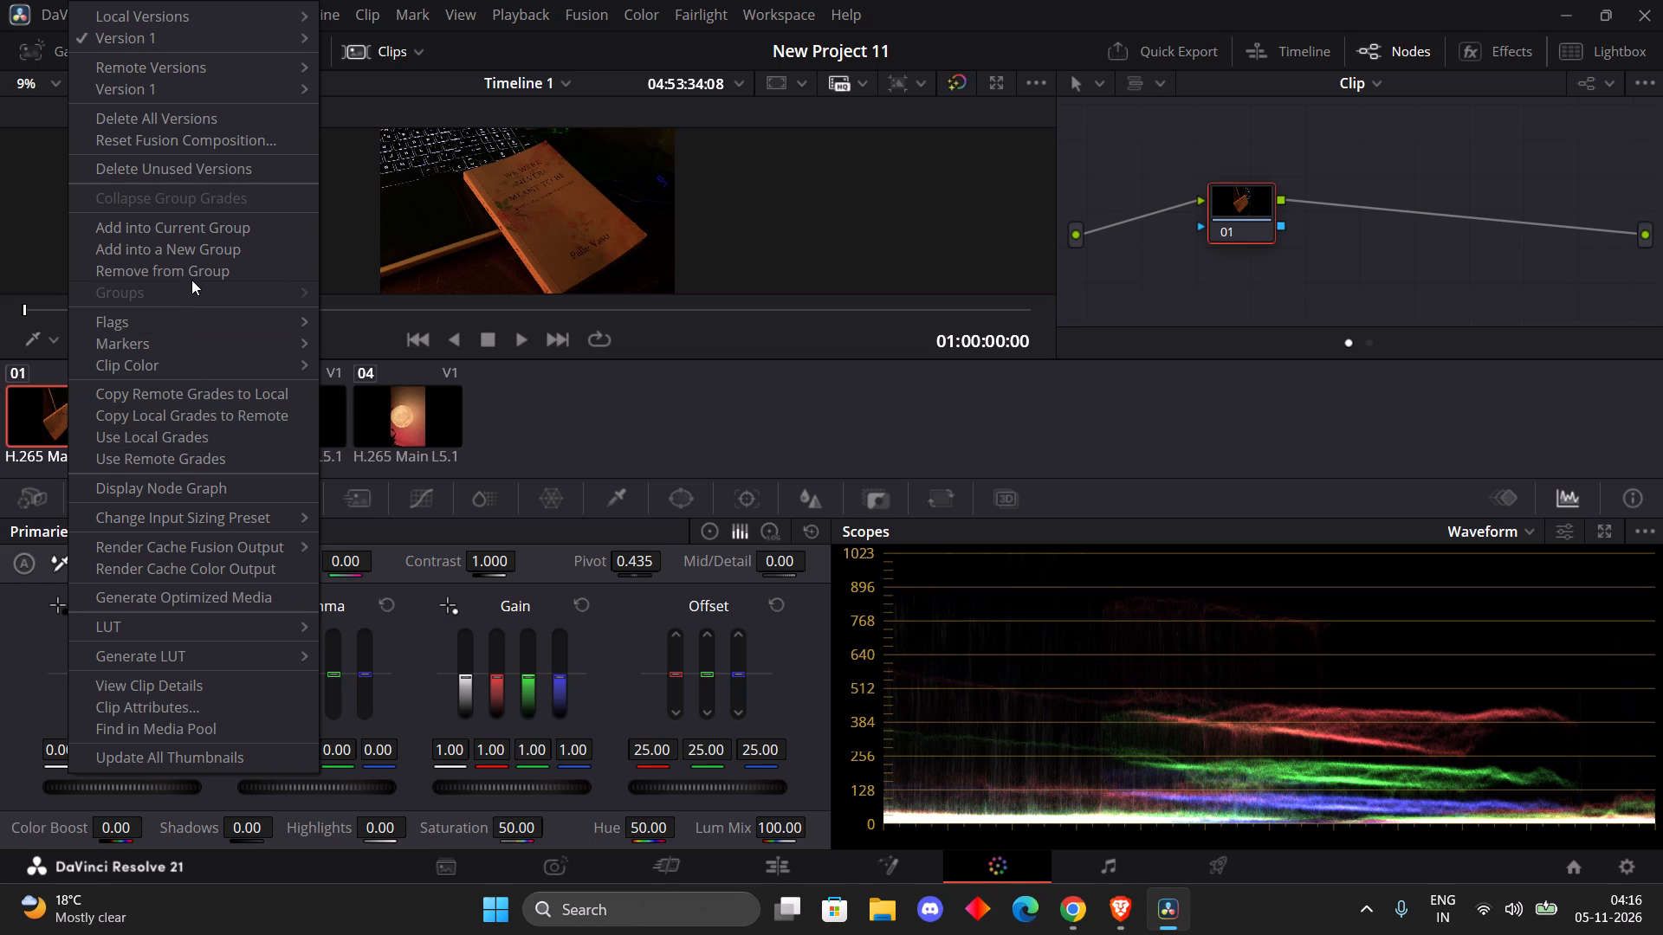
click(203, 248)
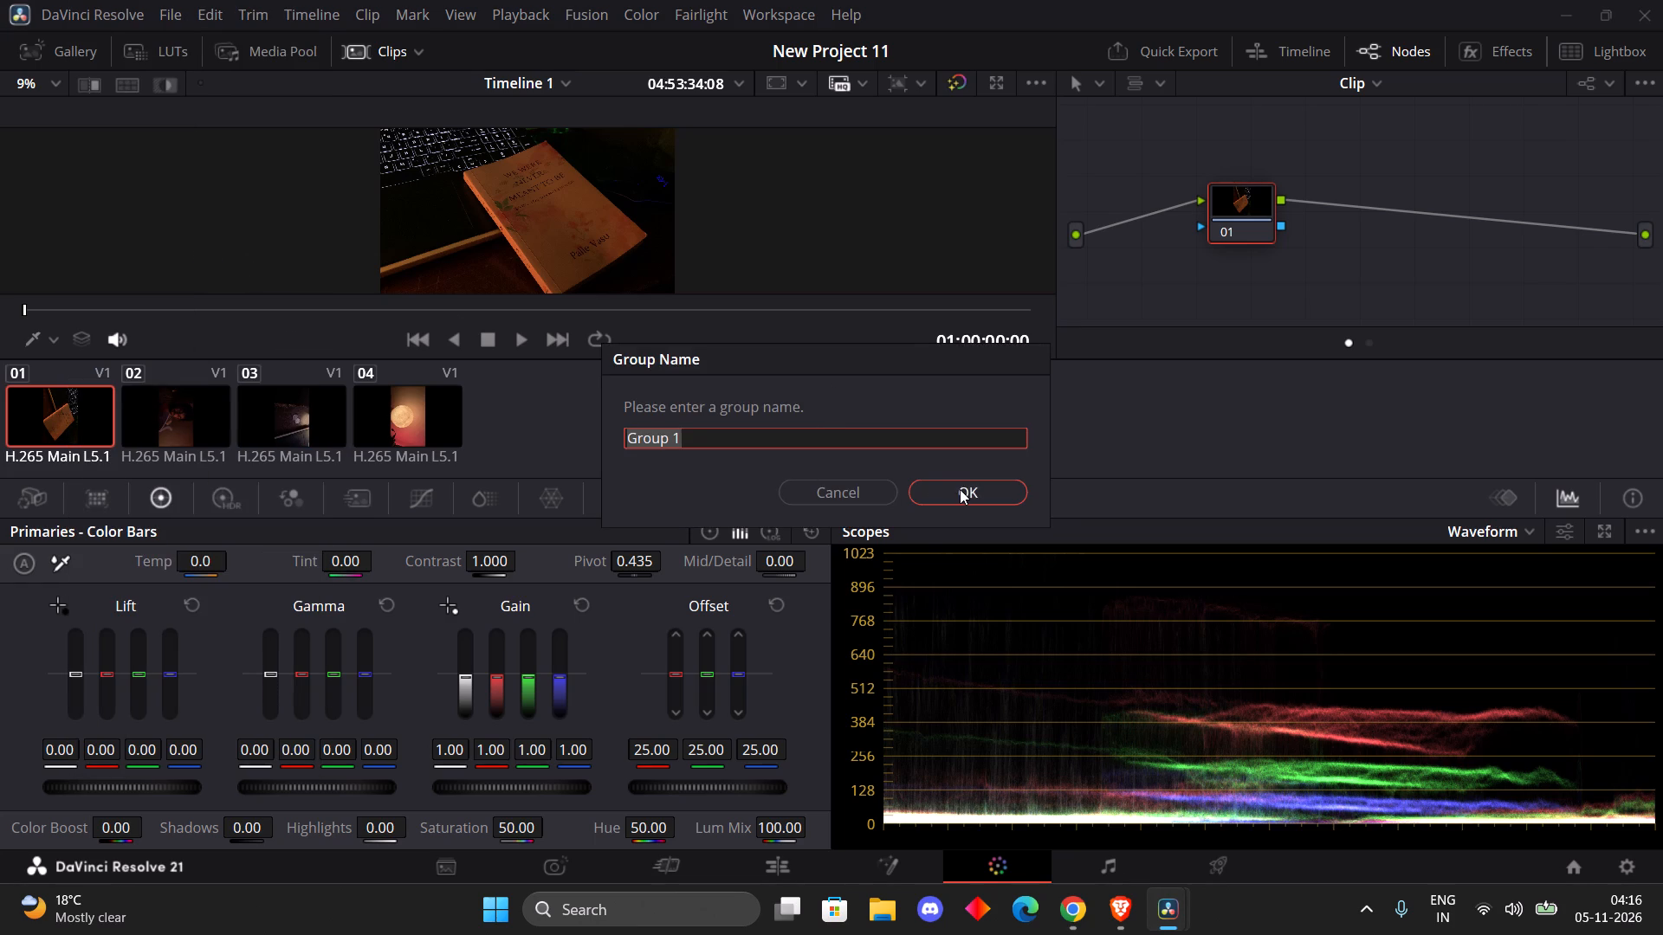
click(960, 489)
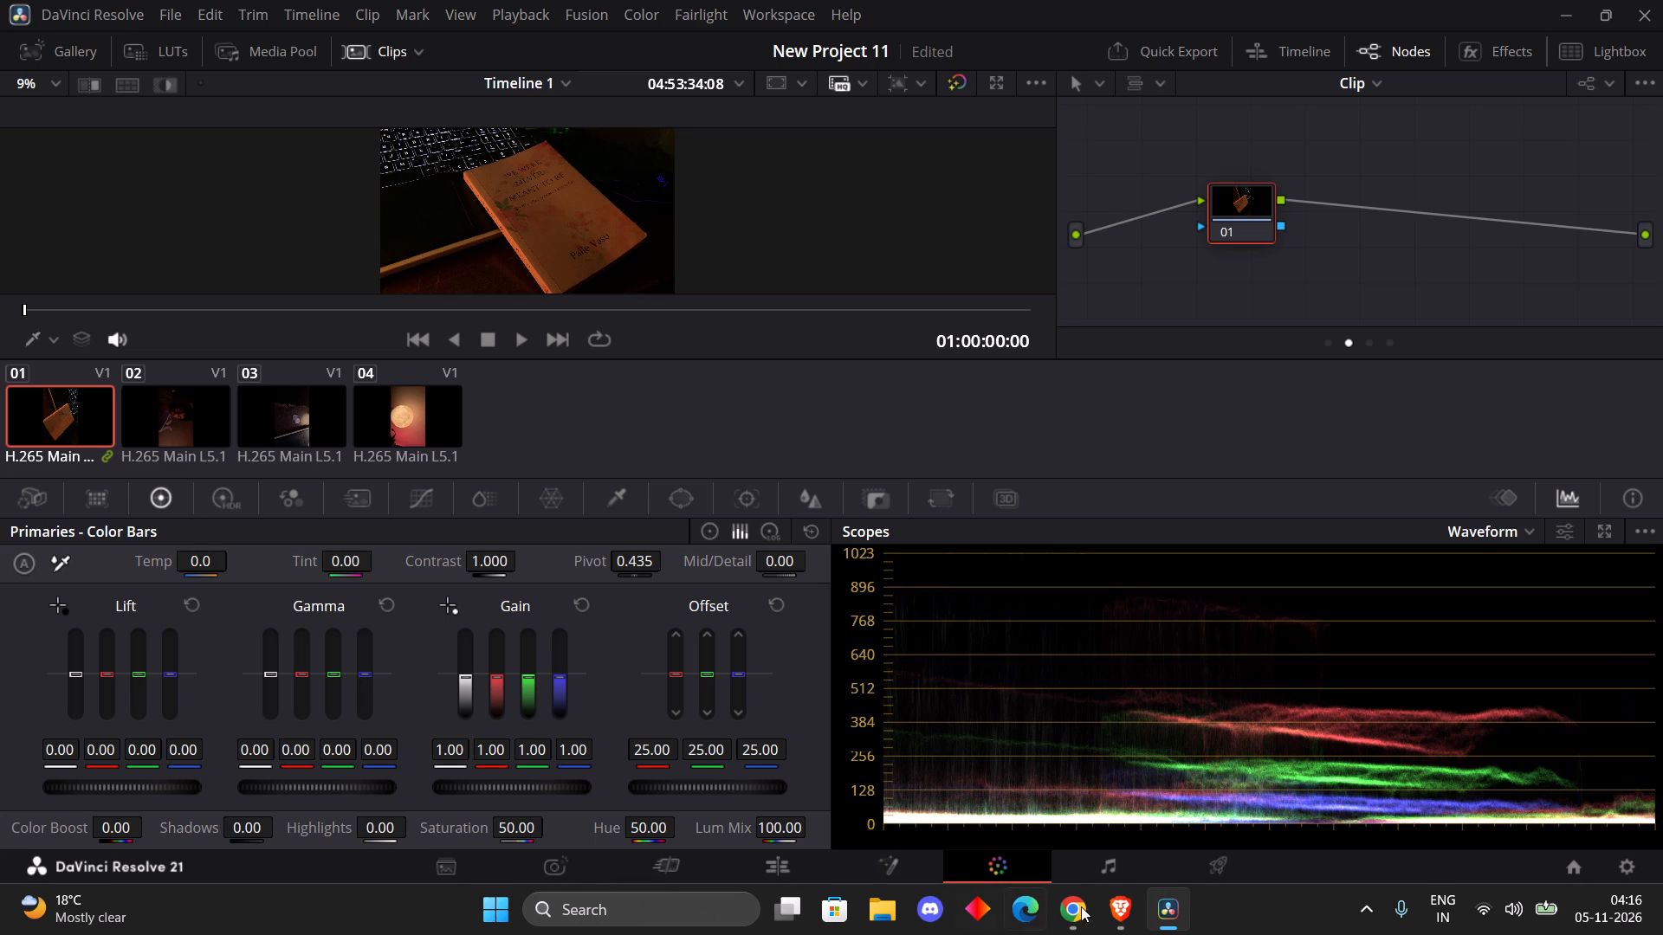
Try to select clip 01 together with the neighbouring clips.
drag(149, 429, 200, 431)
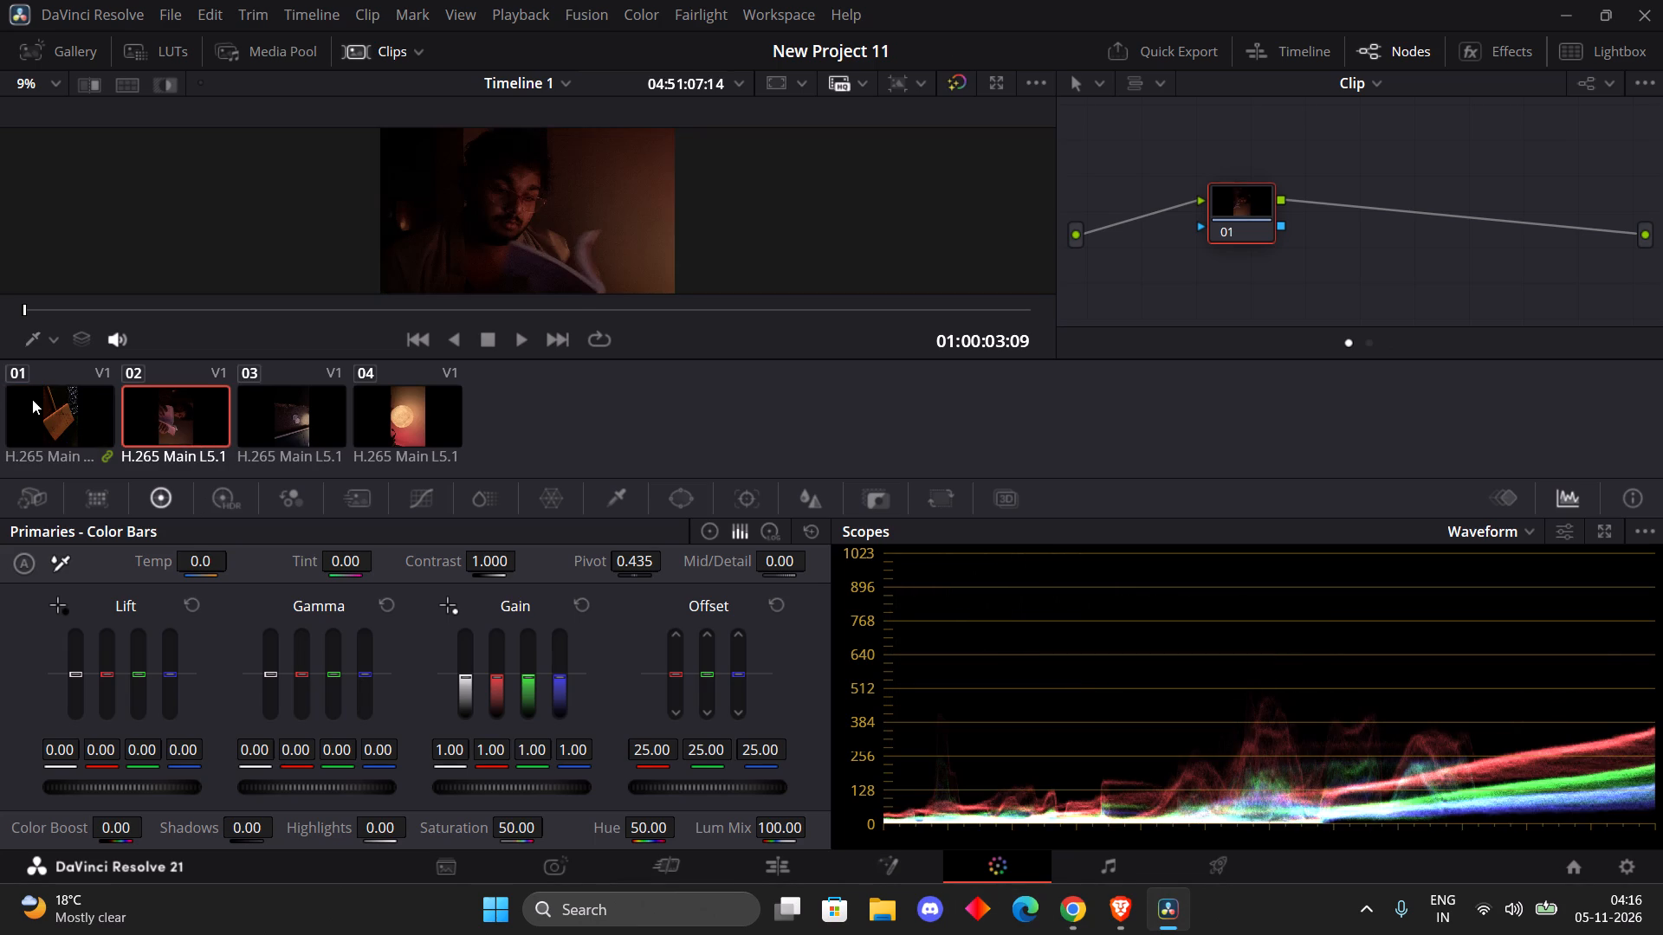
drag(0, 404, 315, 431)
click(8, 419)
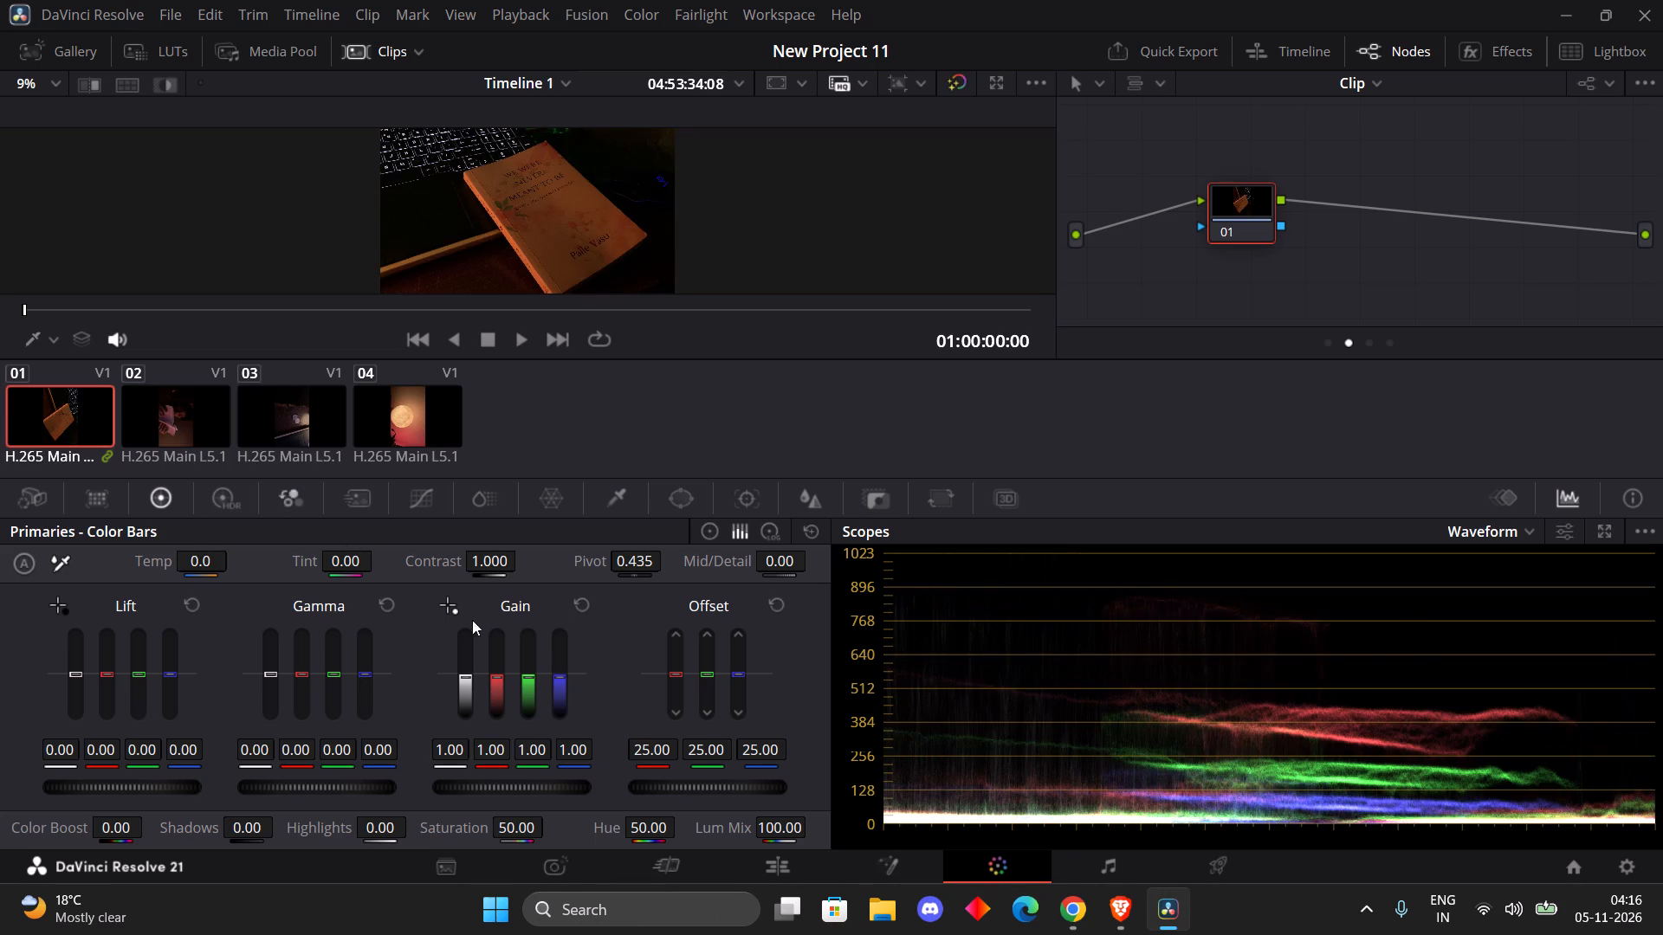
Switch to Brave and rewatch how the tutorial groups its clips.
click(1109, 904)
click(456, 558)
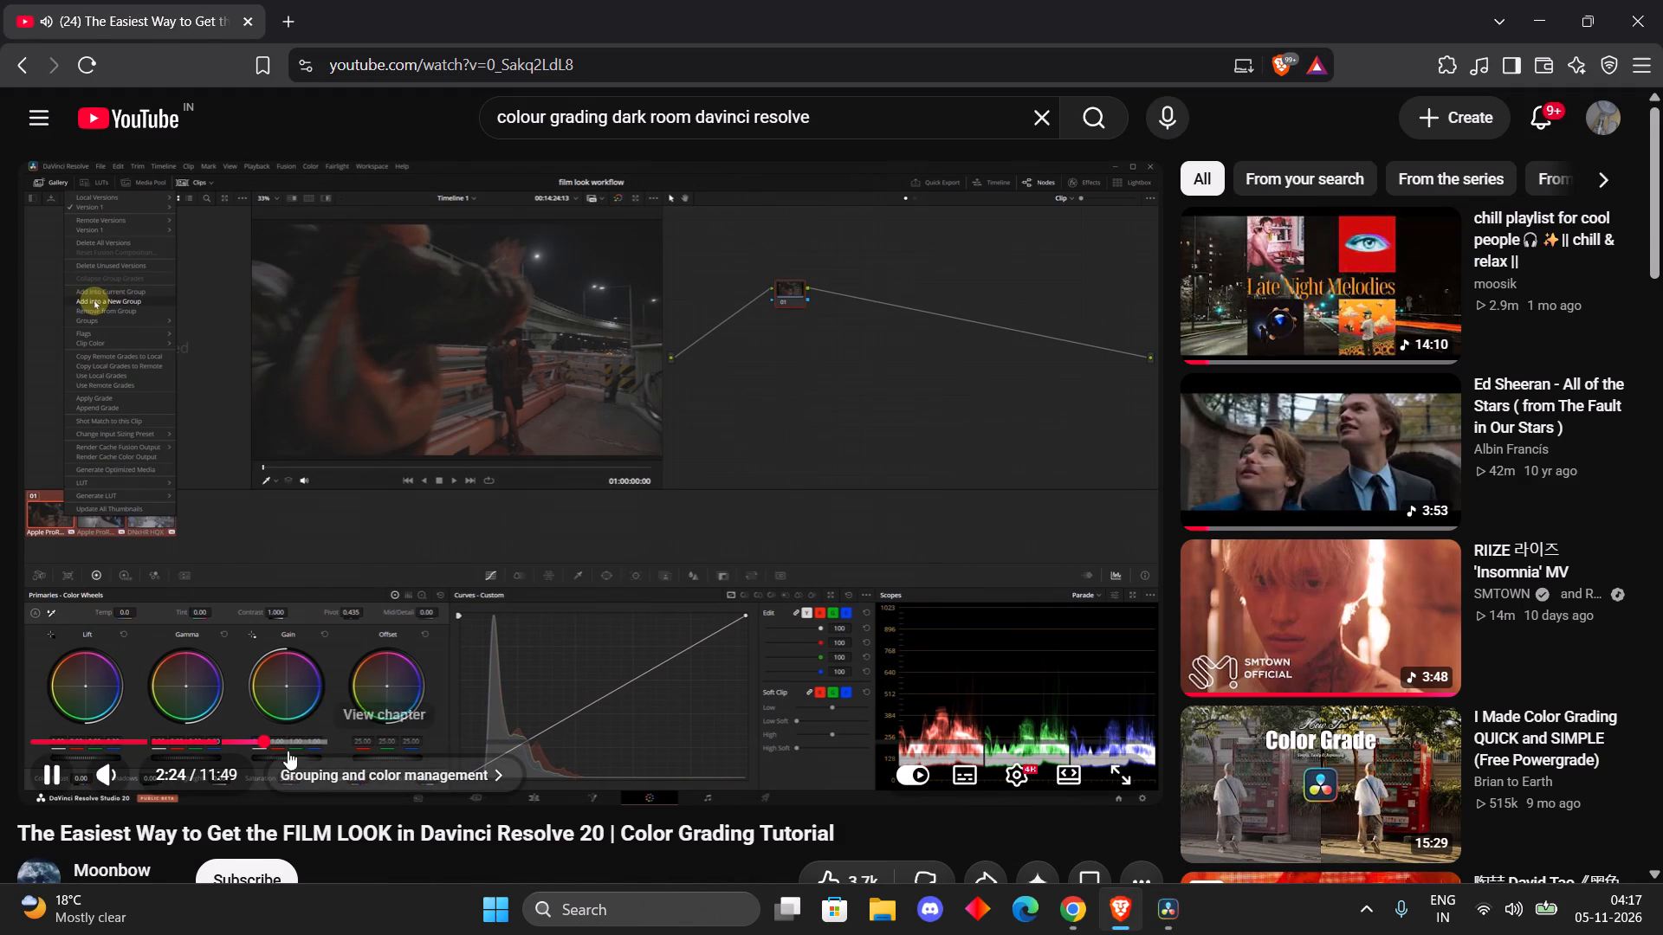
click(259, 740)
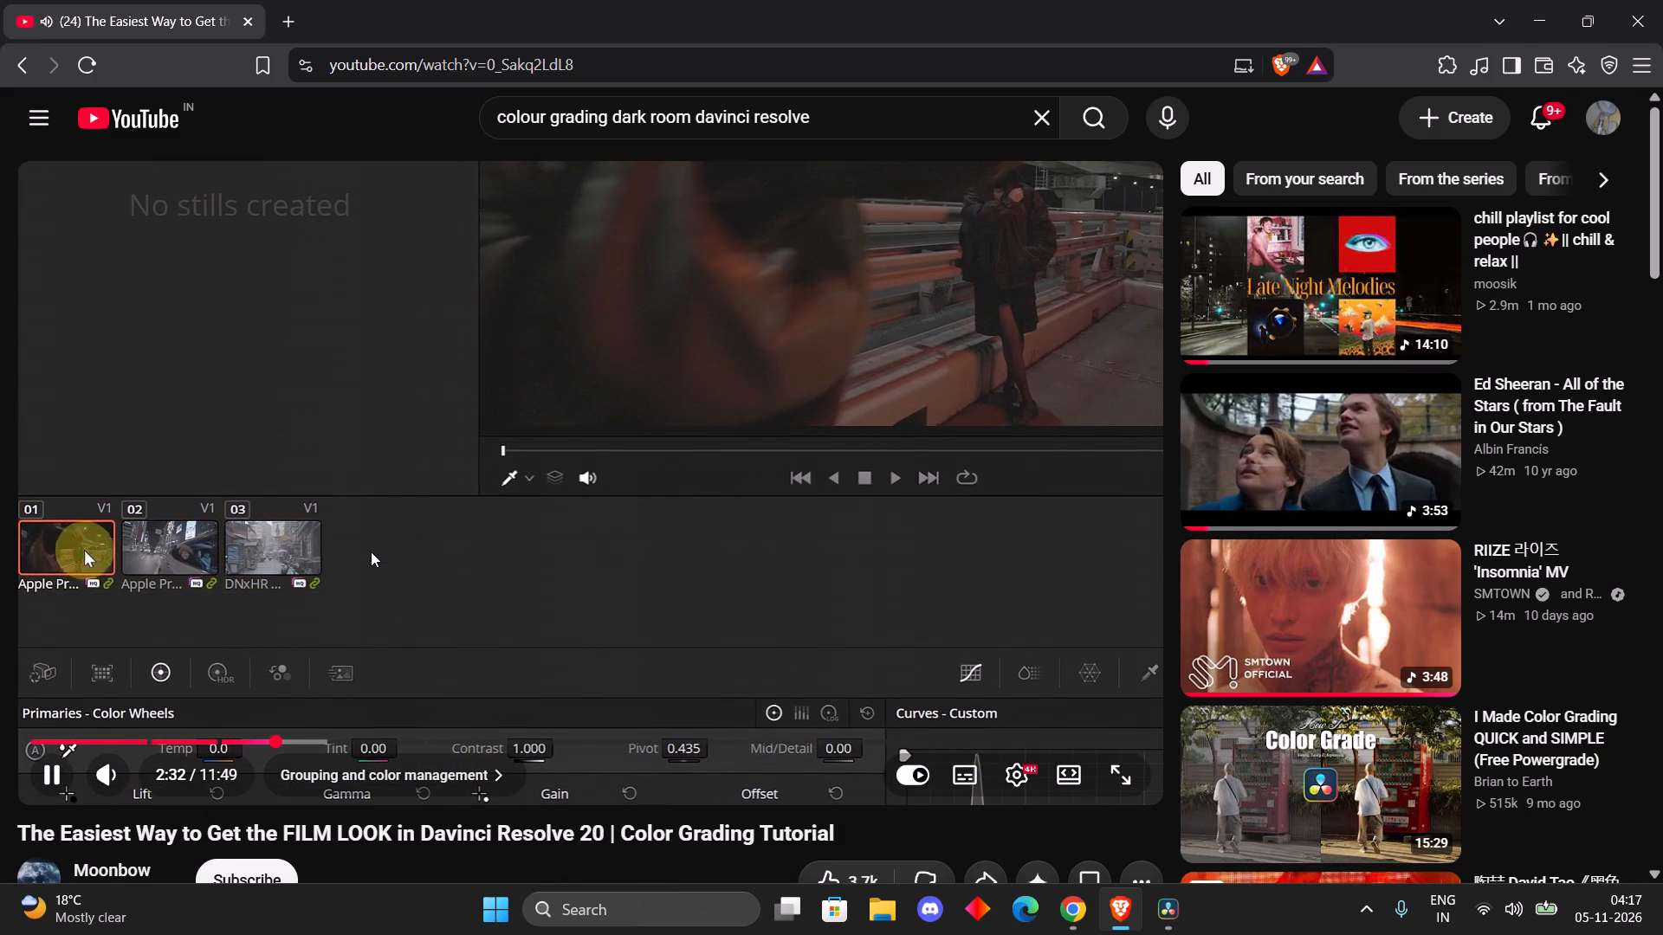
click(371, 551)
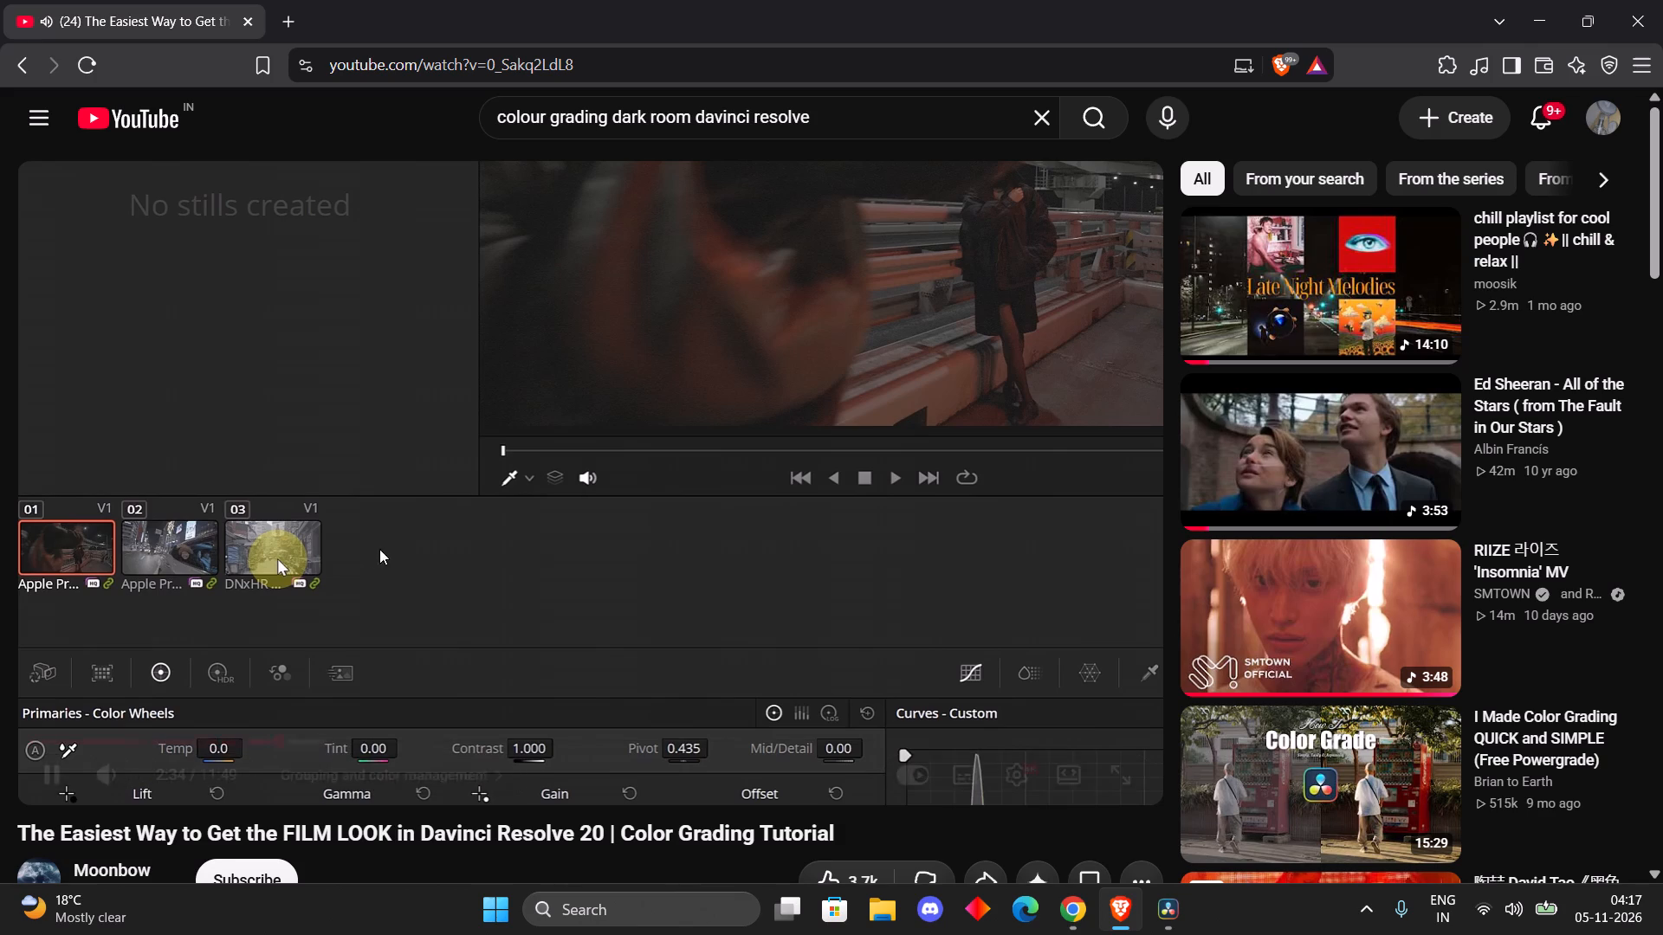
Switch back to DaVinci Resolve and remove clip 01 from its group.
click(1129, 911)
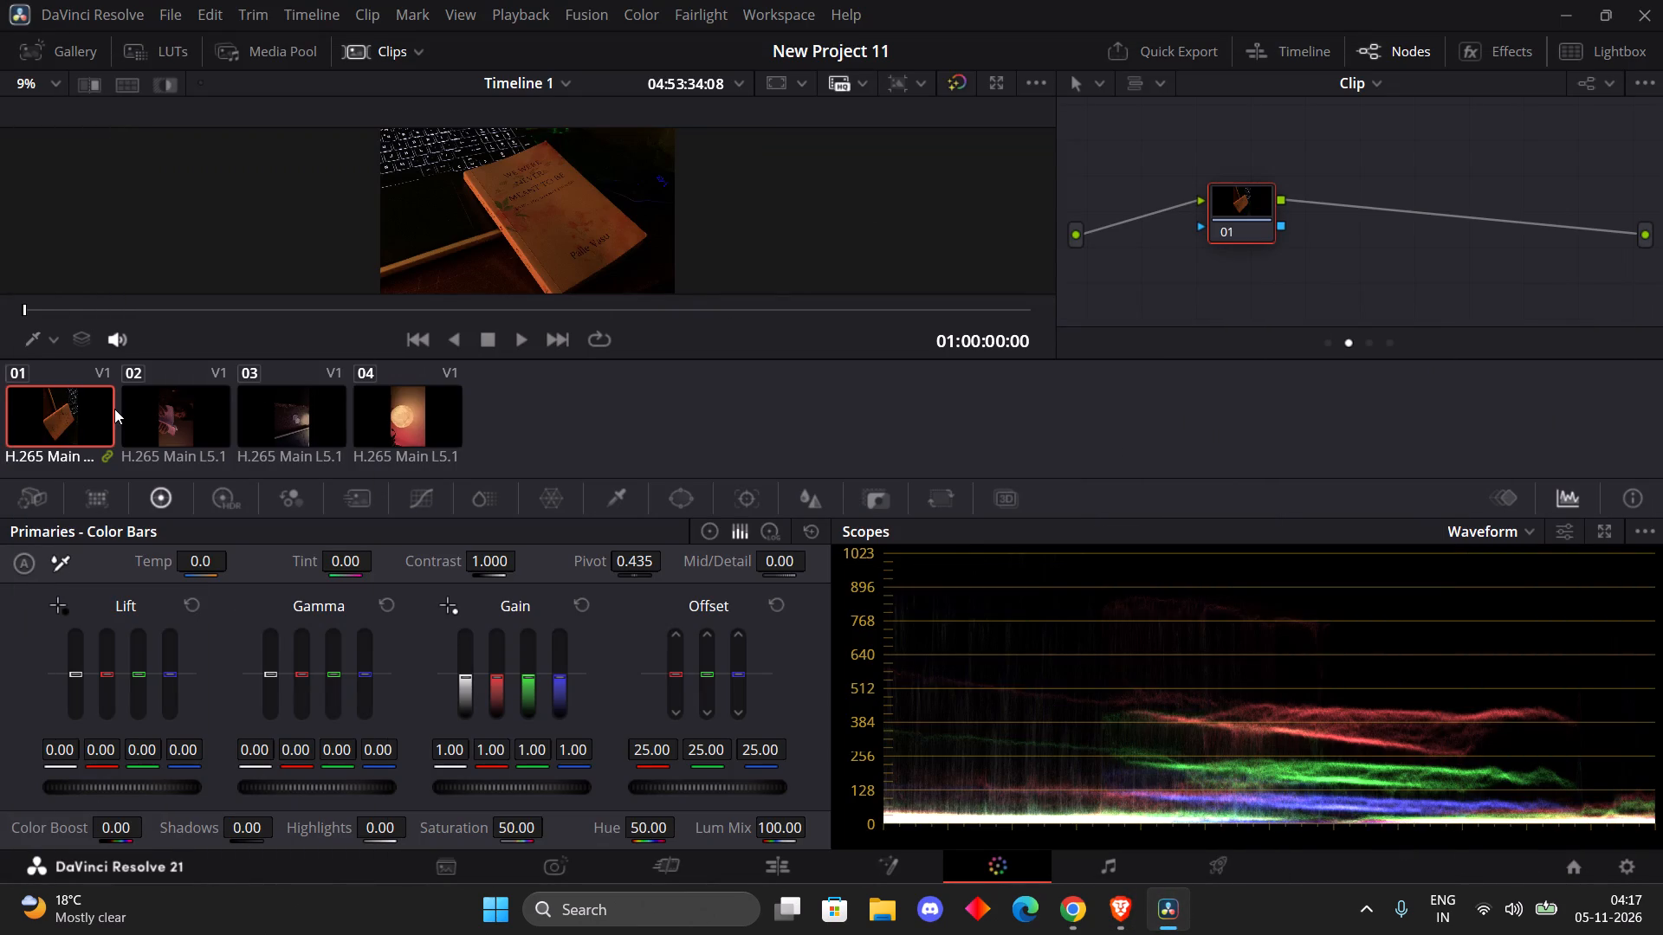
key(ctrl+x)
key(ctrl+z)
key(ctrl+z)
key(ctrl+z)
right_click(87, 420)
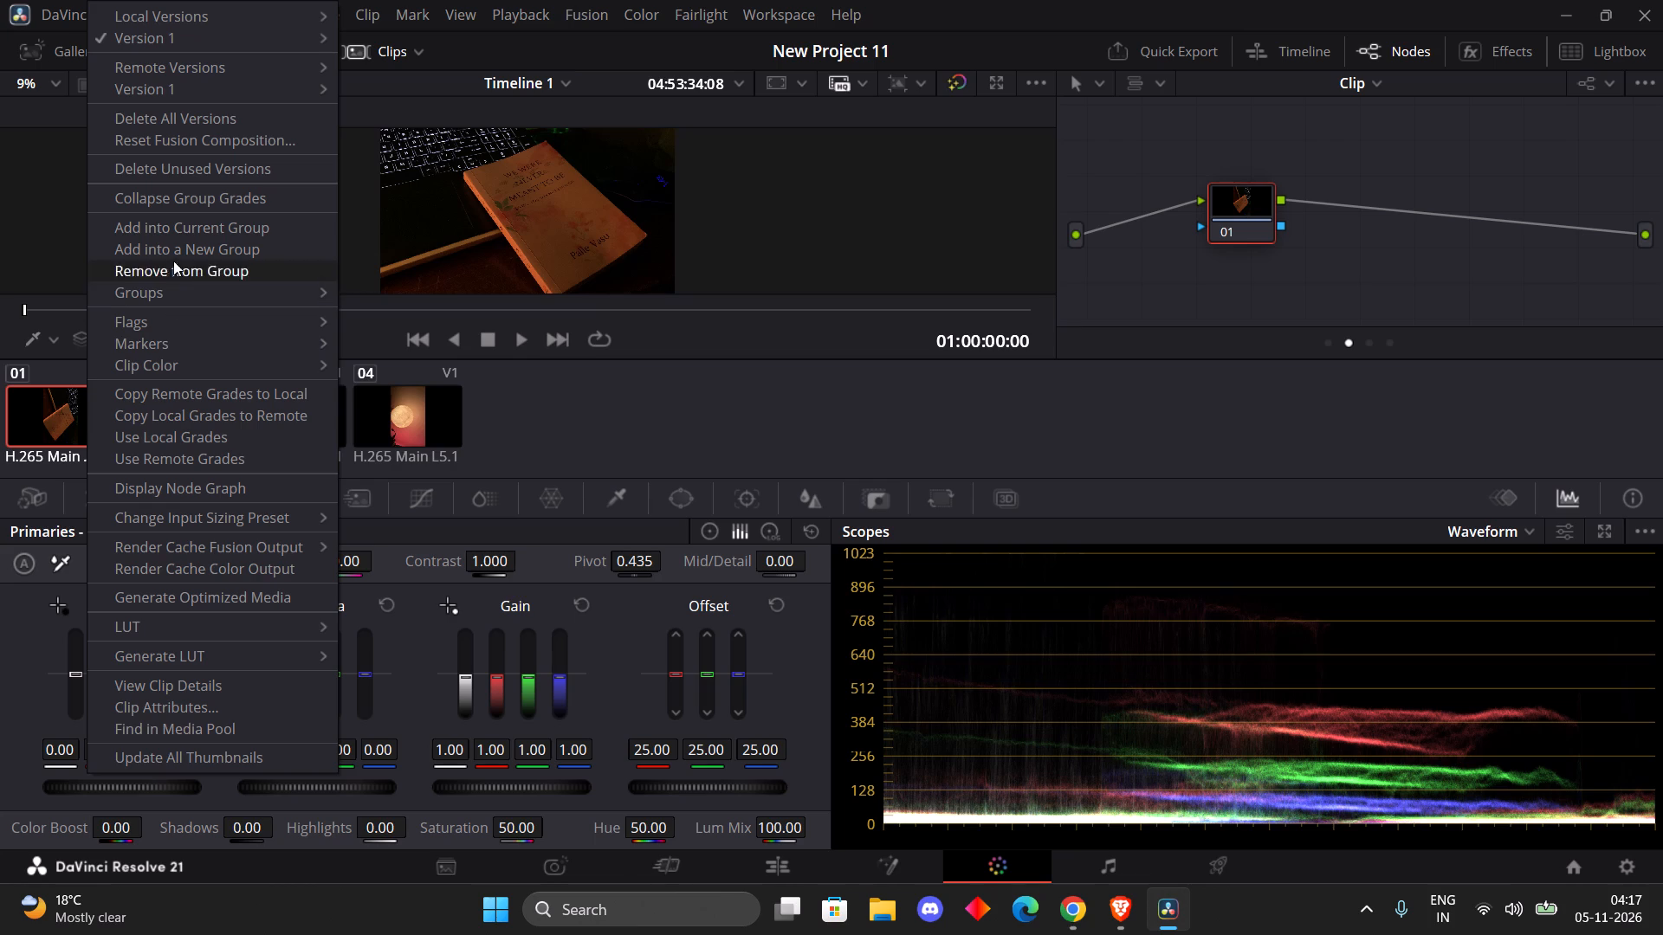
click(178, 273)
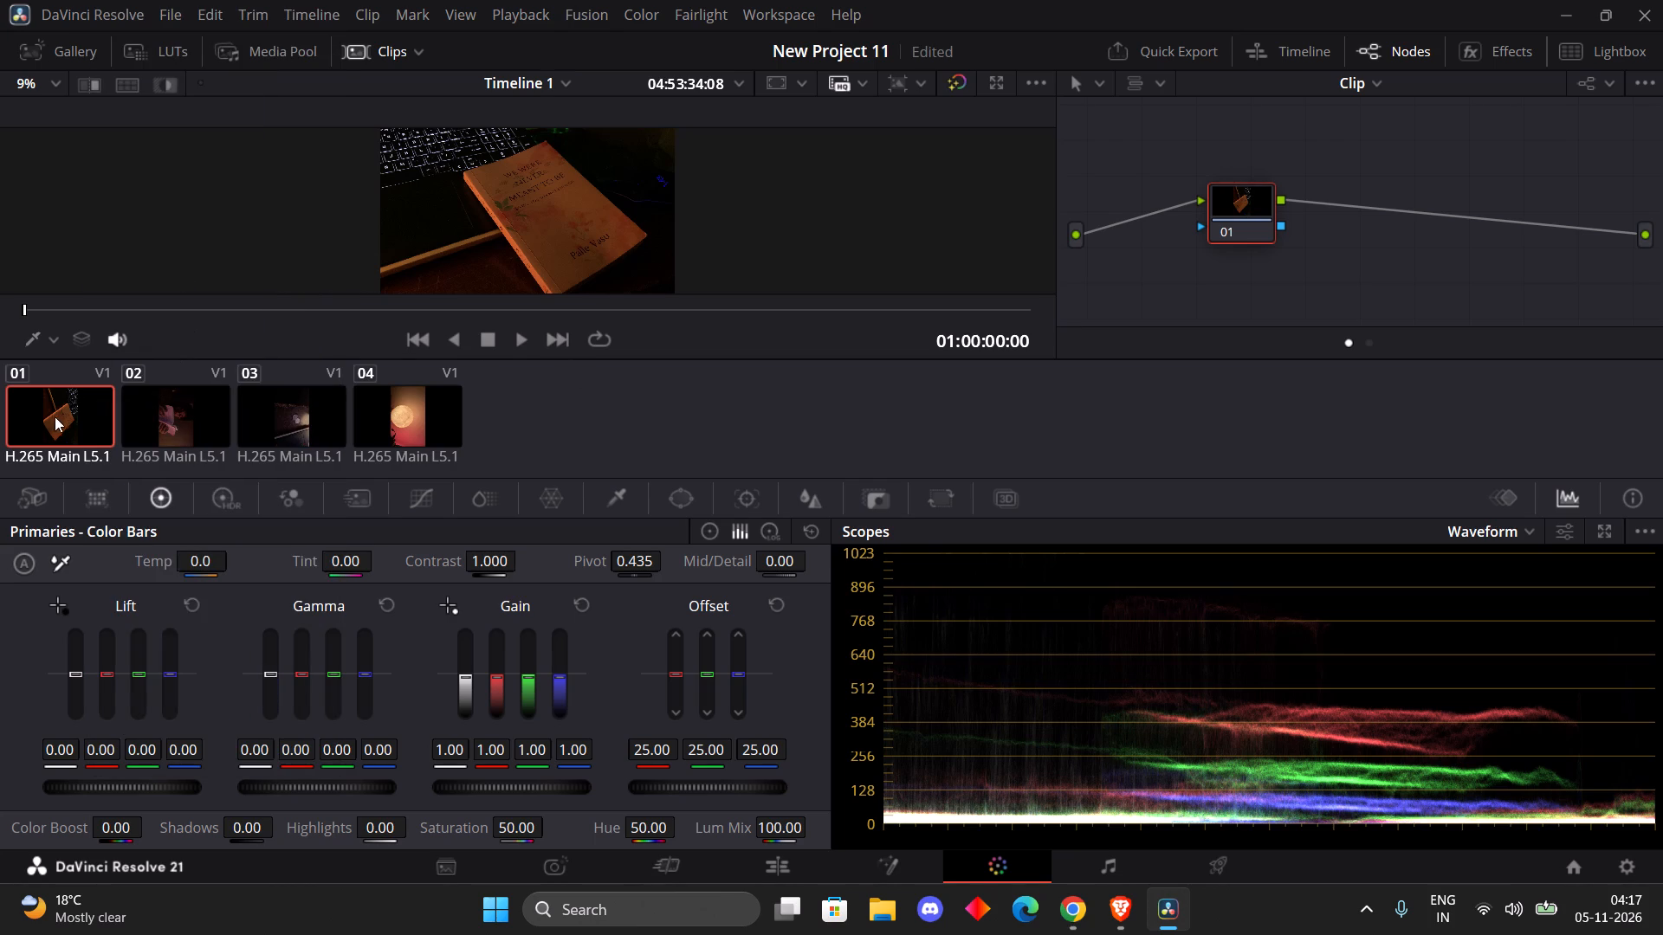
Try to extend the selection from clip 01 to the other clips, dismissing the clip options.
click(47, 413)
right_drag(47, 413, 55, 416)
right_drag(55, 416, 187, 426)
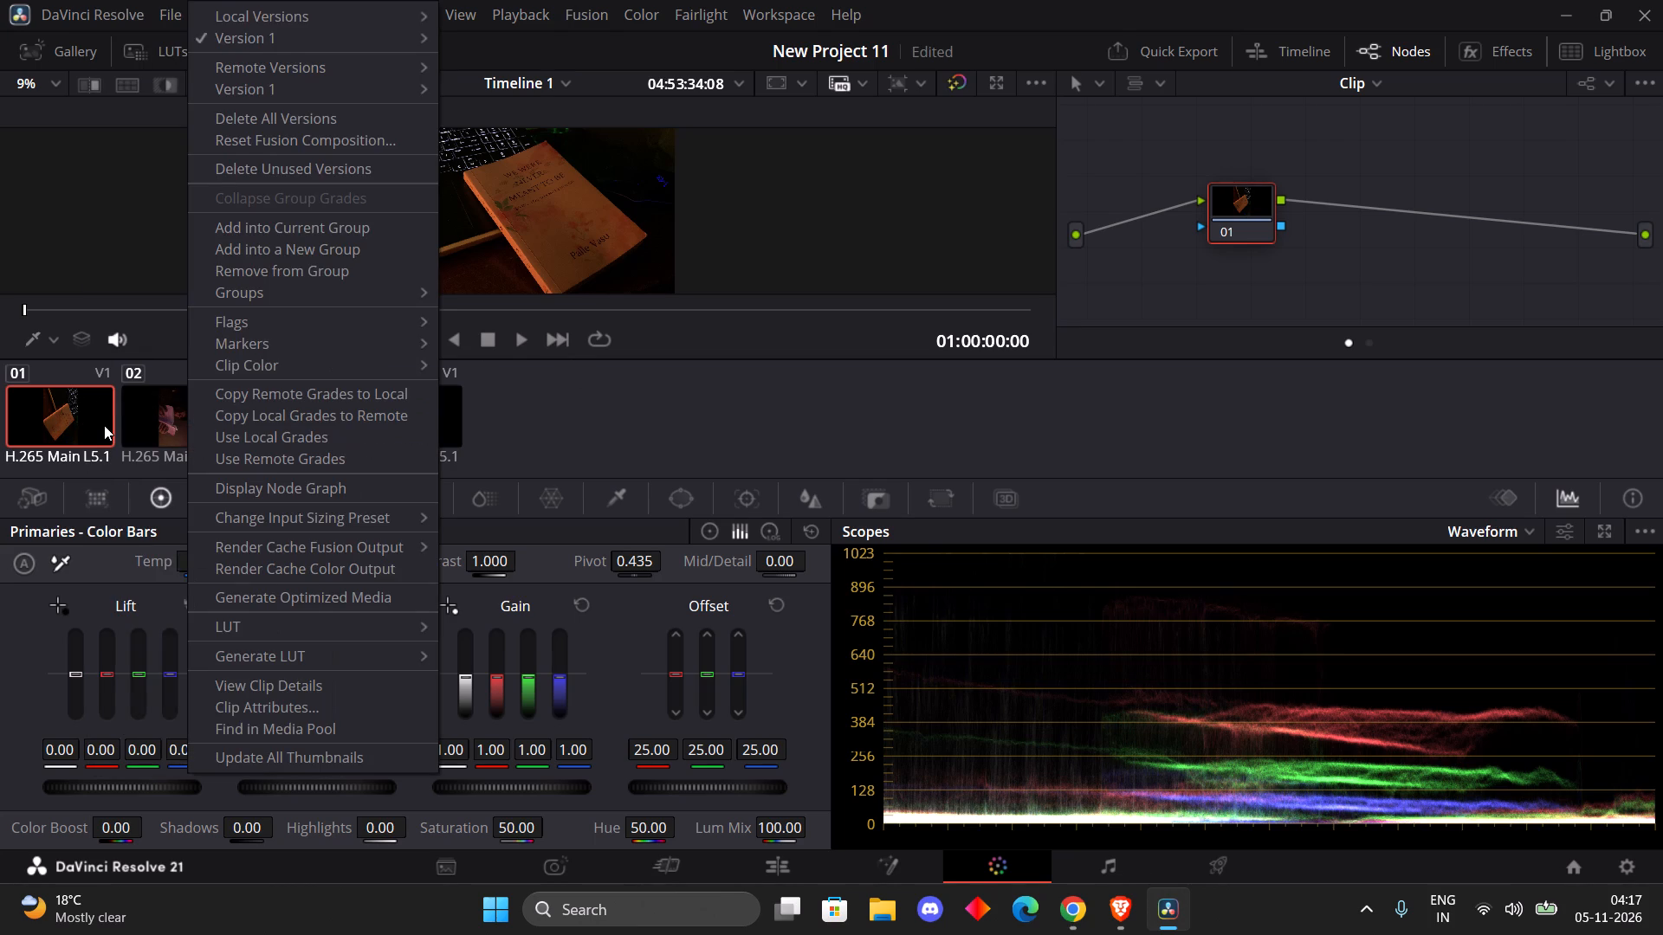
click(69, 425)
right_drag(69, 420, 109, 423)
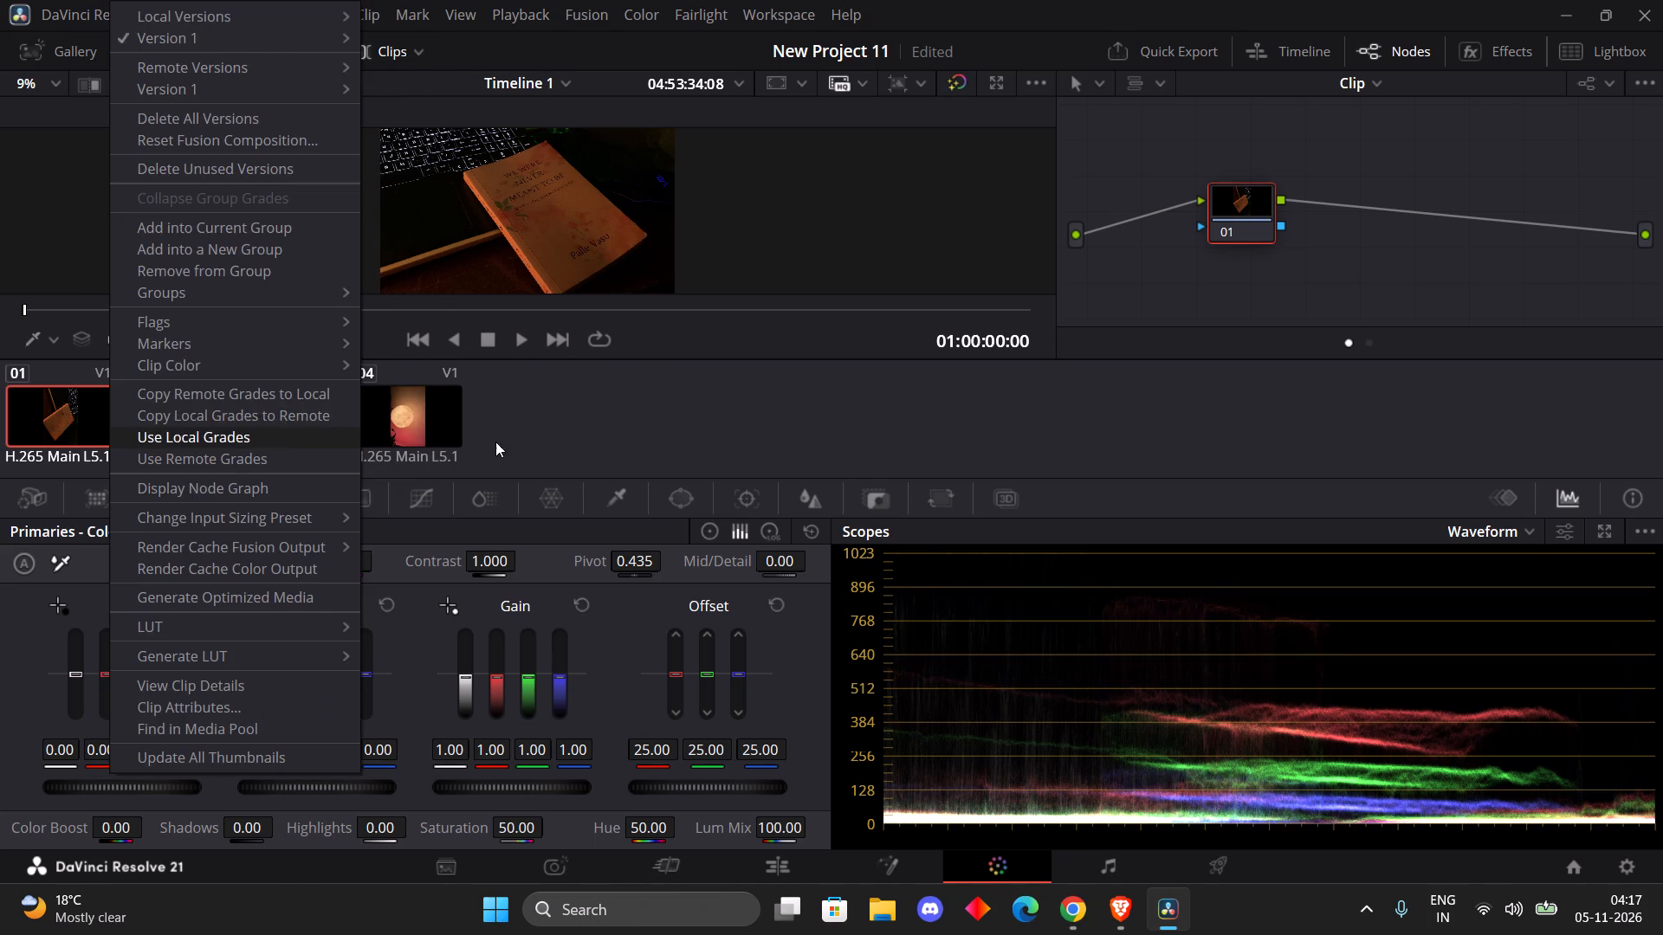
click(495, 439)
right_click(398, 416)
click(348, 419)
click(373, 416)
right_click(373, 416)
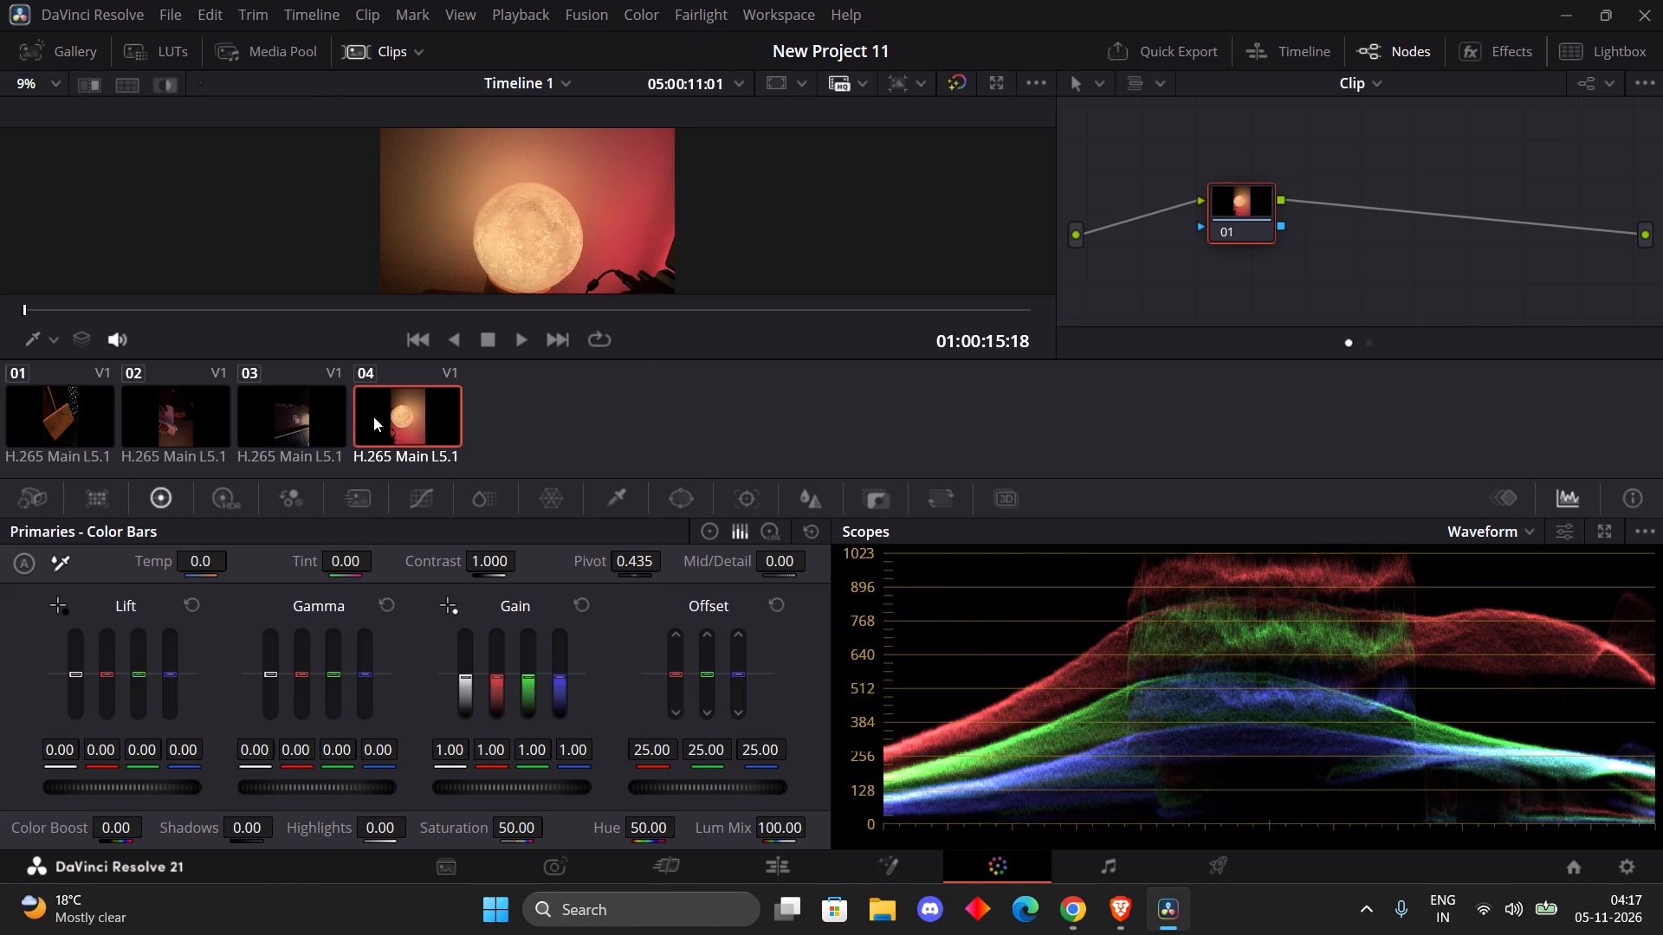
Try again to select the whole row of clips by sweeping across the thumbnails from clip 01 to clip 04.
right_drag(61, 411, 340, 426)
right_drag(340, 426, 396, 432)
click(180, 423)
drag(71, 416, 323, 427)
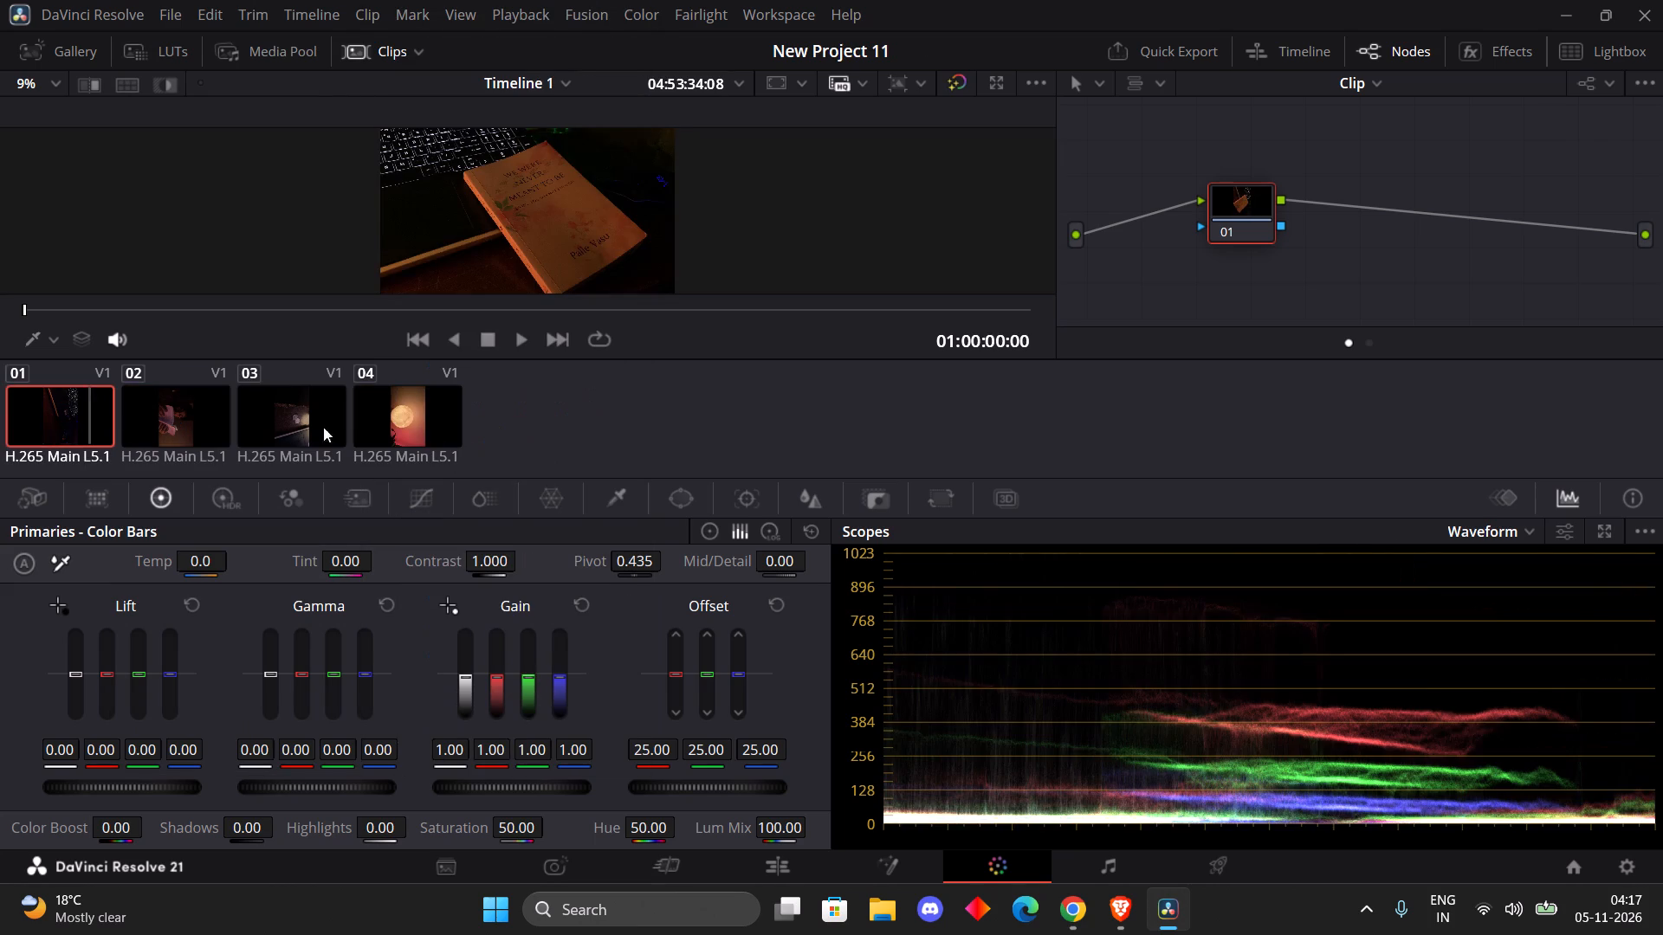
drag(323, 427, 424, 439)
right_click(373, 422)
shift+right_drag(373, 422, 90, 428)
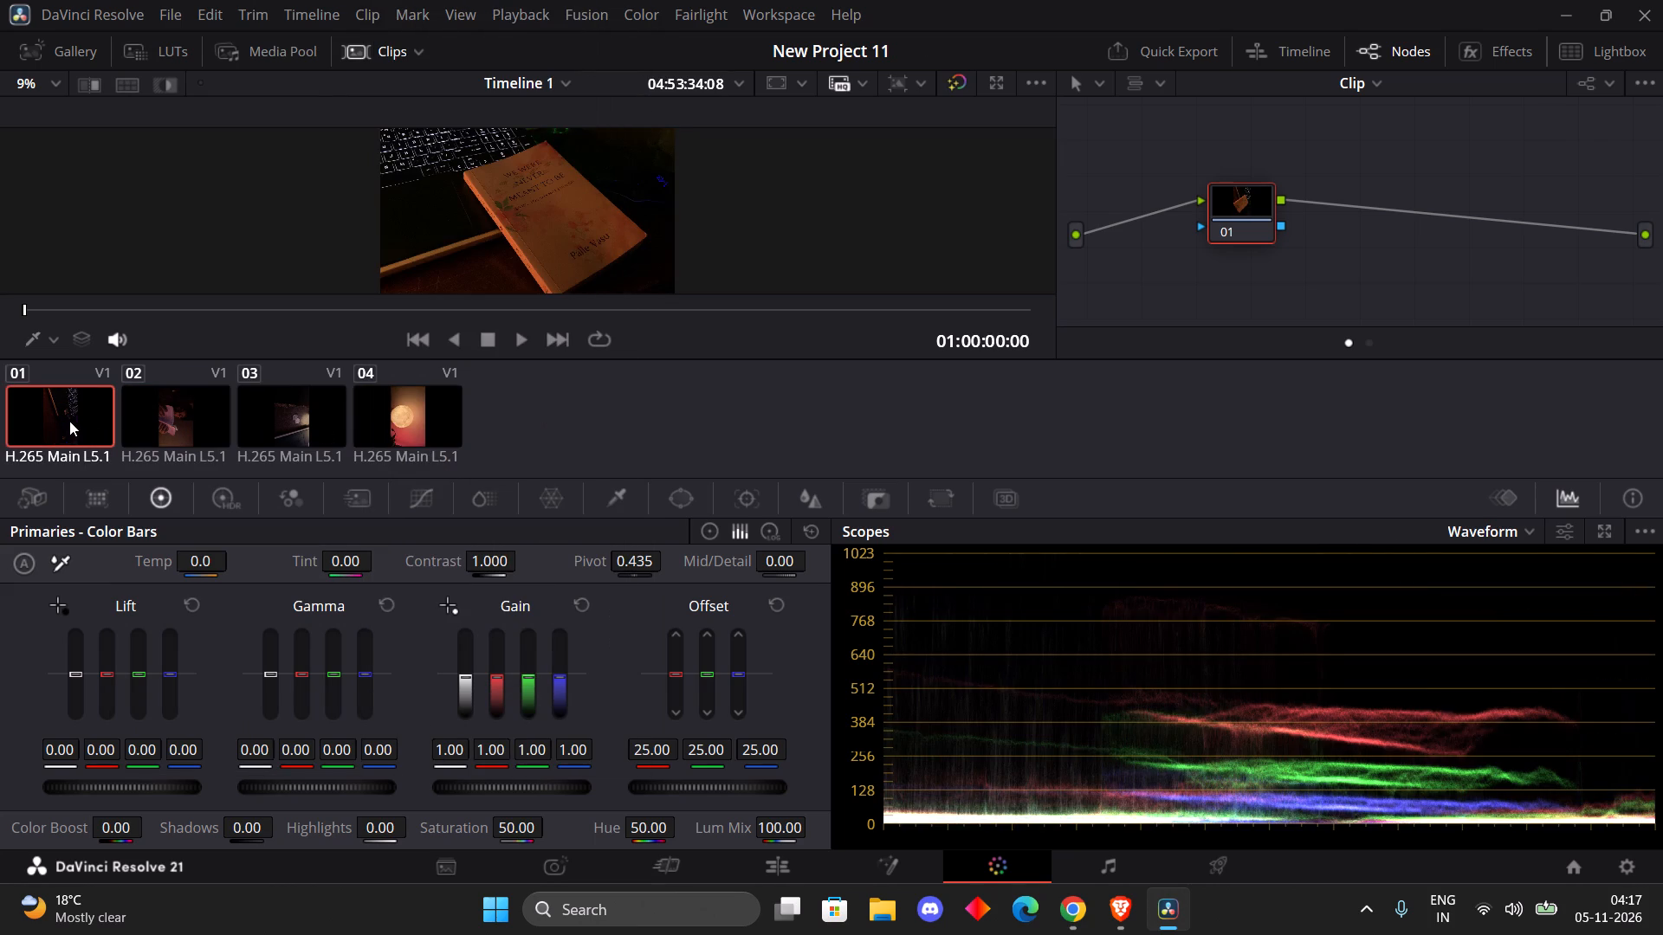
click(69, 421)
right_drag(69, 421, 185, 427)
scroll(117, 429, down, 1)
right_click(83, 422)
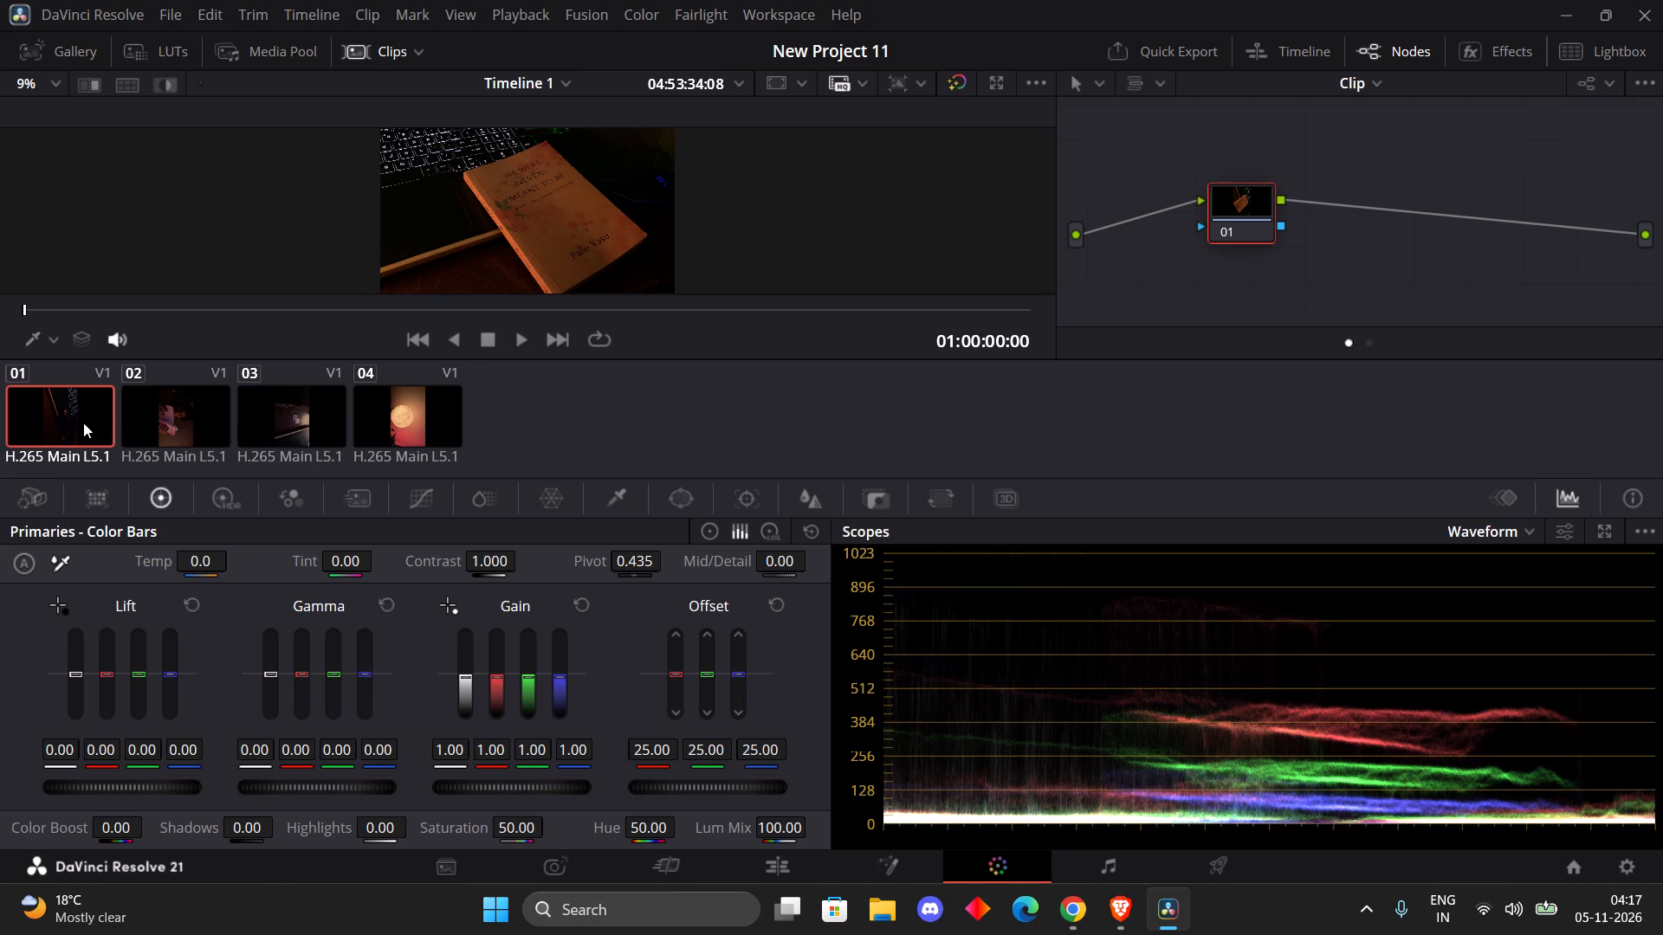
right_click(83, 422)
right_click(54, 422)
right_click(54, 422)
Extend the selection to clip 04 and add all four clips into a new group, keeping the suggested name.
shift+click(410, 429)
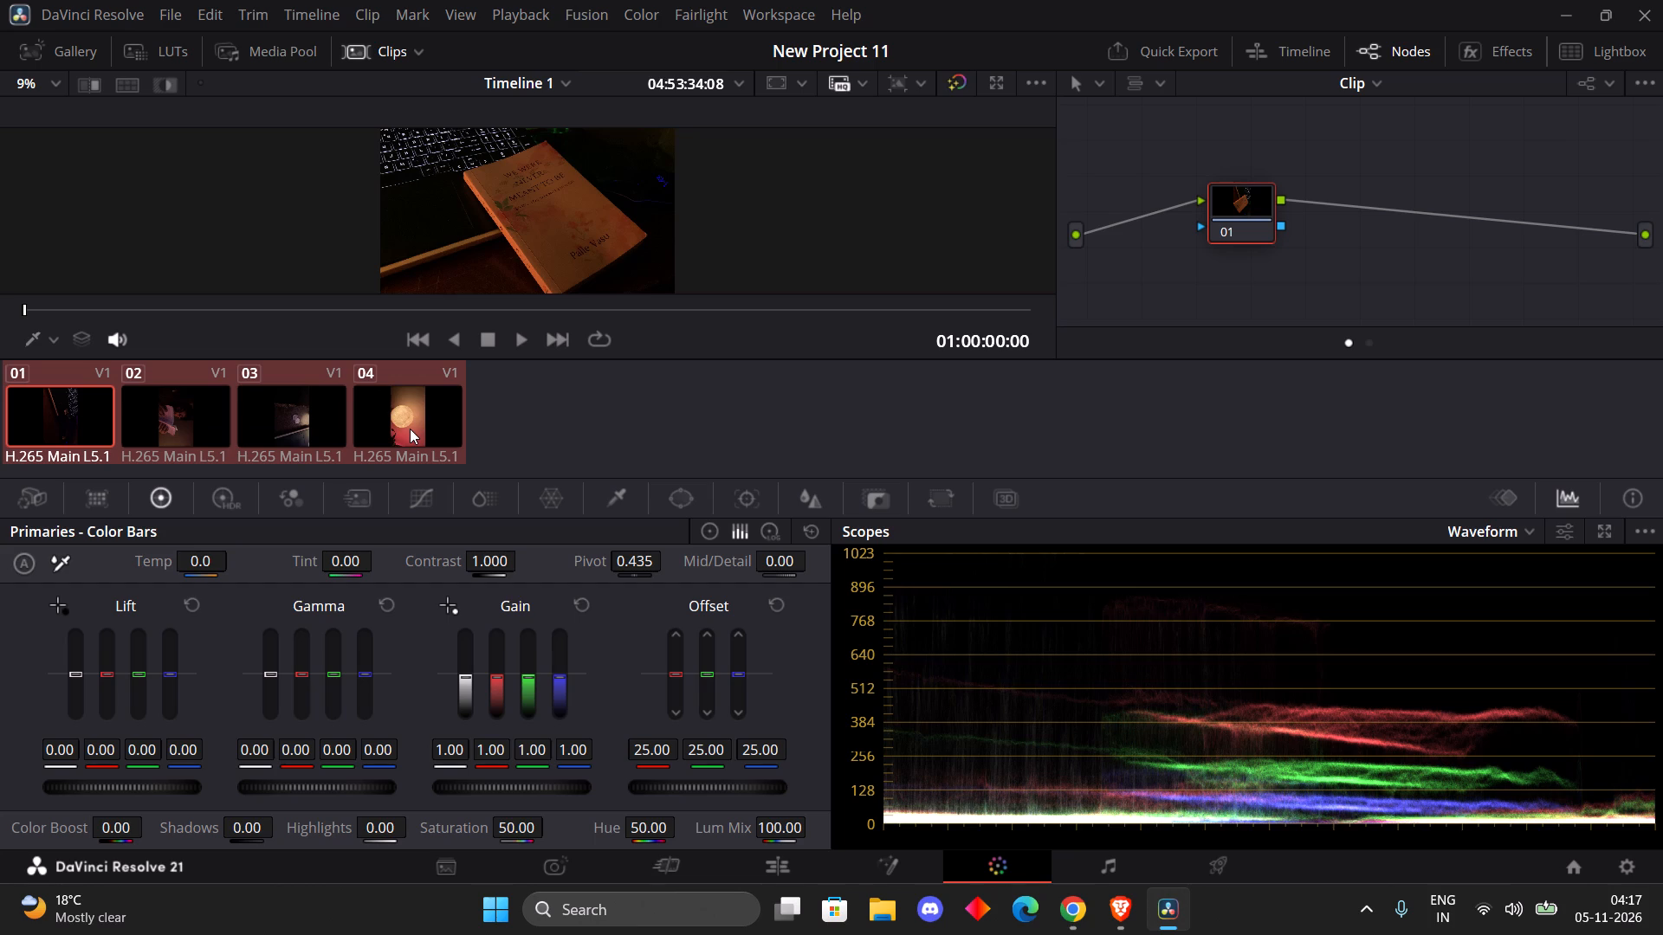
shift+right_click(410, 429)
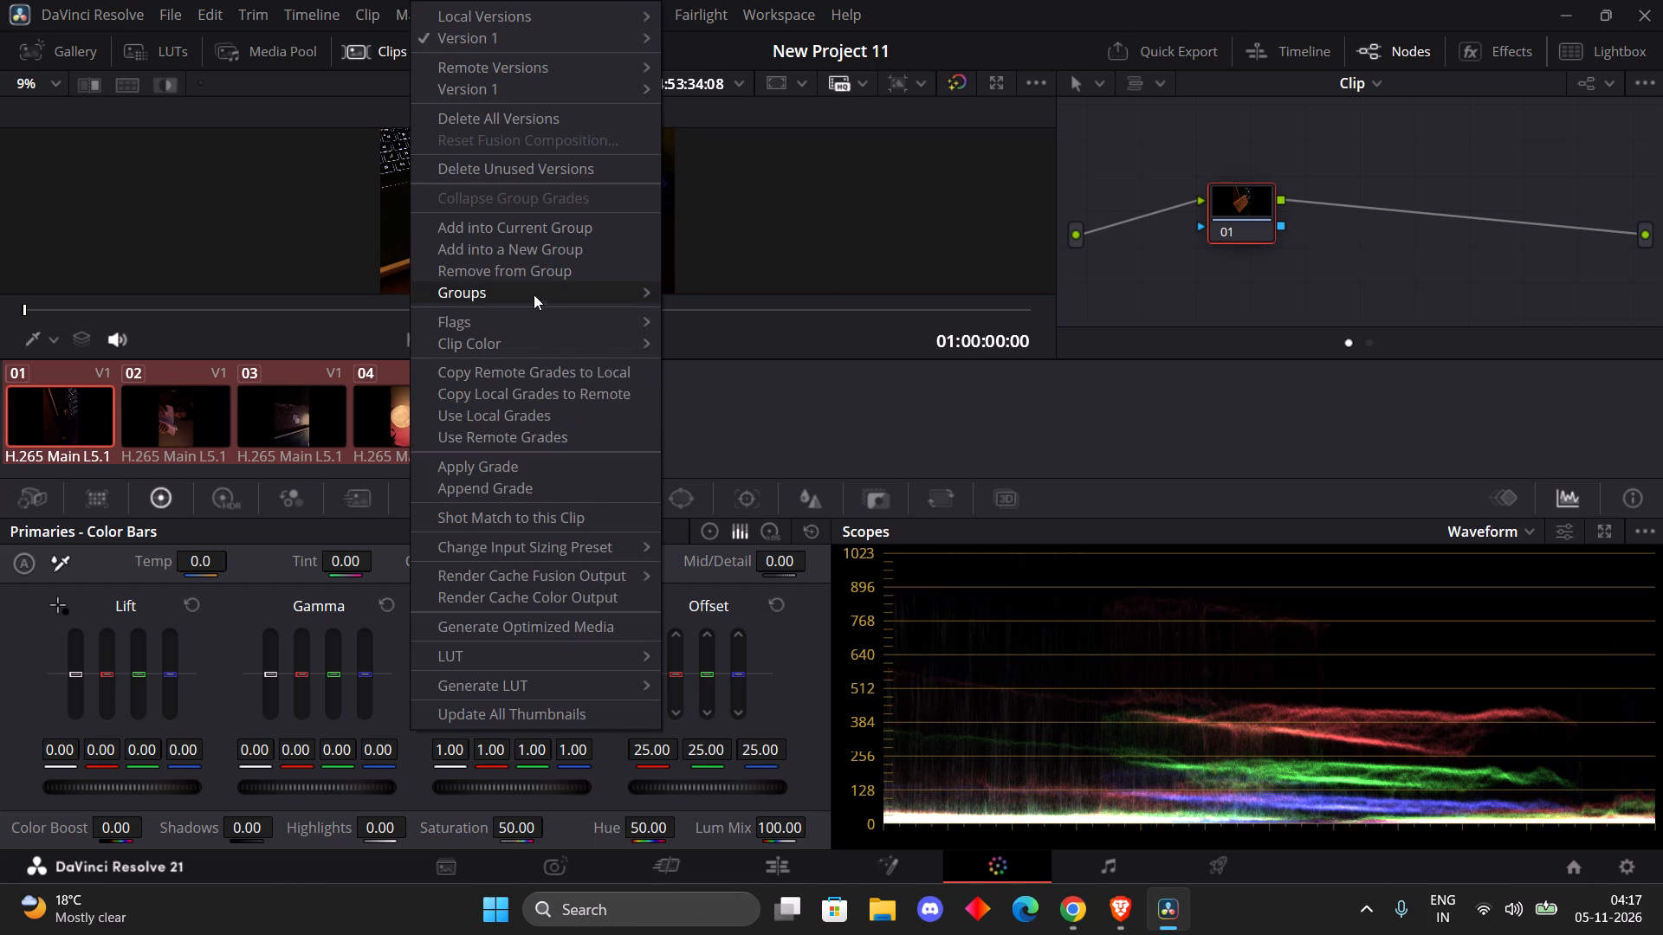
click(534, 256)
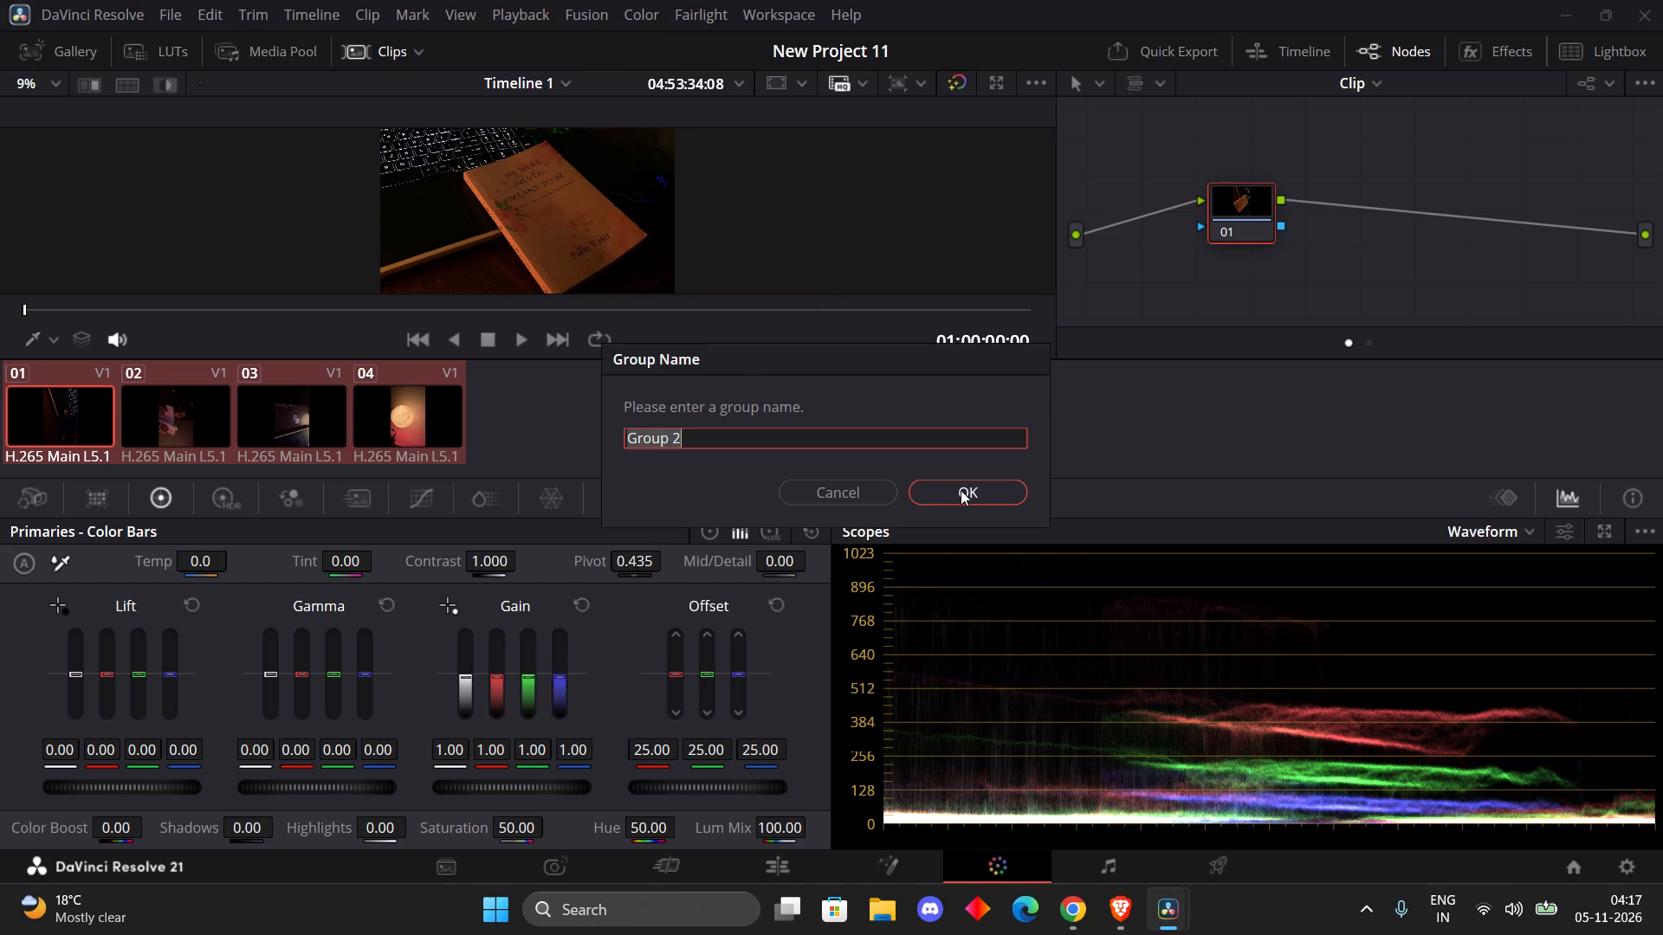
click(961, 490)
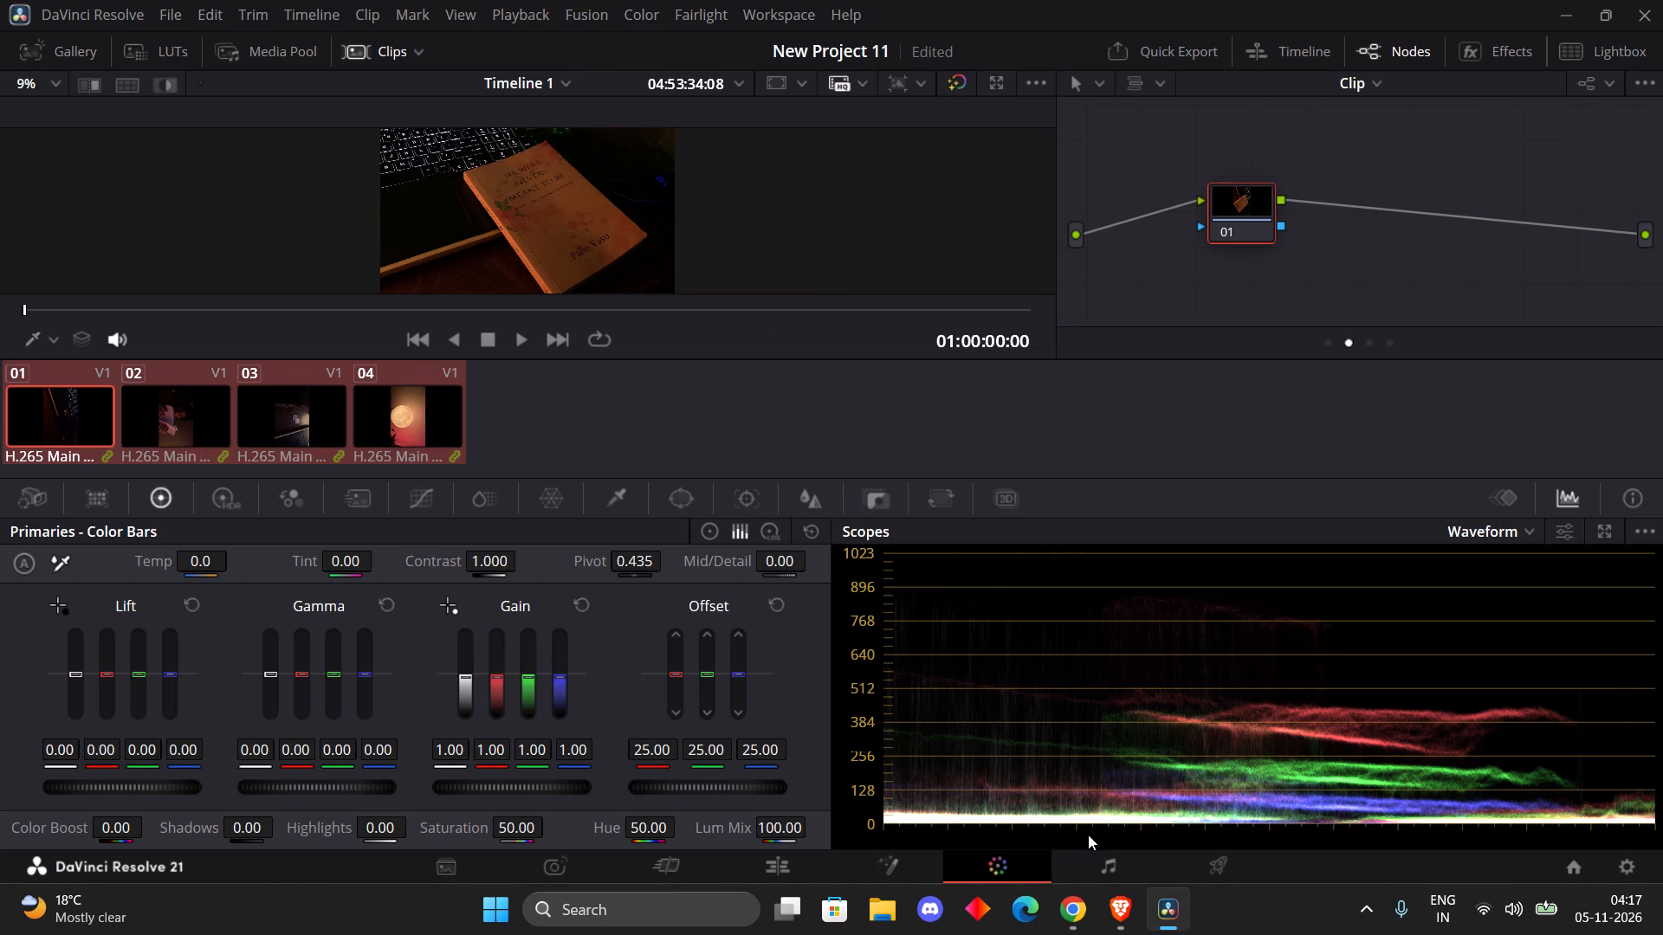
Switch to Brave and watch the tutorial's Grouping and color management chapter with captions on, replaying the start of the group pre-clip part.
click(1105, 919)
click(735, 496)
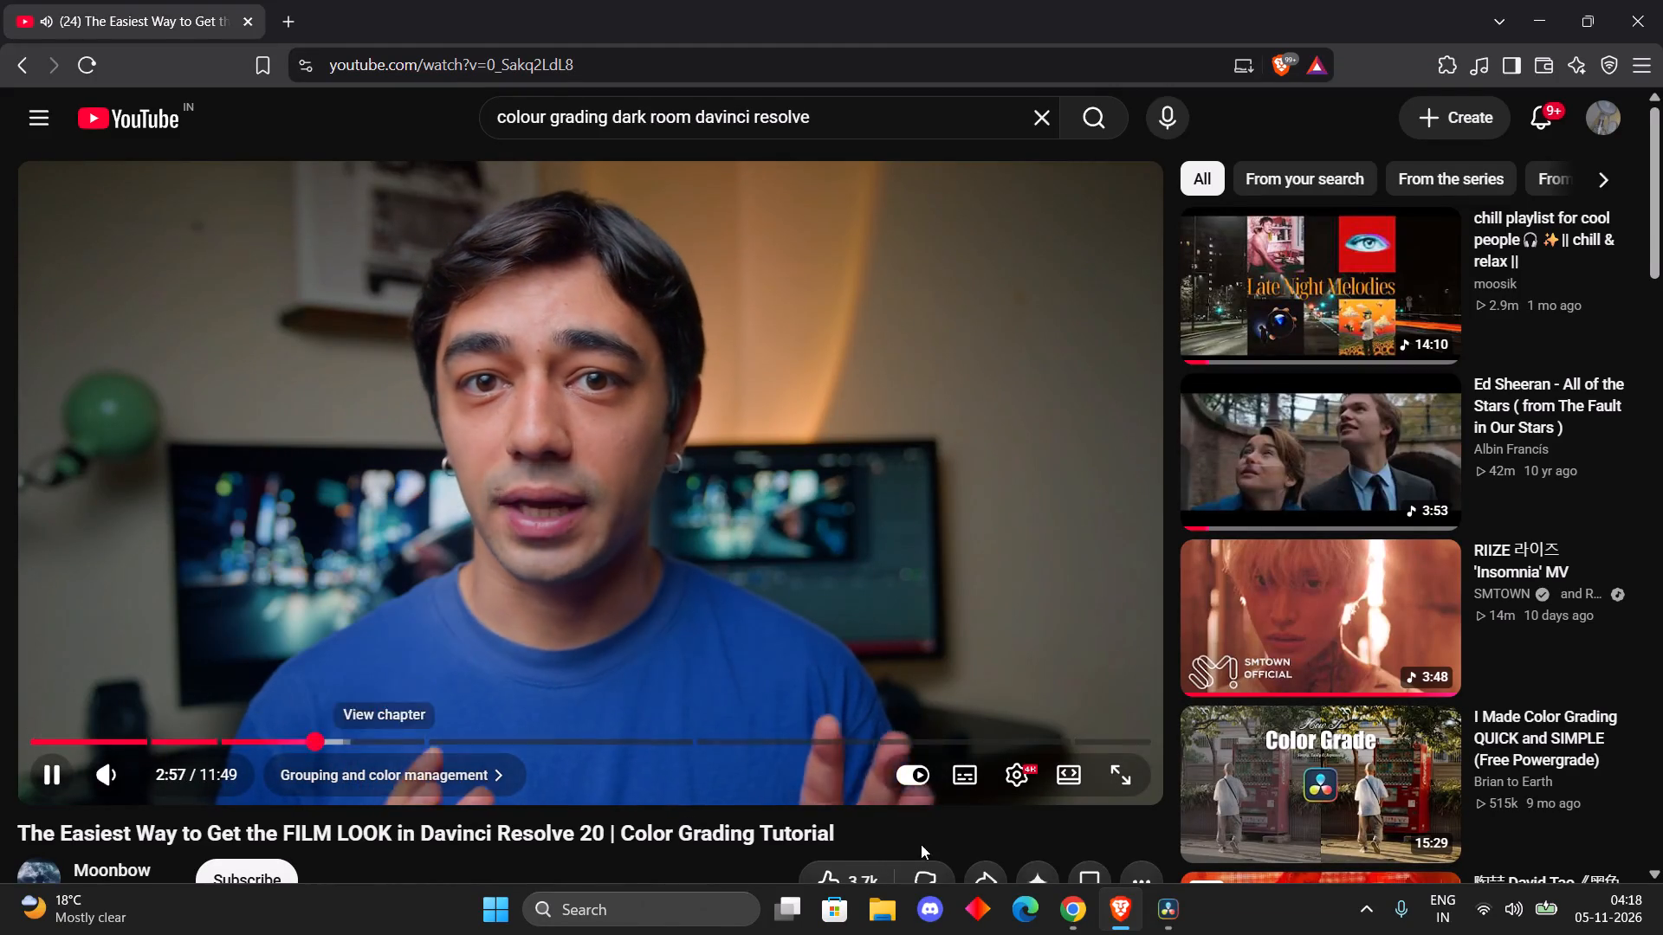
click(970, 774)
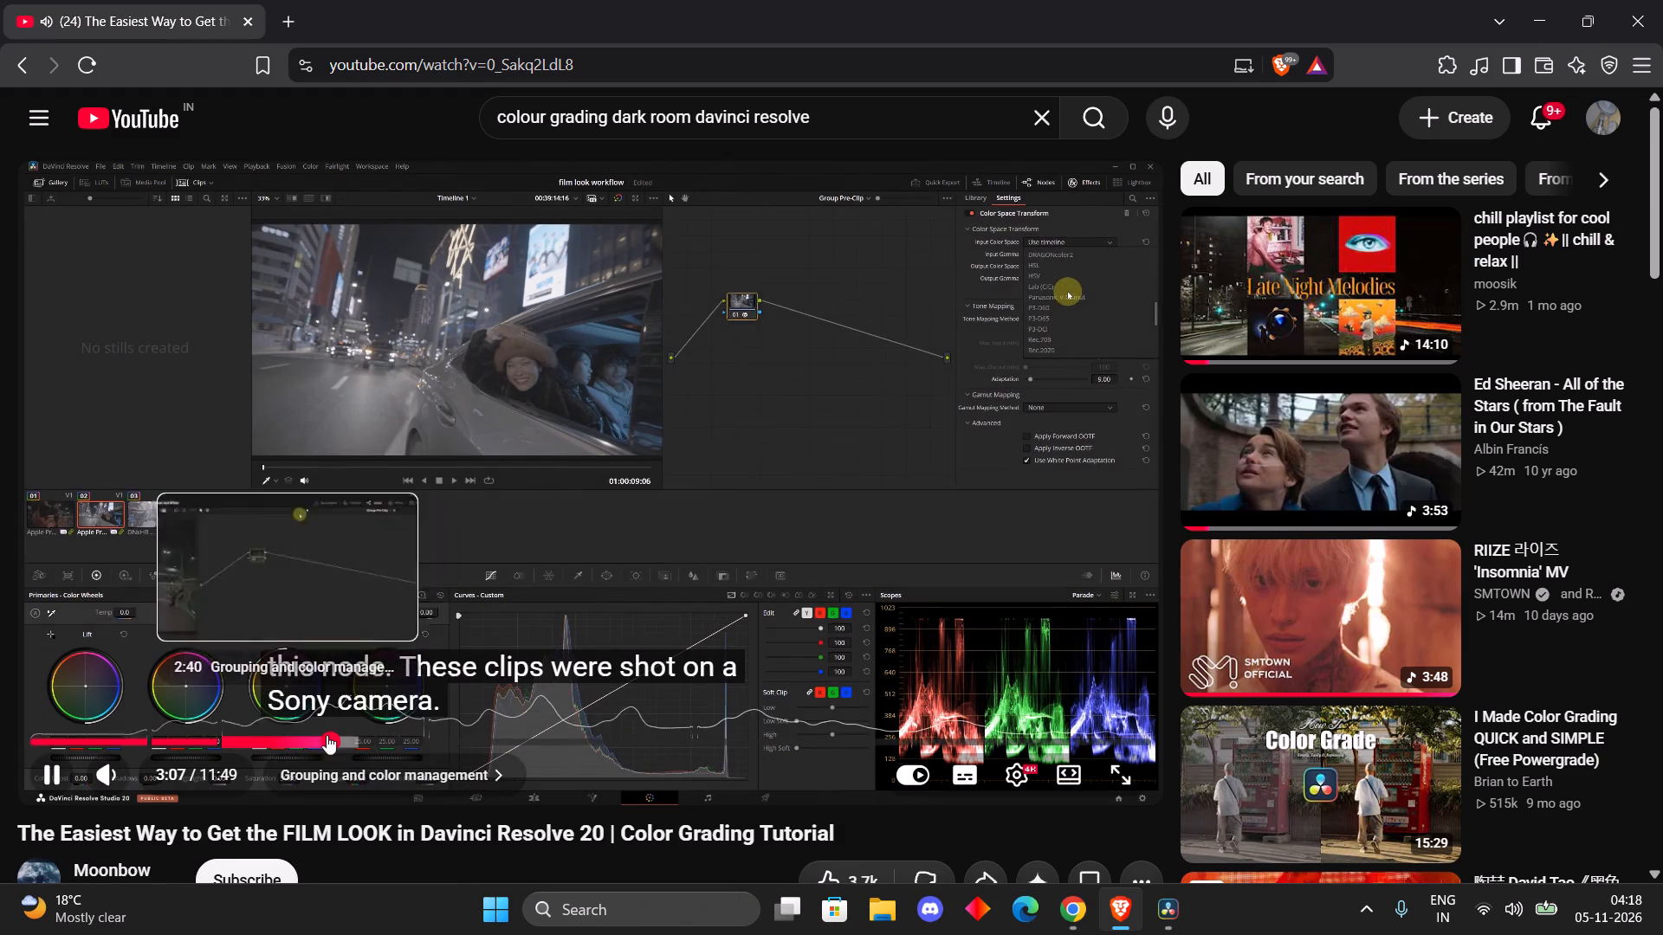
click(321, 738)
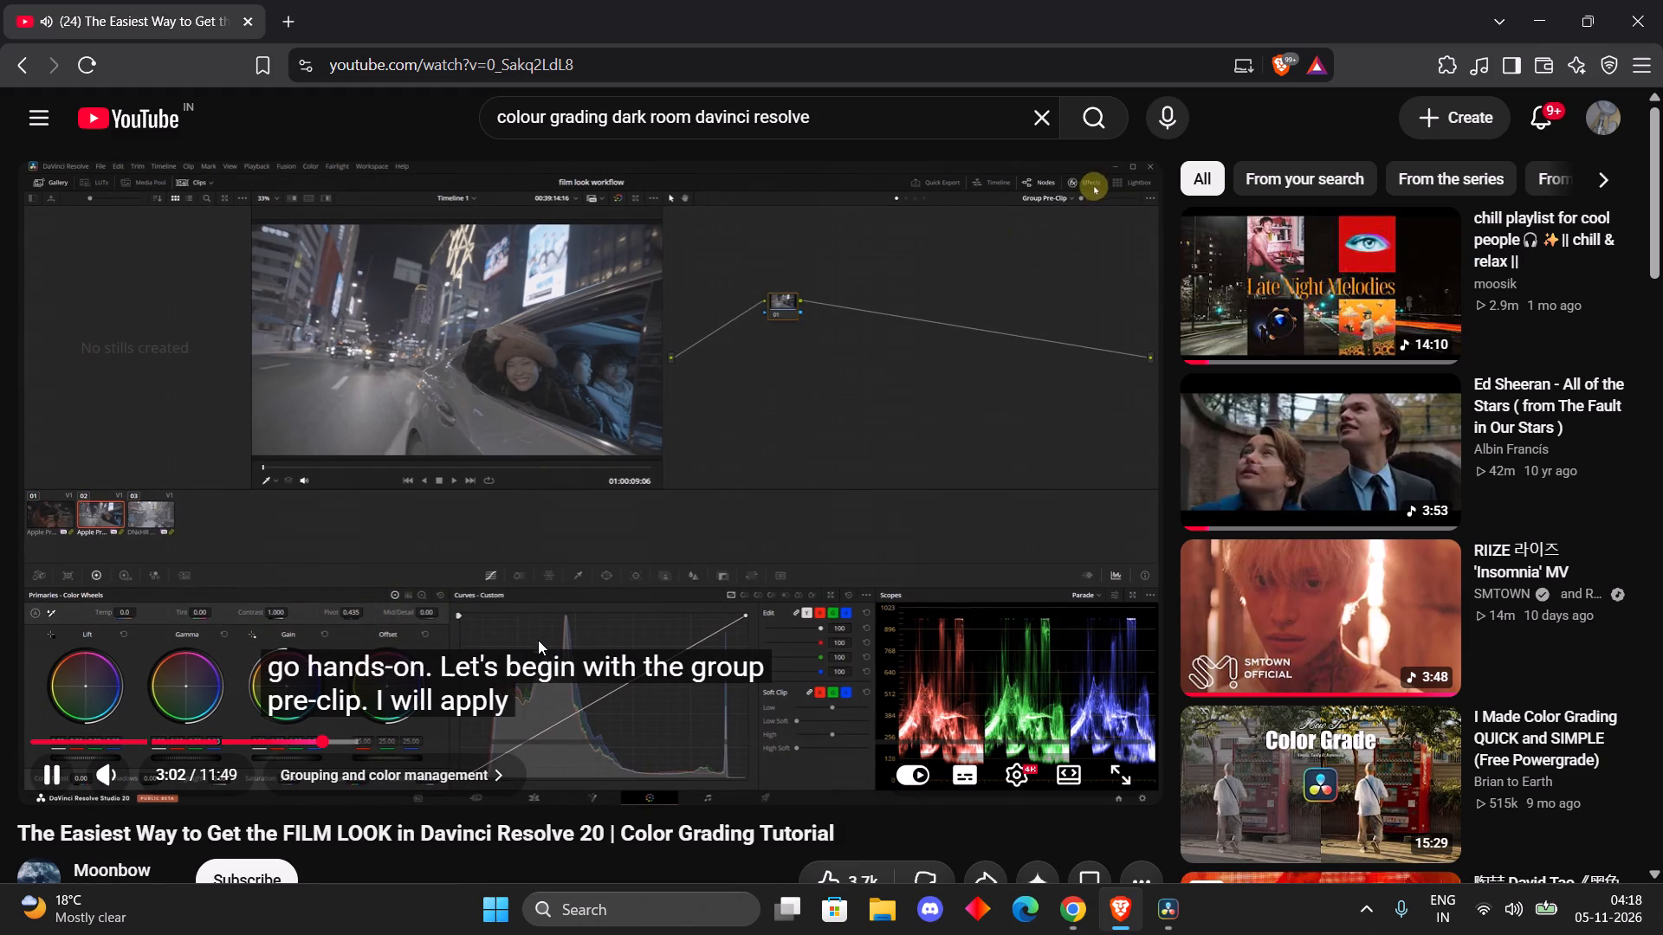
click(547, 634)
Switch back to DaVinci Resolve, show the Group Pre Clip node graph and open the effects library, checking against the tutorial.
click(1162, 923)
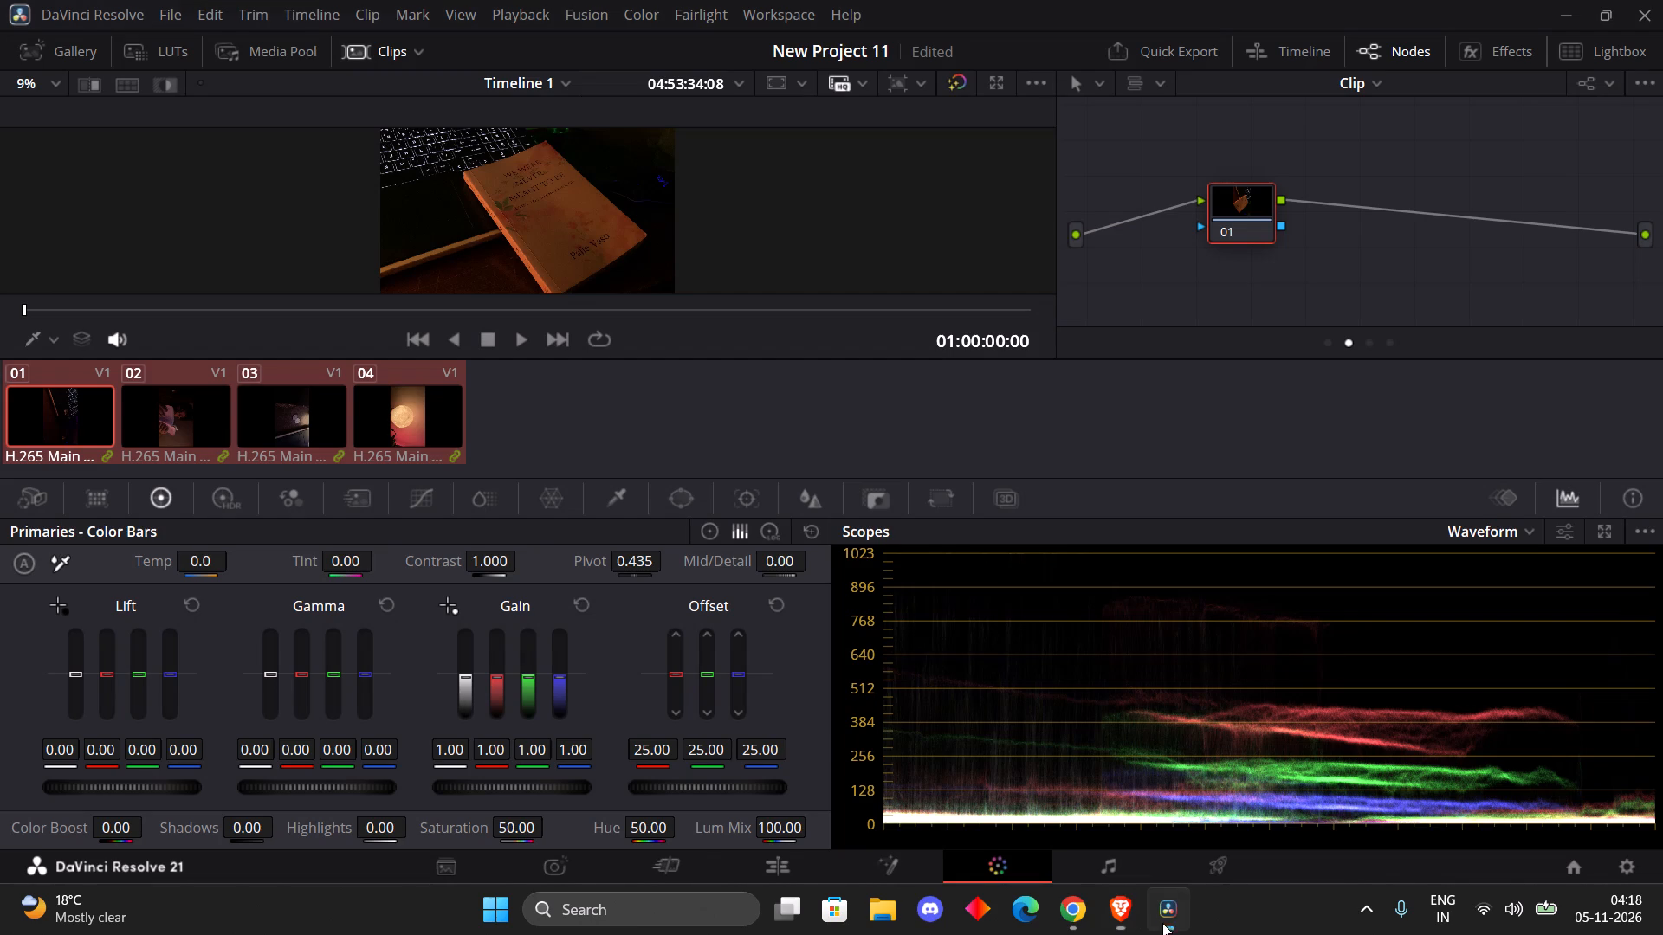
click(1329, 343)
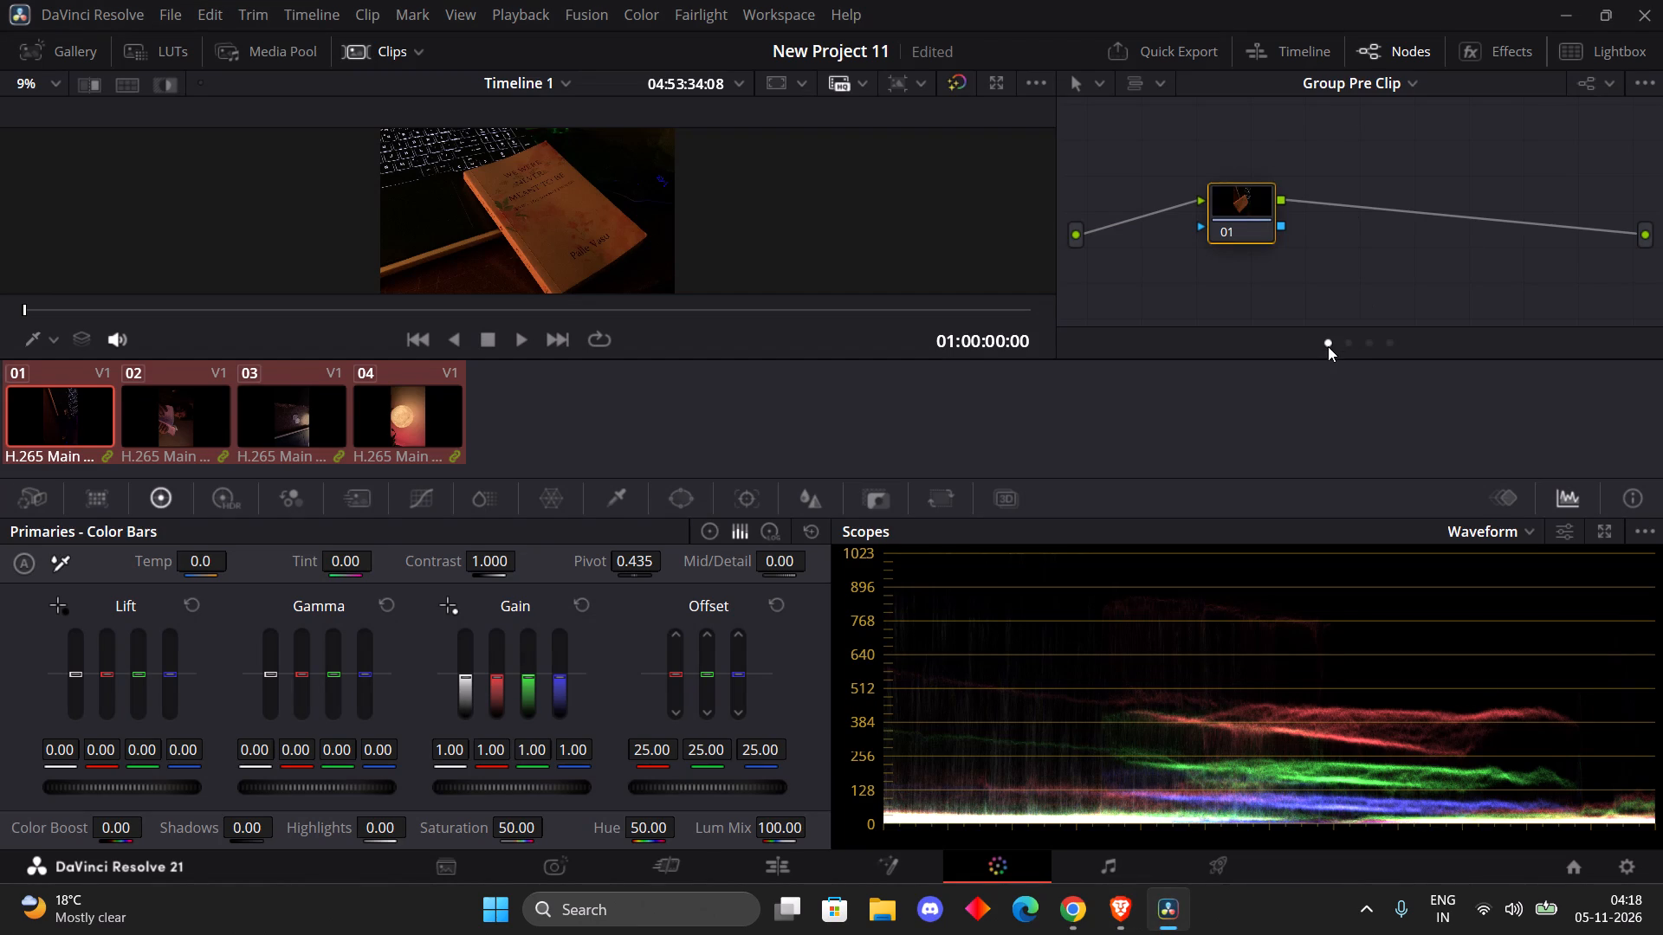
click(1114, 919)
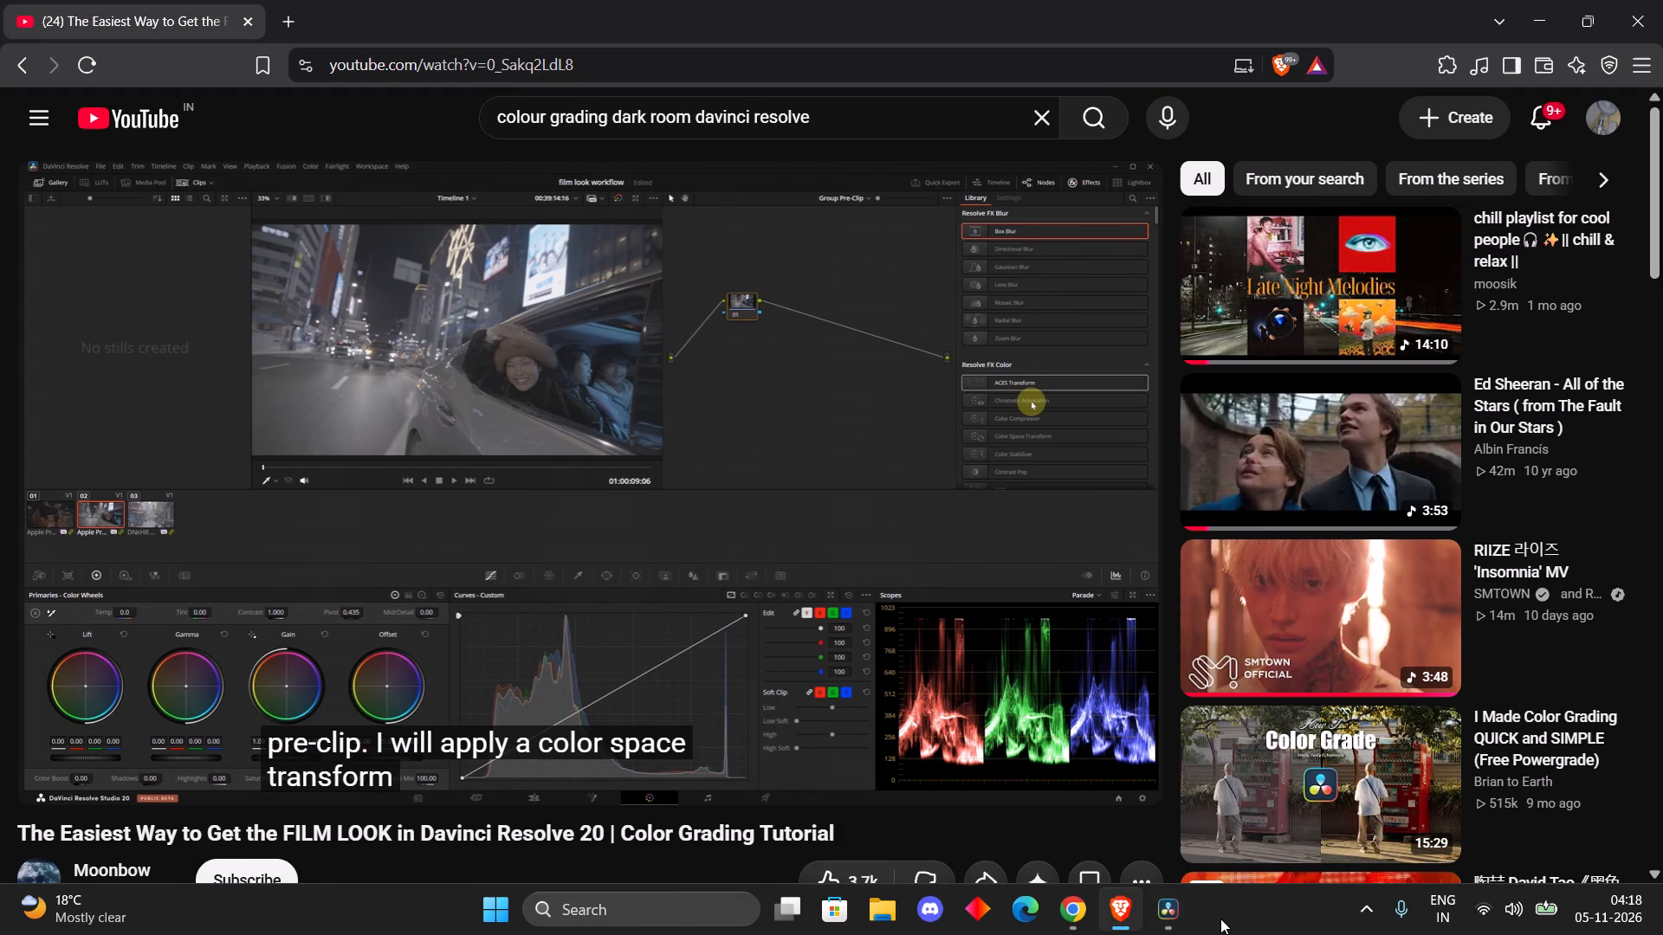
click(1168, 912)
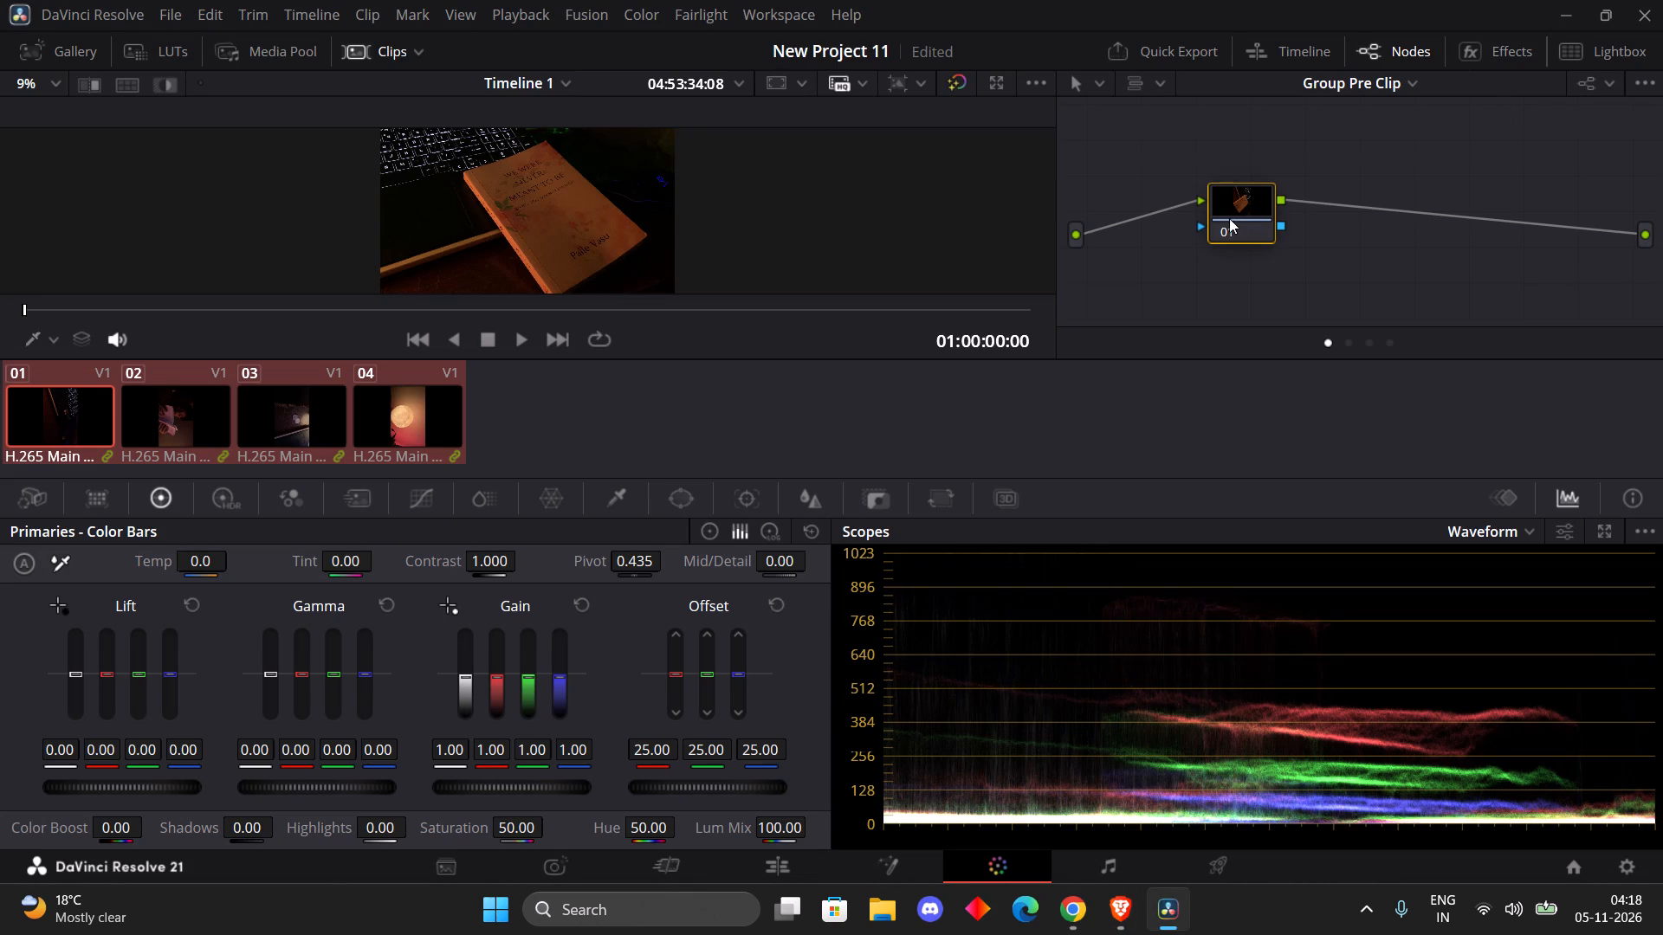
drag(1228, 218, 1164, 164)
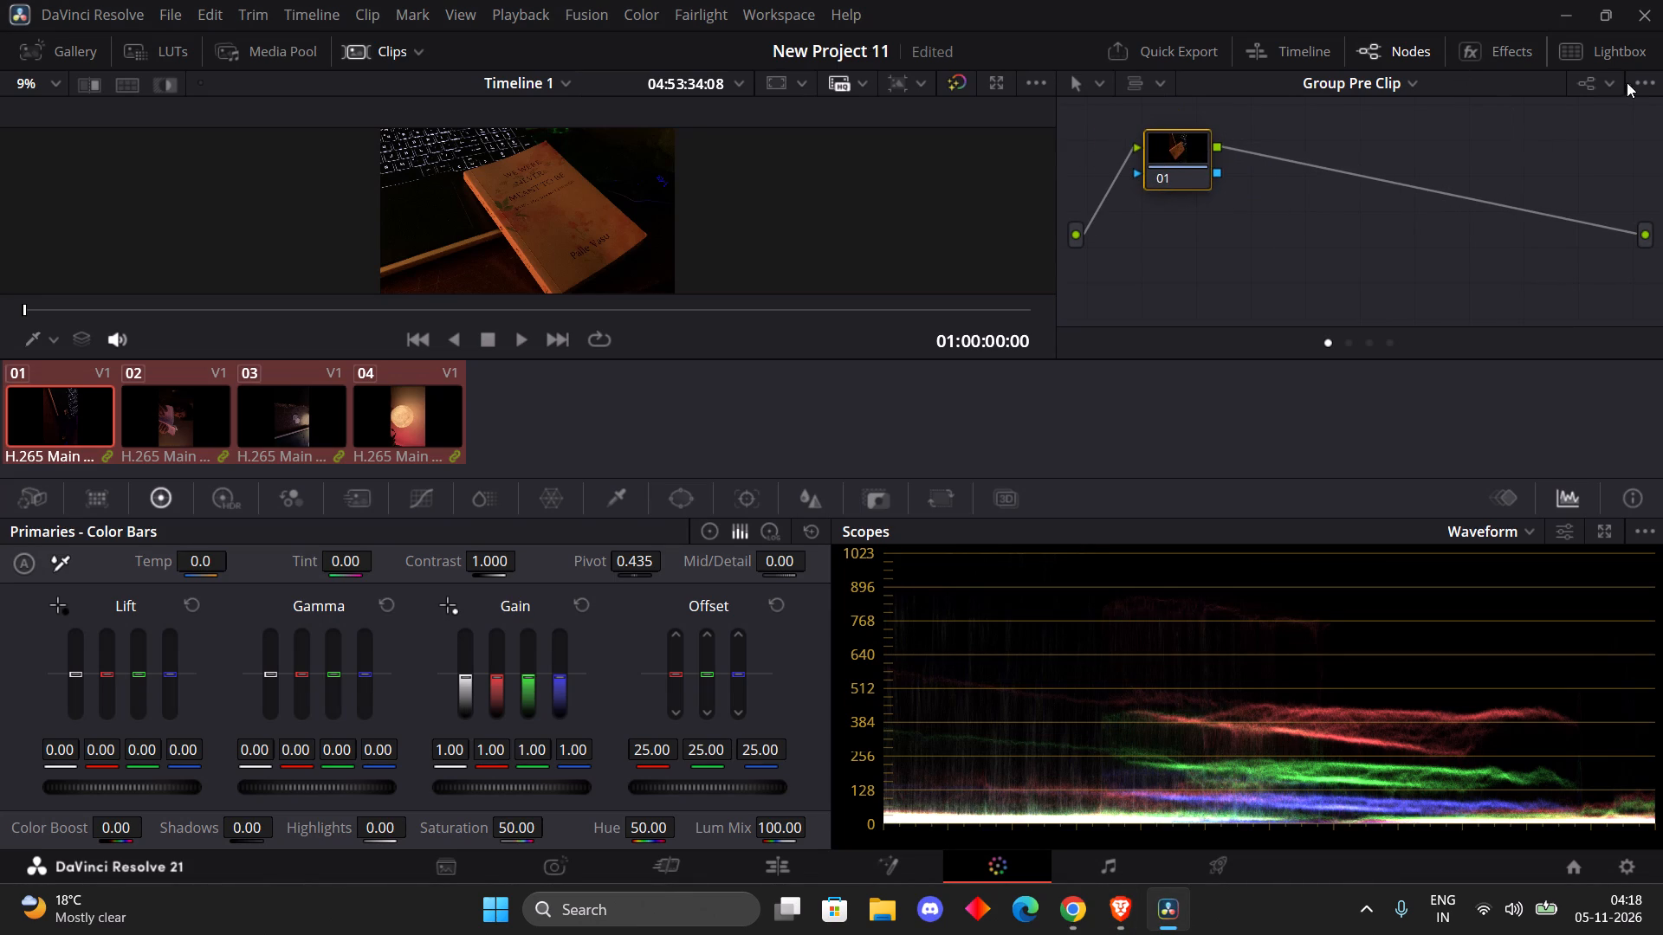
click(1498, 54)
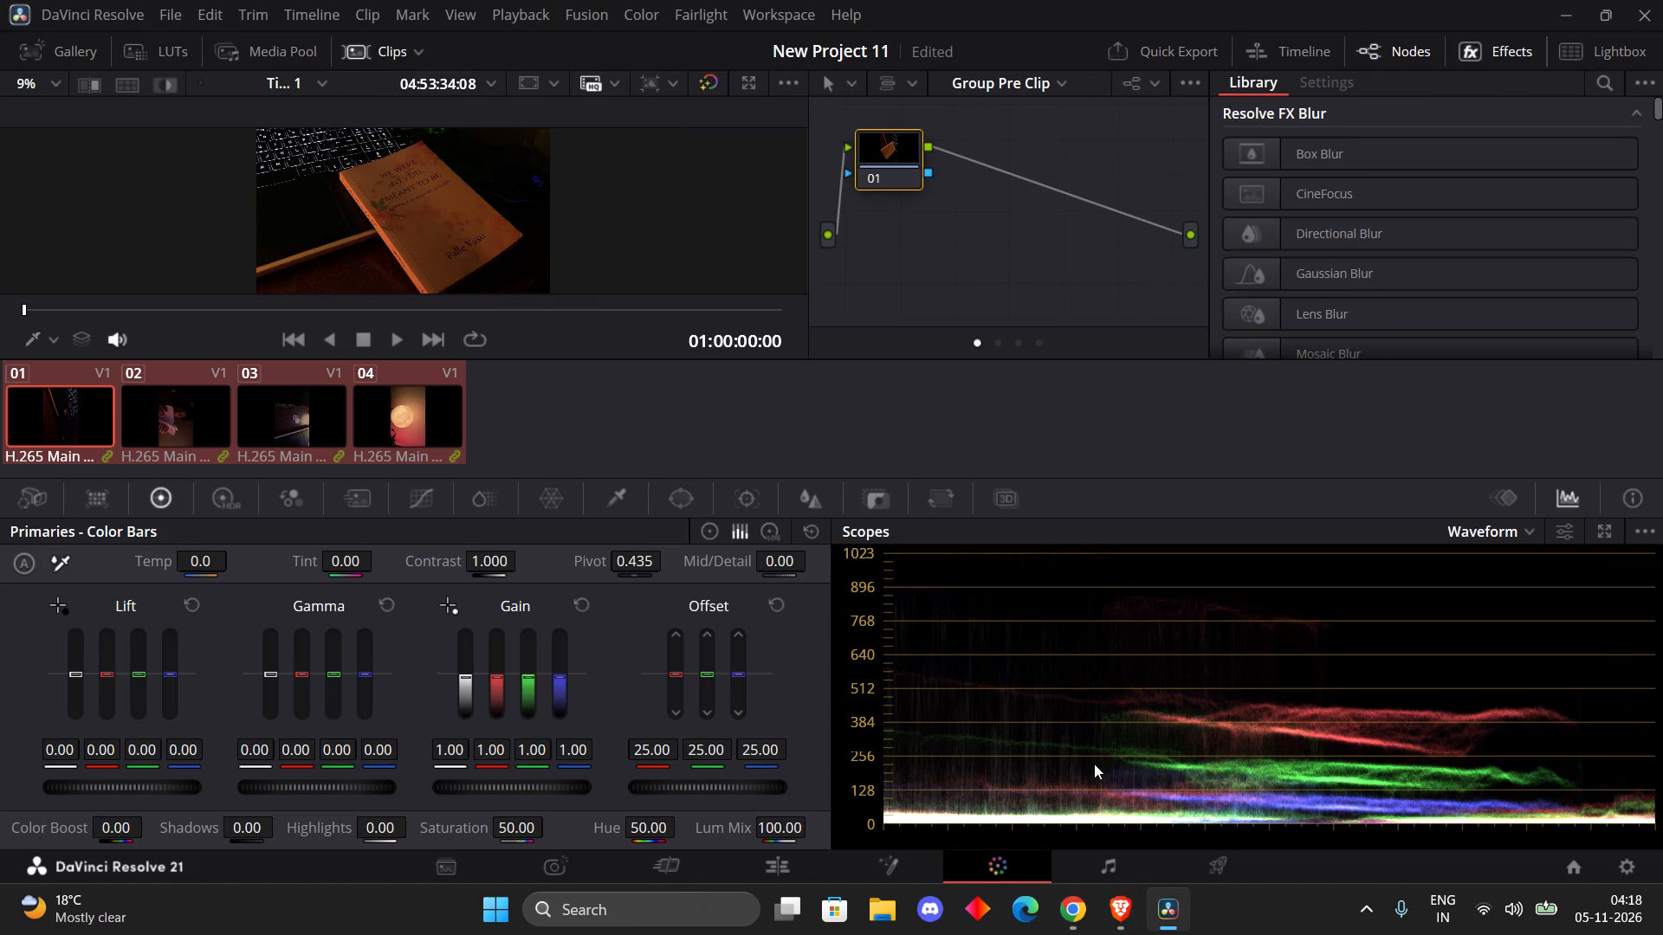
Switch to Brave and watch which effect the tutorial applies to the group pre-clip node.
click(1107, 915)
click(624, 450)
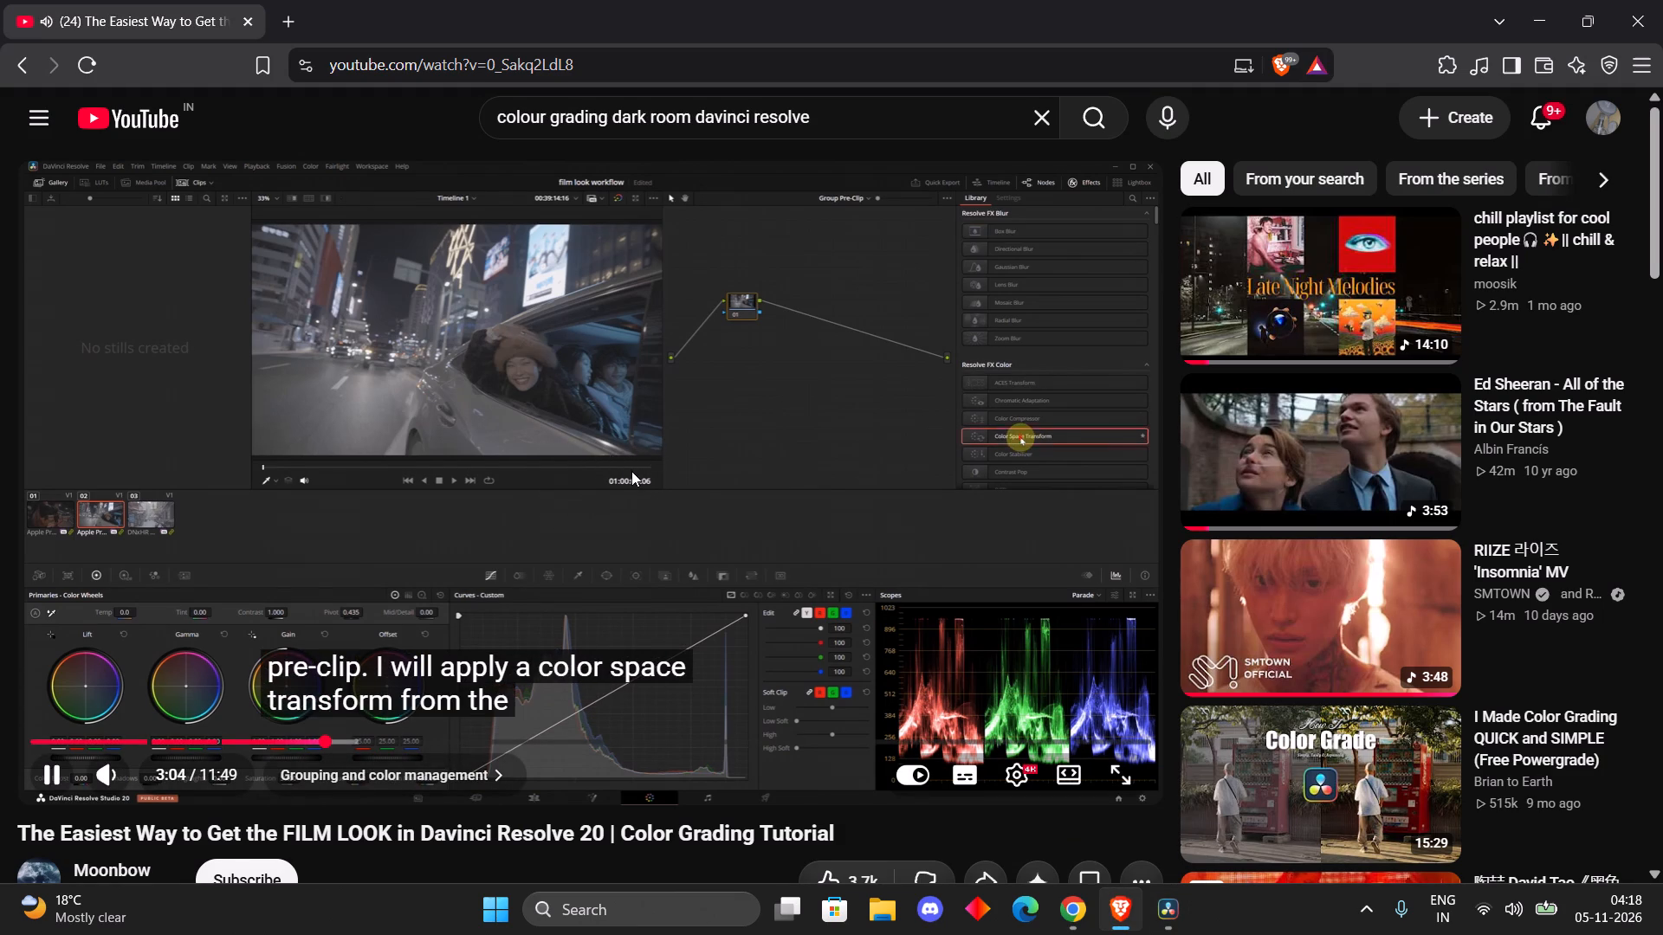
click(661, 524)
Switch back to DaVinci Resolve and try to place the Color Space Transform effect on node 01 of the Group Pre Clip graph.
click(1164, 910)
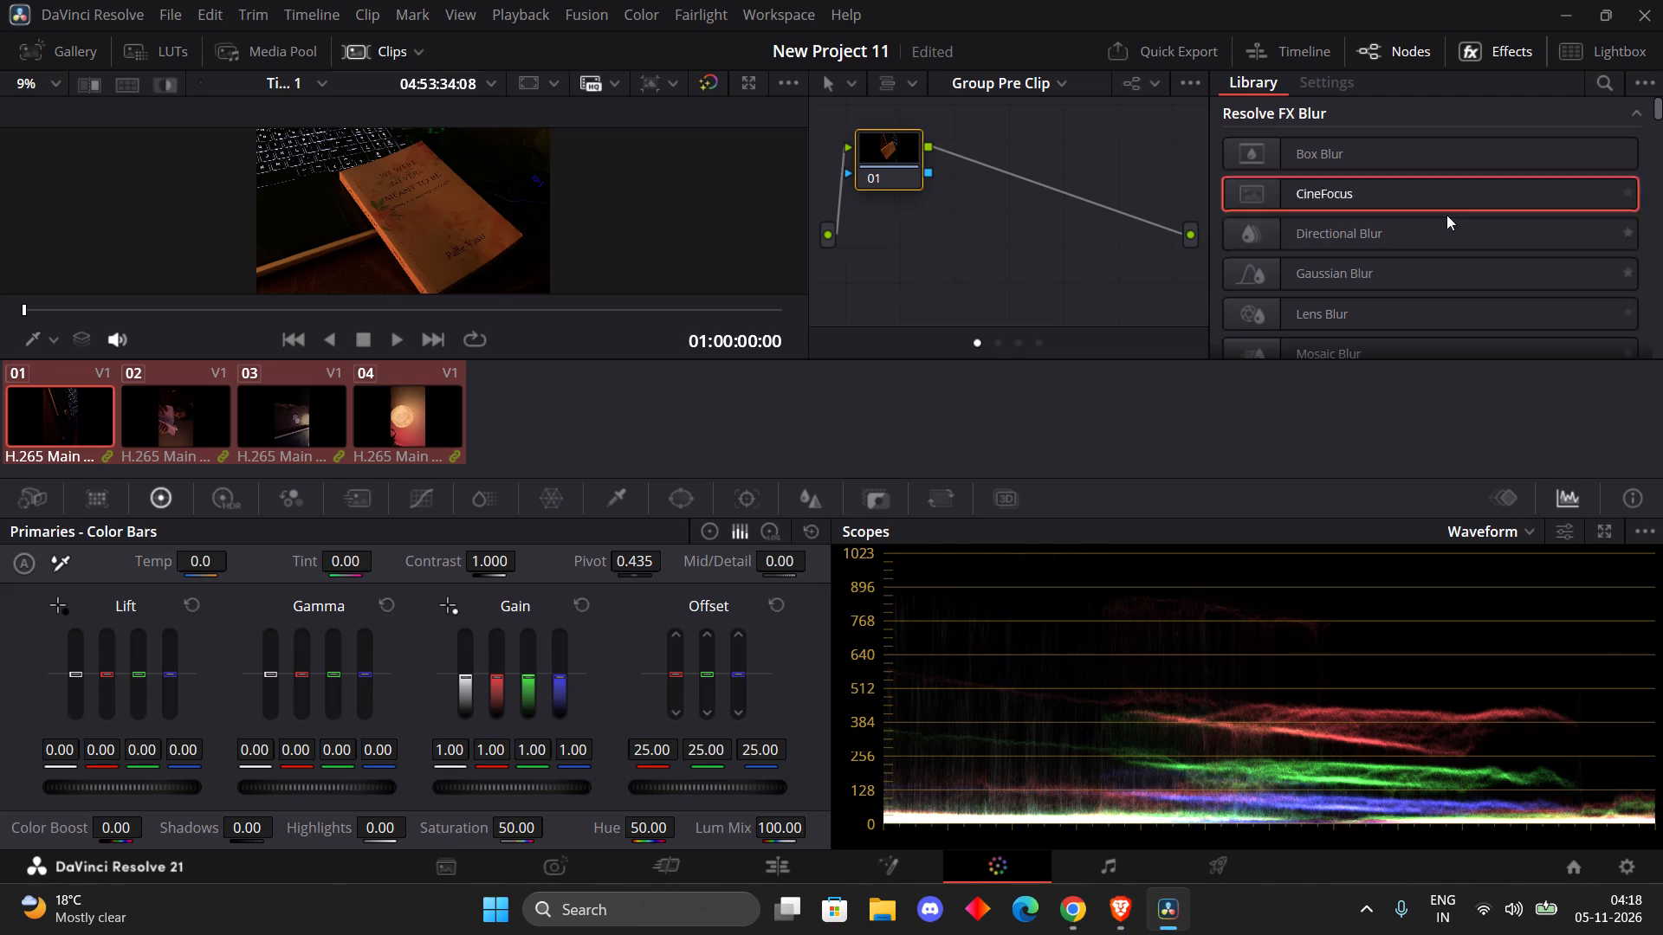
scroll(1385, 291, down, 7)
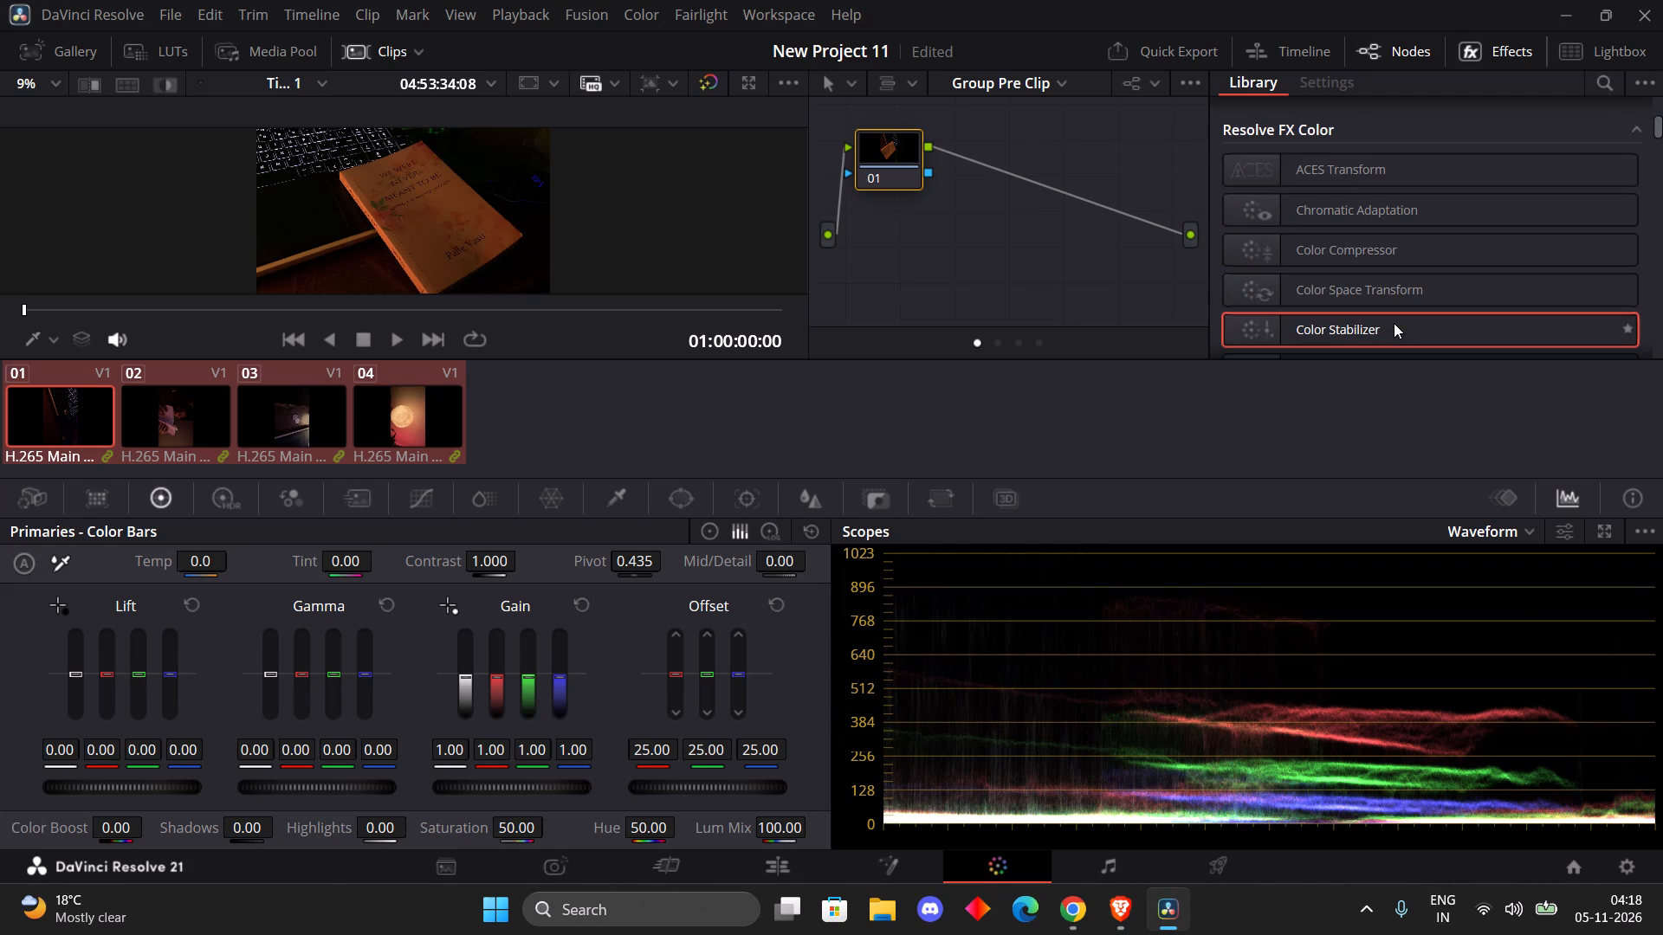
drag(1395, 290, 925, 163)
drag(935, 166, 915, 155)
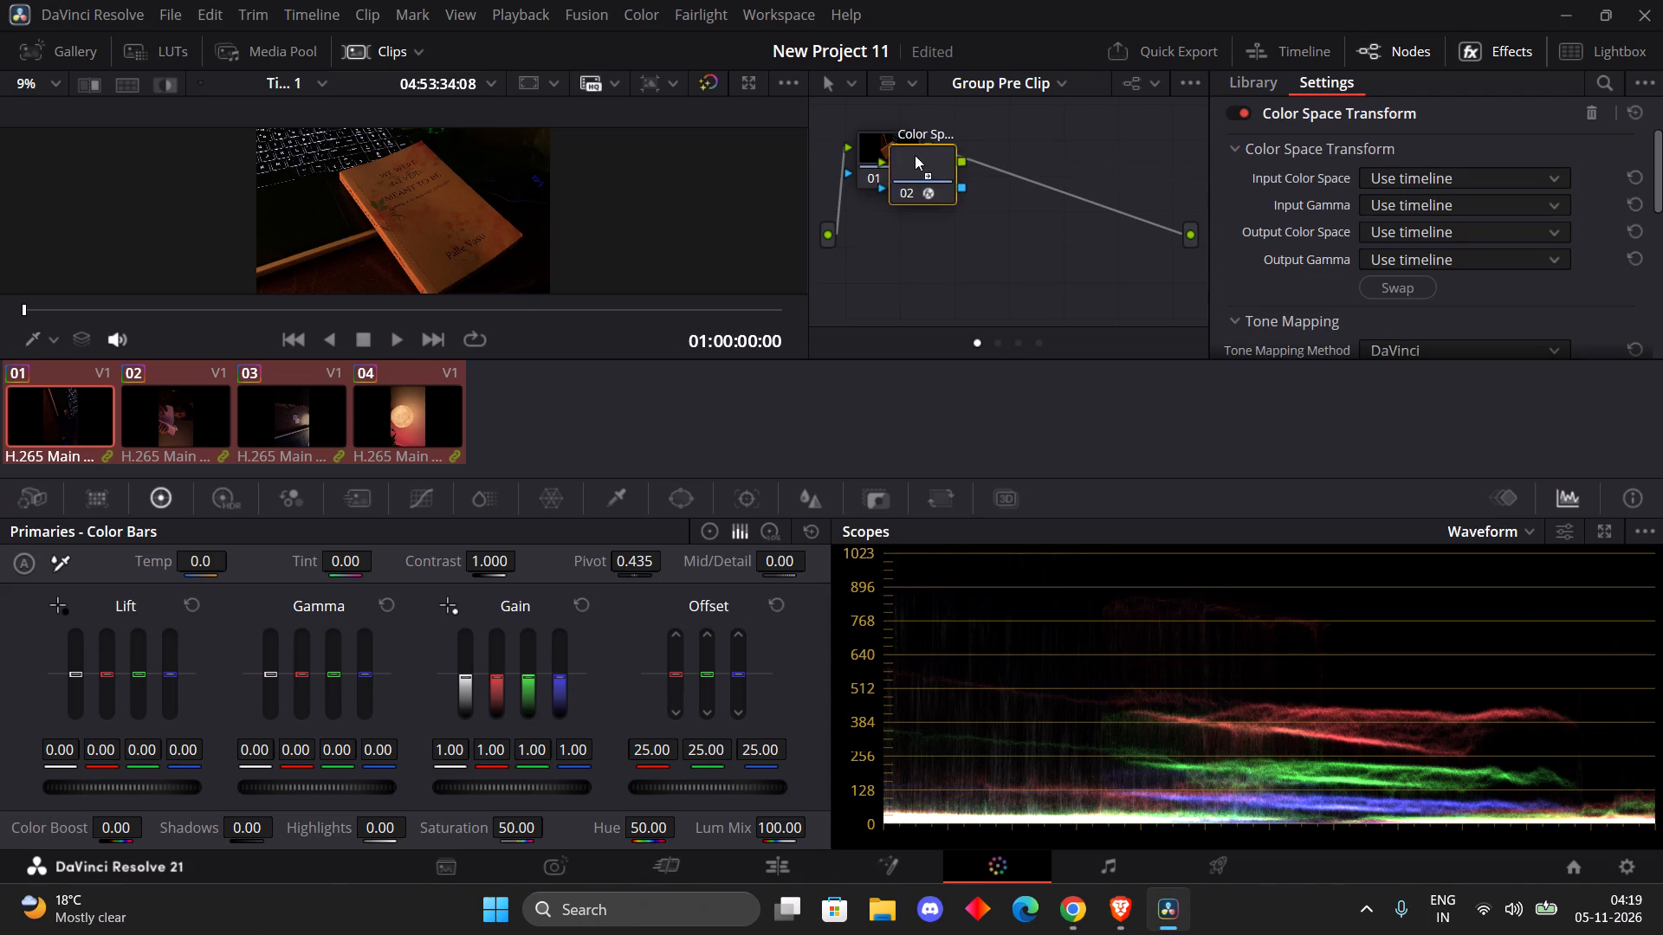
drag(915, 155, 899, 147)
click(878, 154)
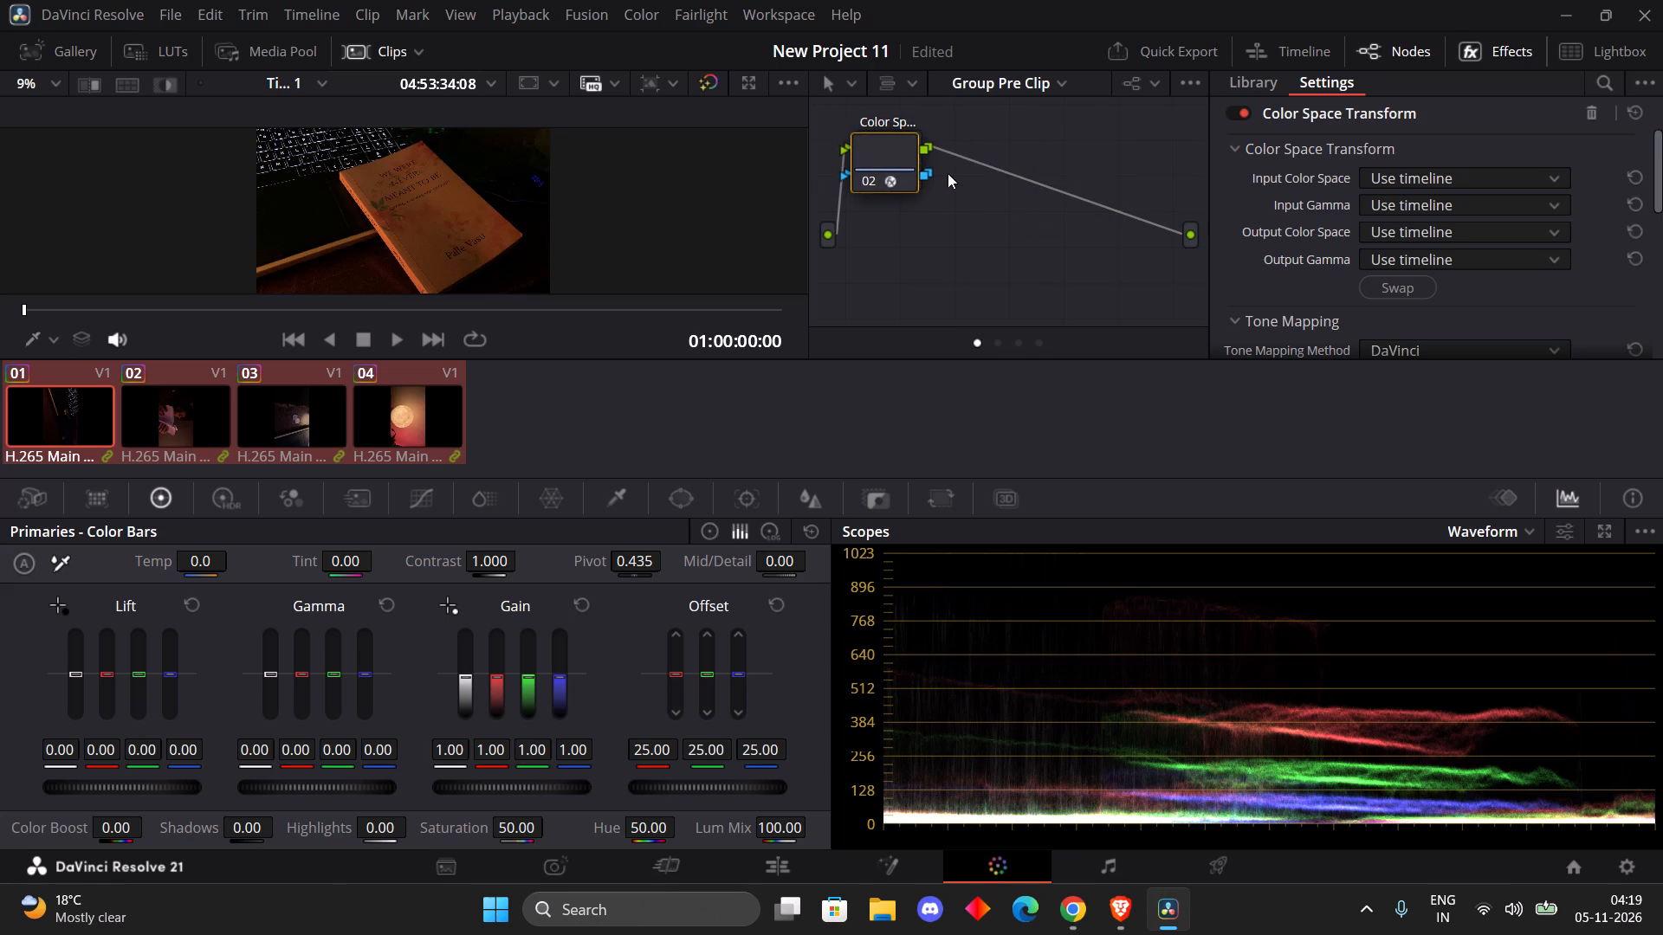
Switch to Brave and rewatch how the tutorial applies Color Space Transform to its pre-clip node.
click(1123, 914)
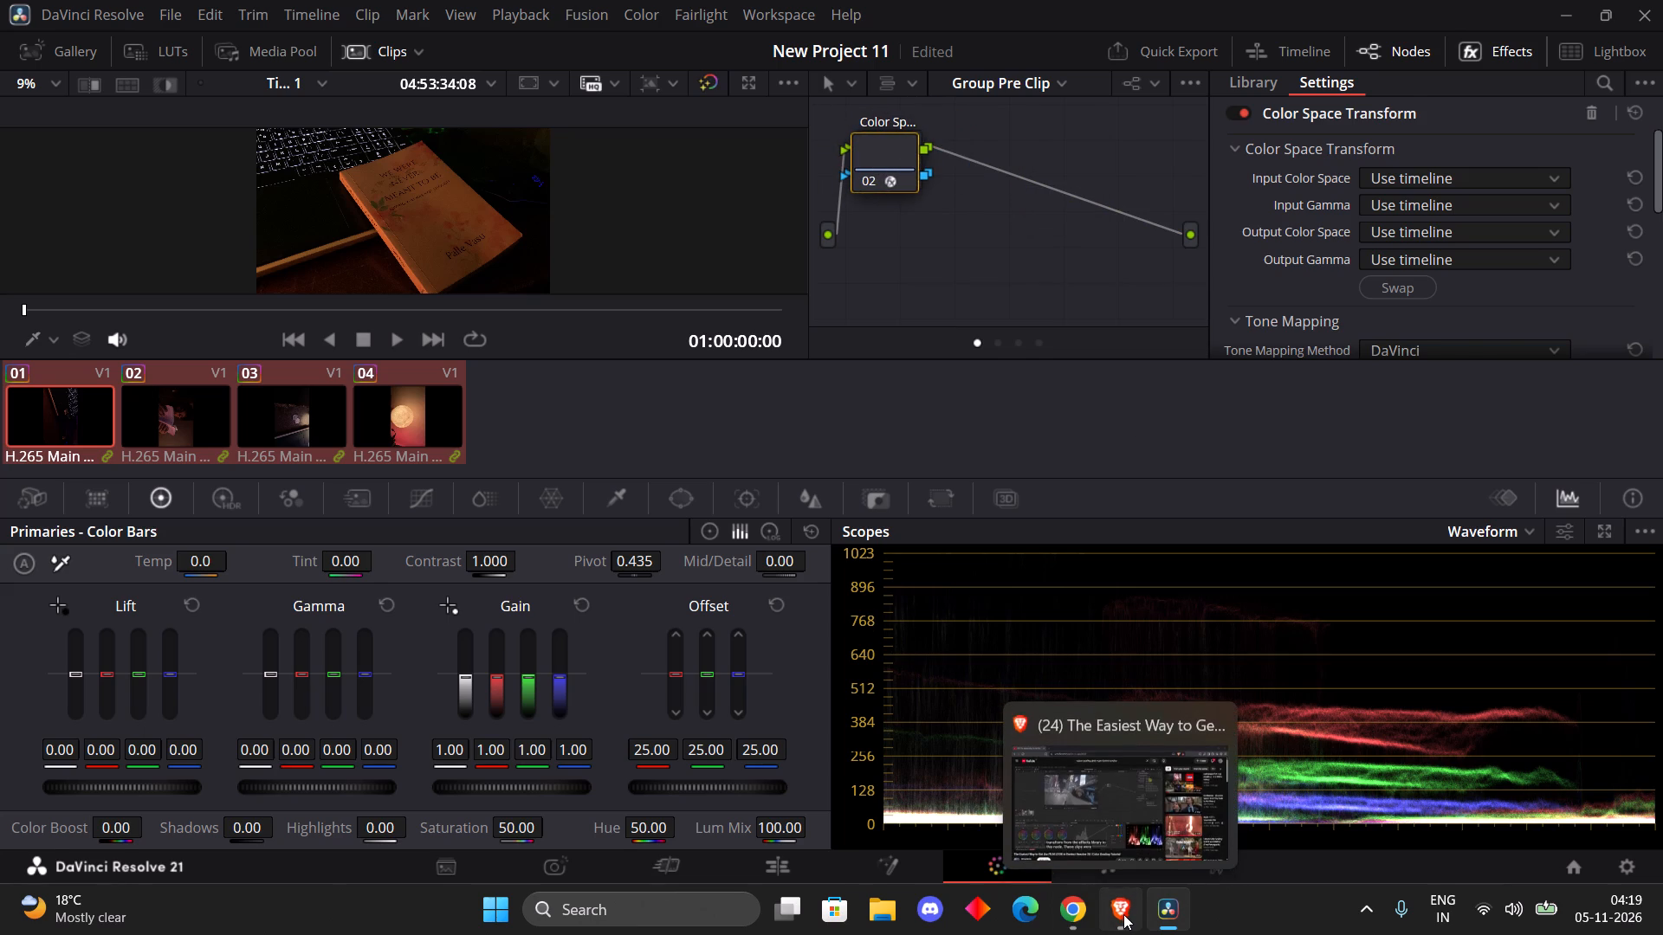
click(645, 476)
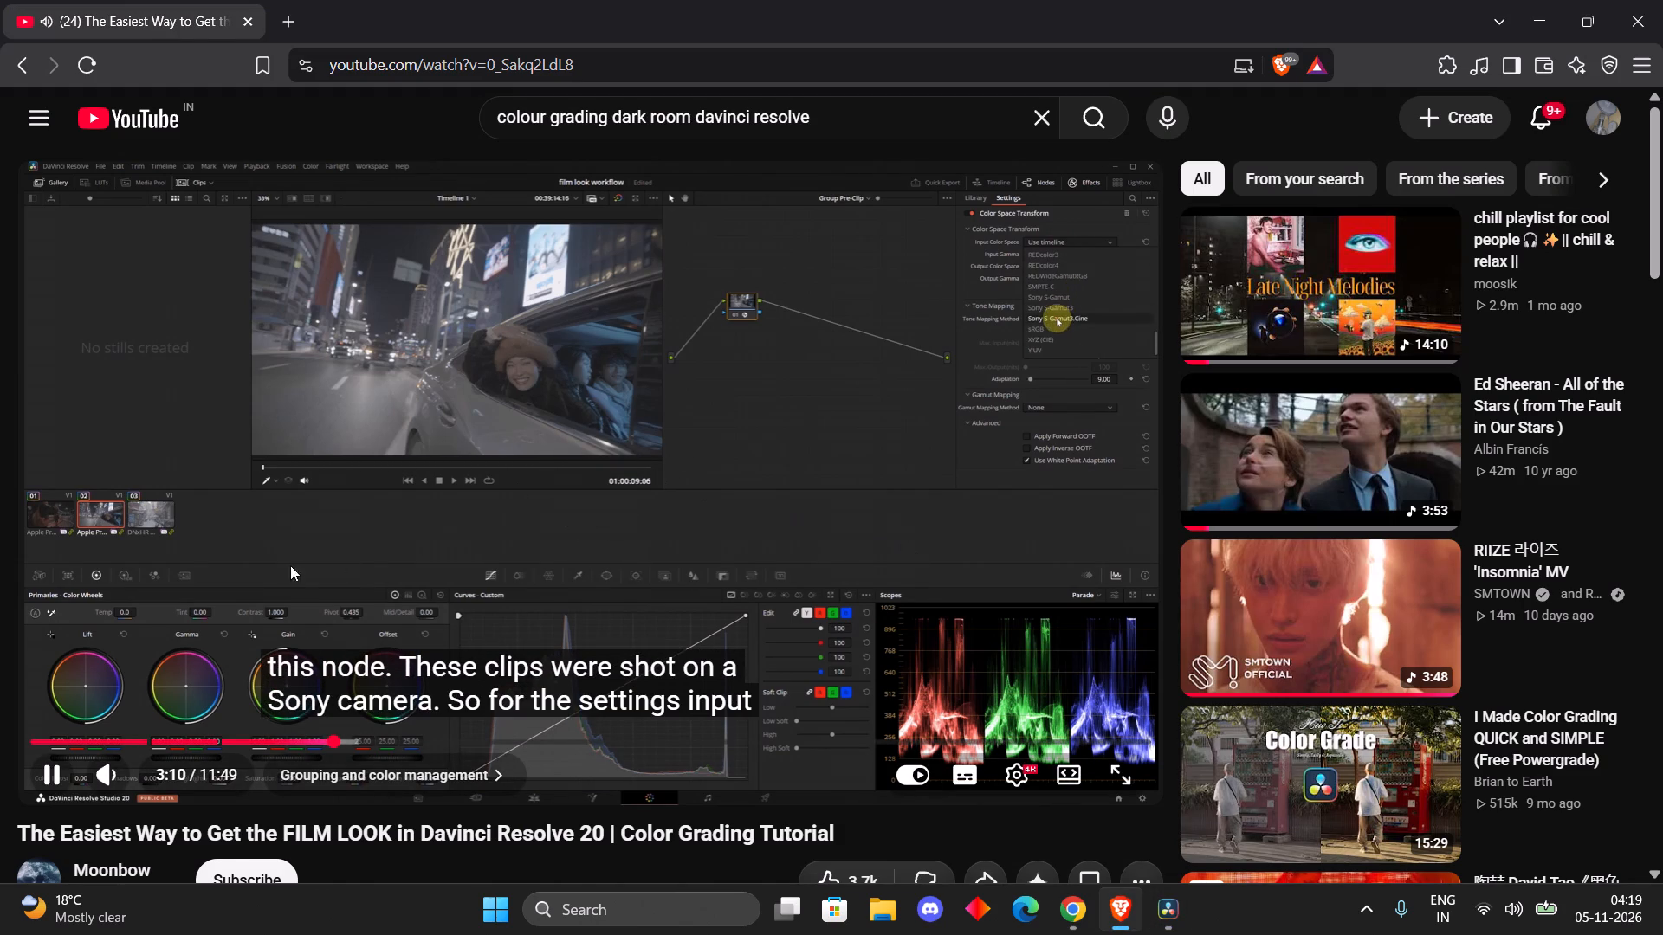
key(Left)
key(Left)
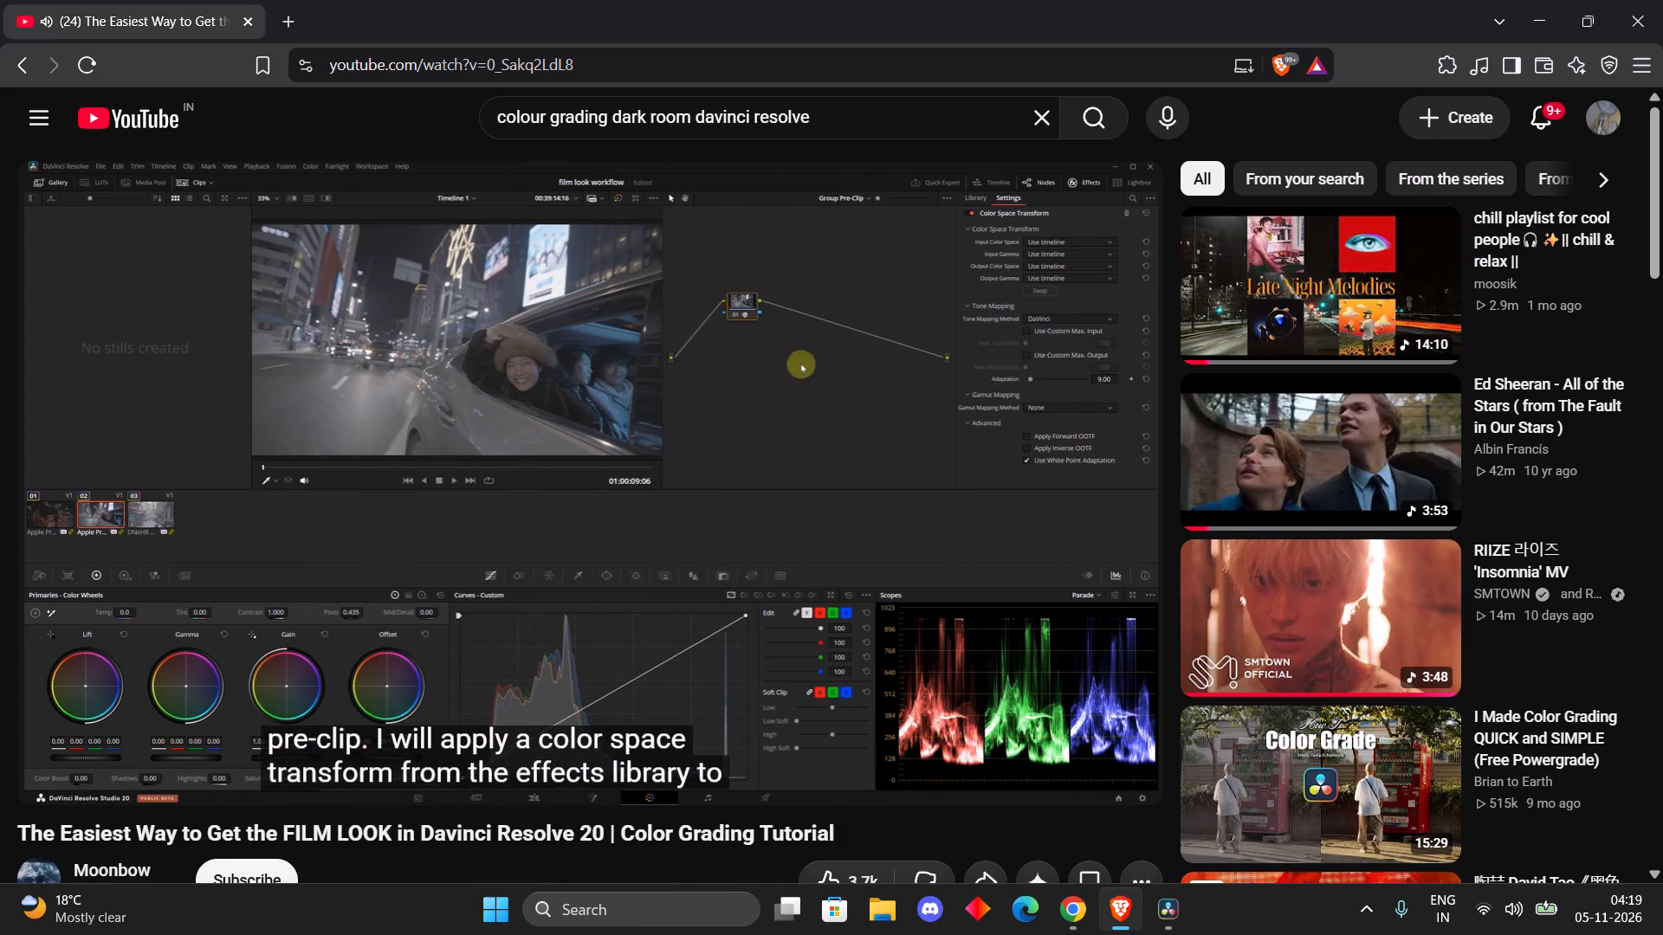
key(space)
click(1163, 921)
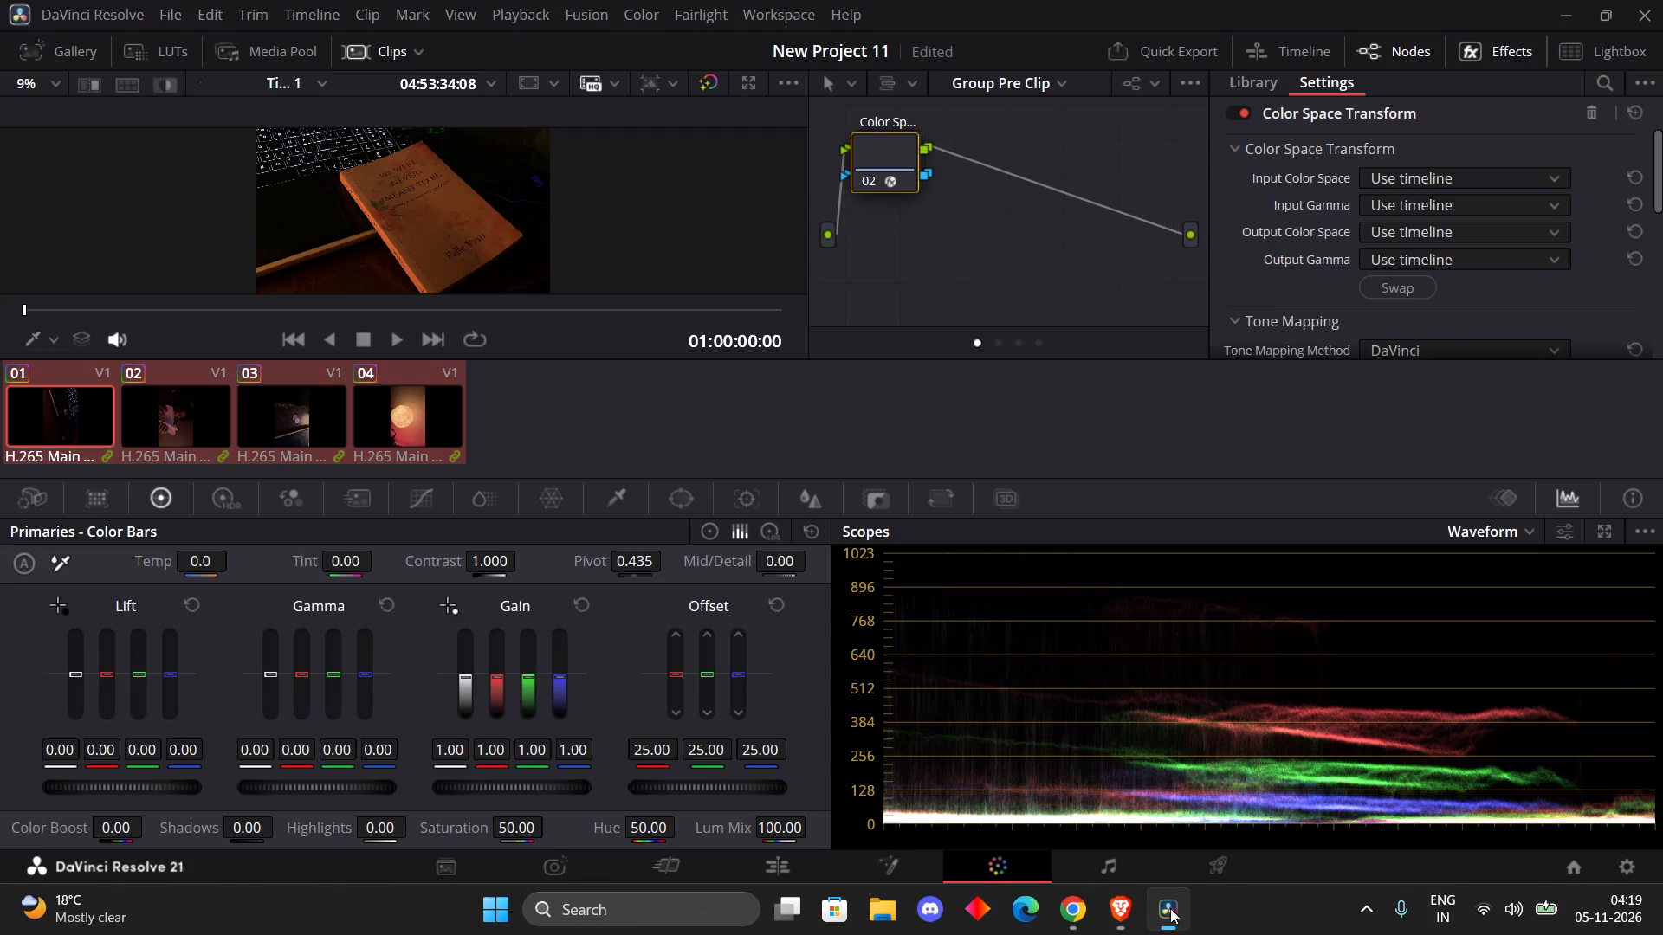
click(1102, 924)
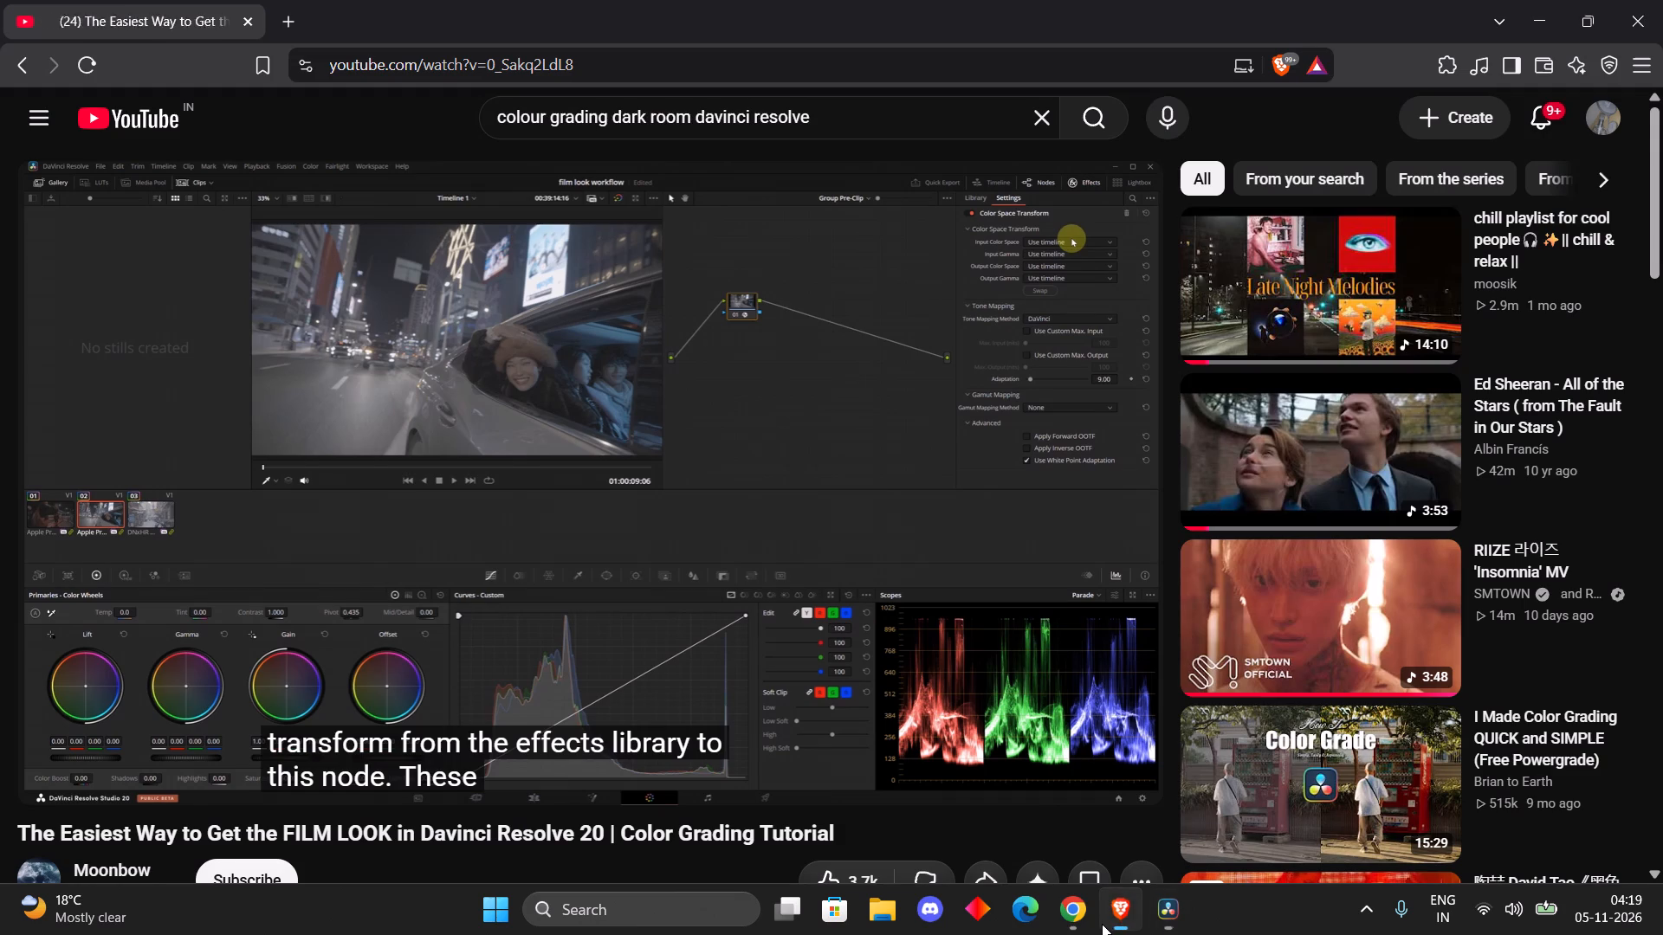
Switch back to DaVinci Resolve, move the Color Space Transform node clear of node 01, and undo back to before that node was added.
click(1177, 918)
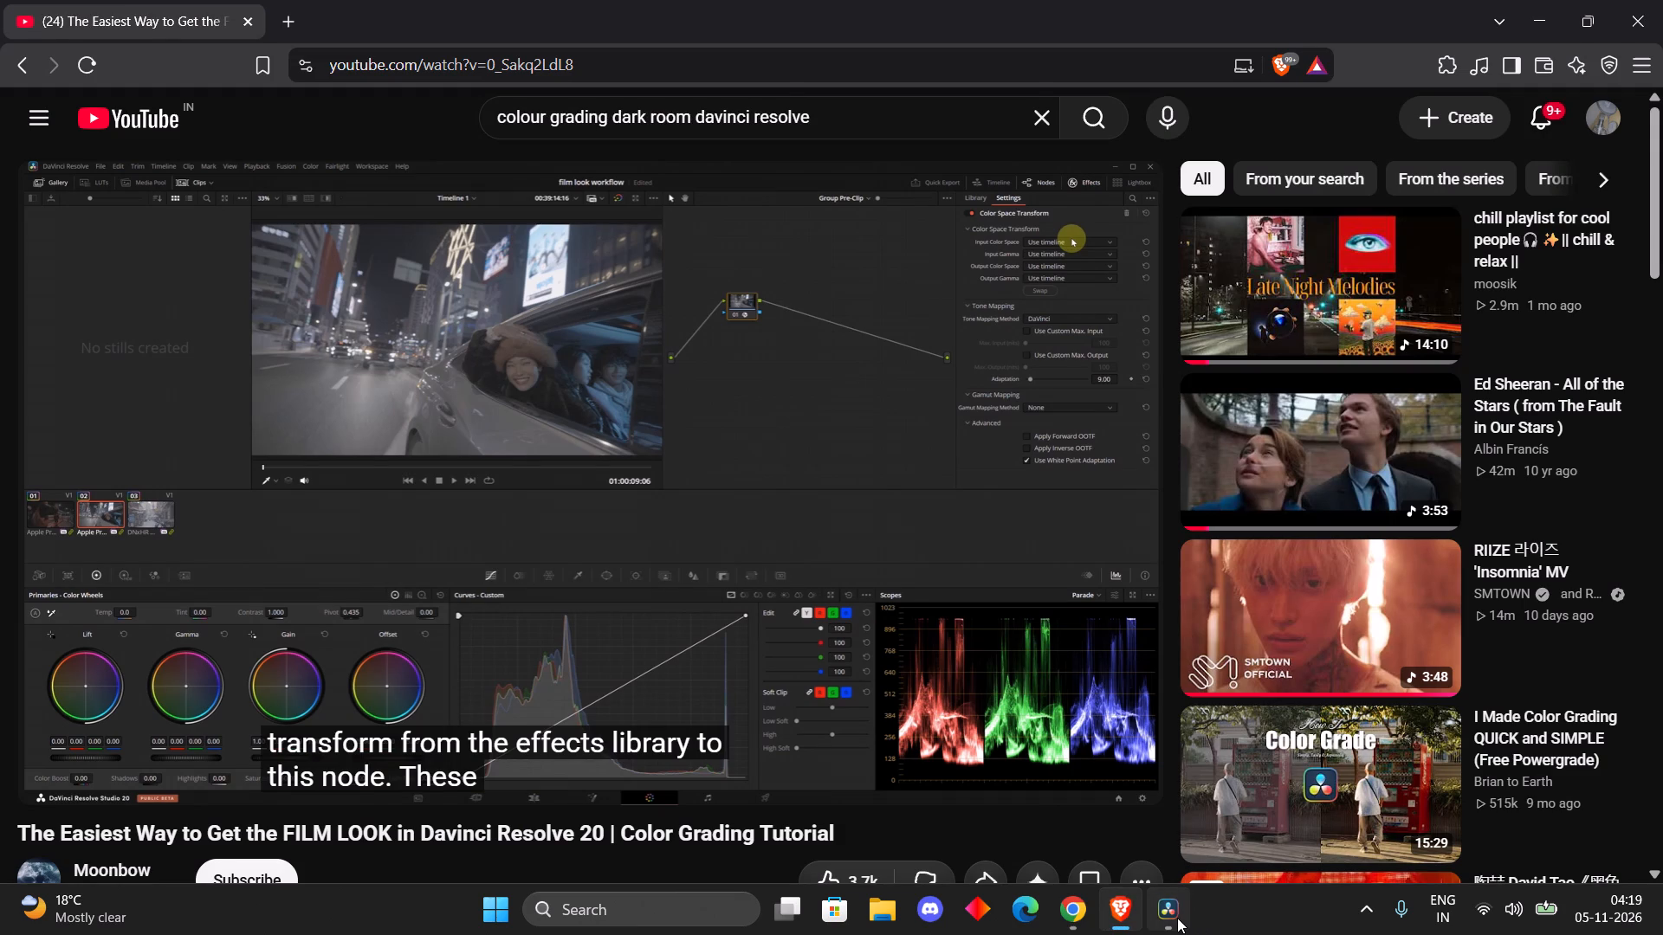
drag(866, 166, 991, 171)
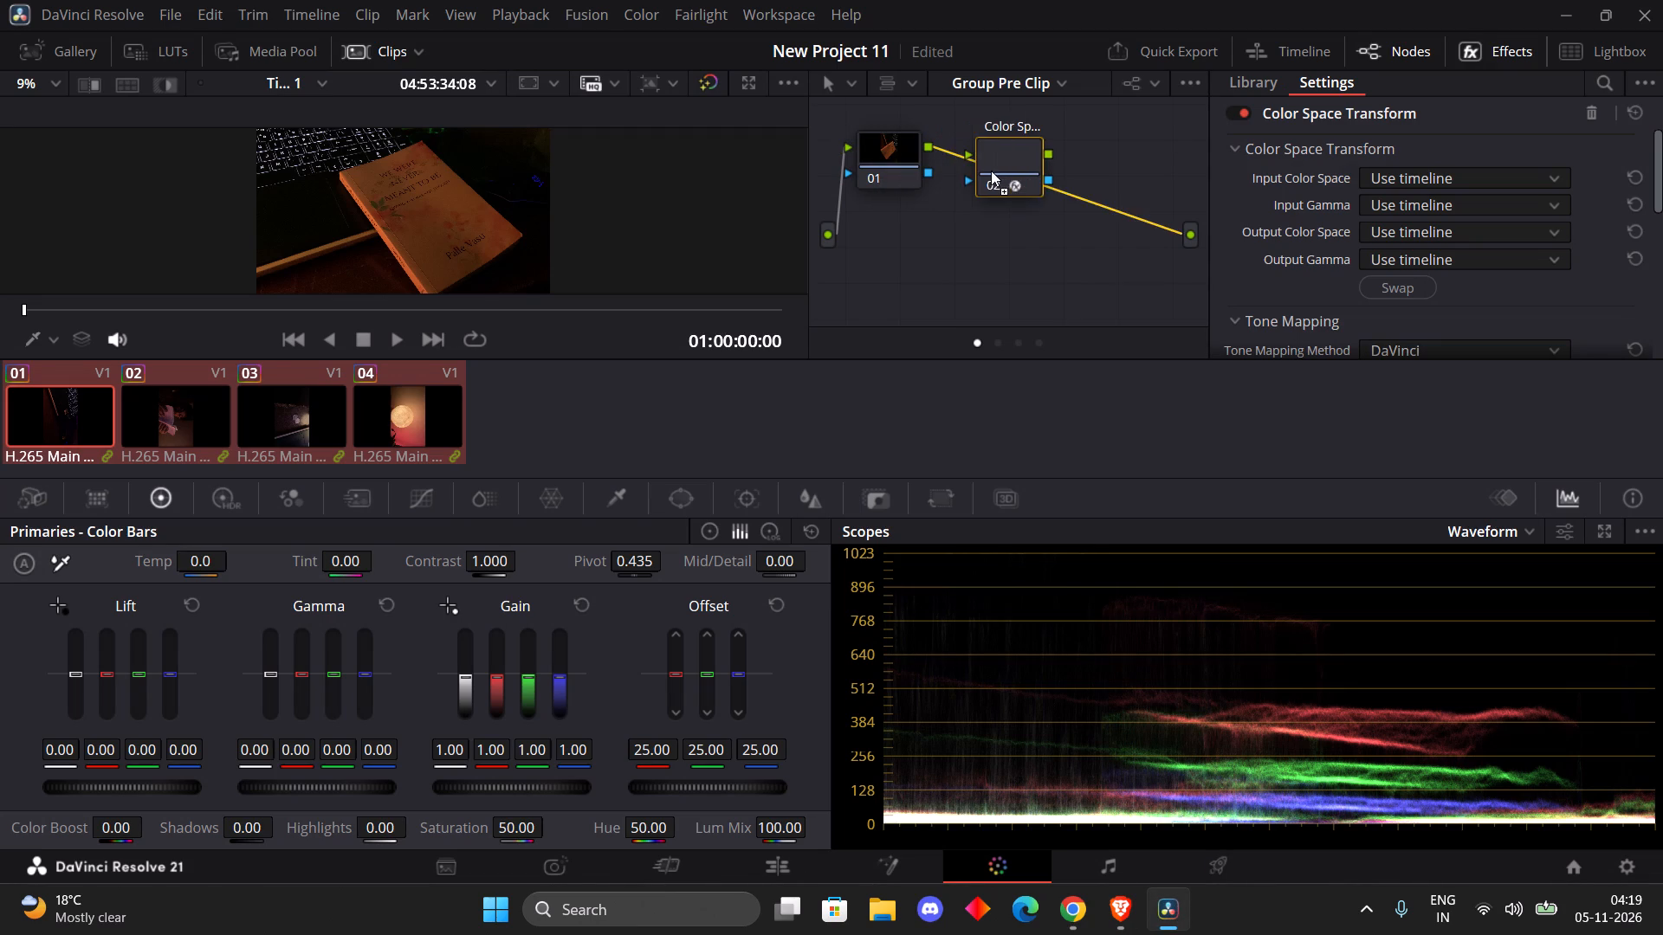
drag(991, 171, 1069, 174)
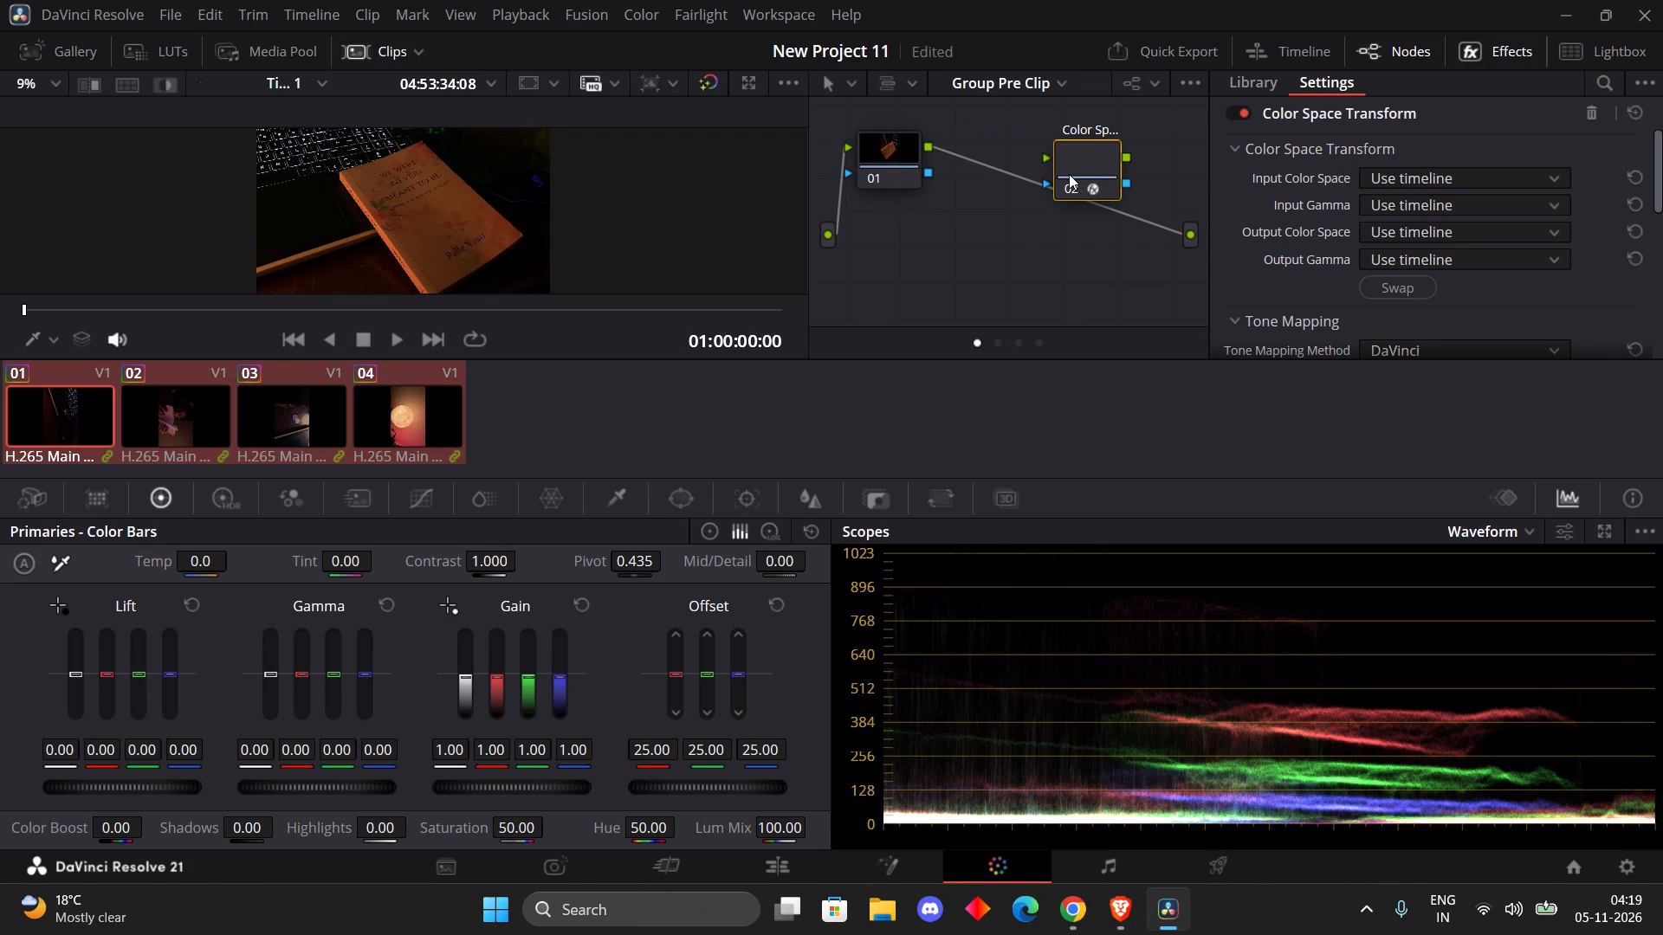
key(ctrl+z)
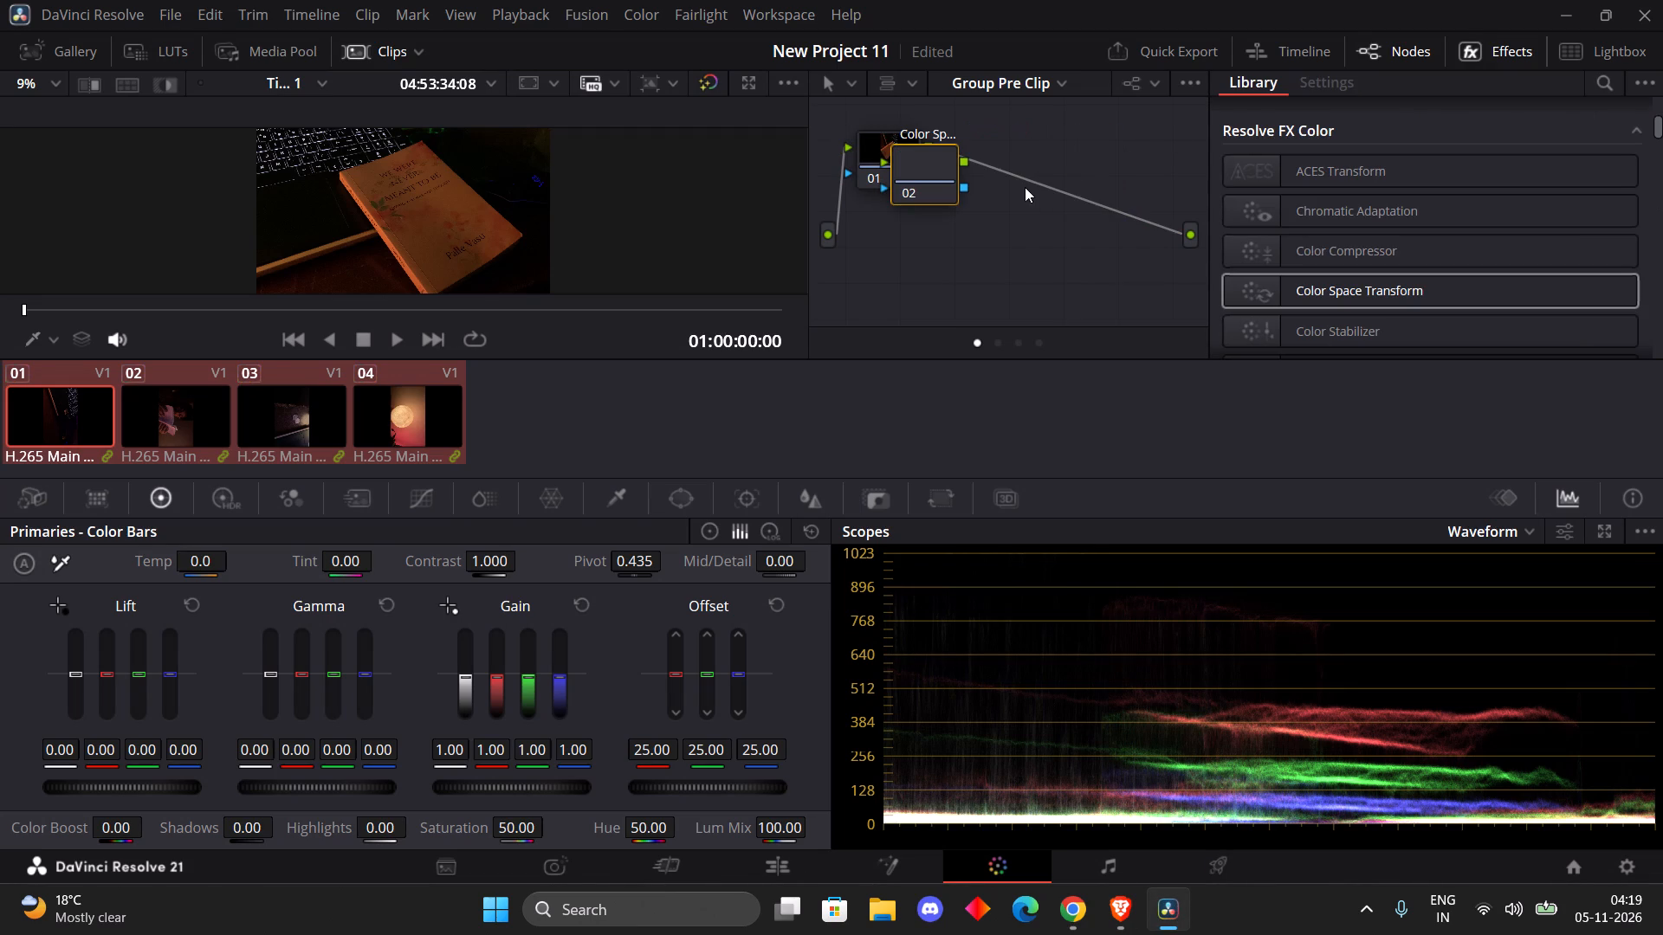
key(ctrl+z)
Apply the Color Space Transform effect directly to node 01 in the Group Pre Clip graph.
drag(1349, 289, 1119, 242)
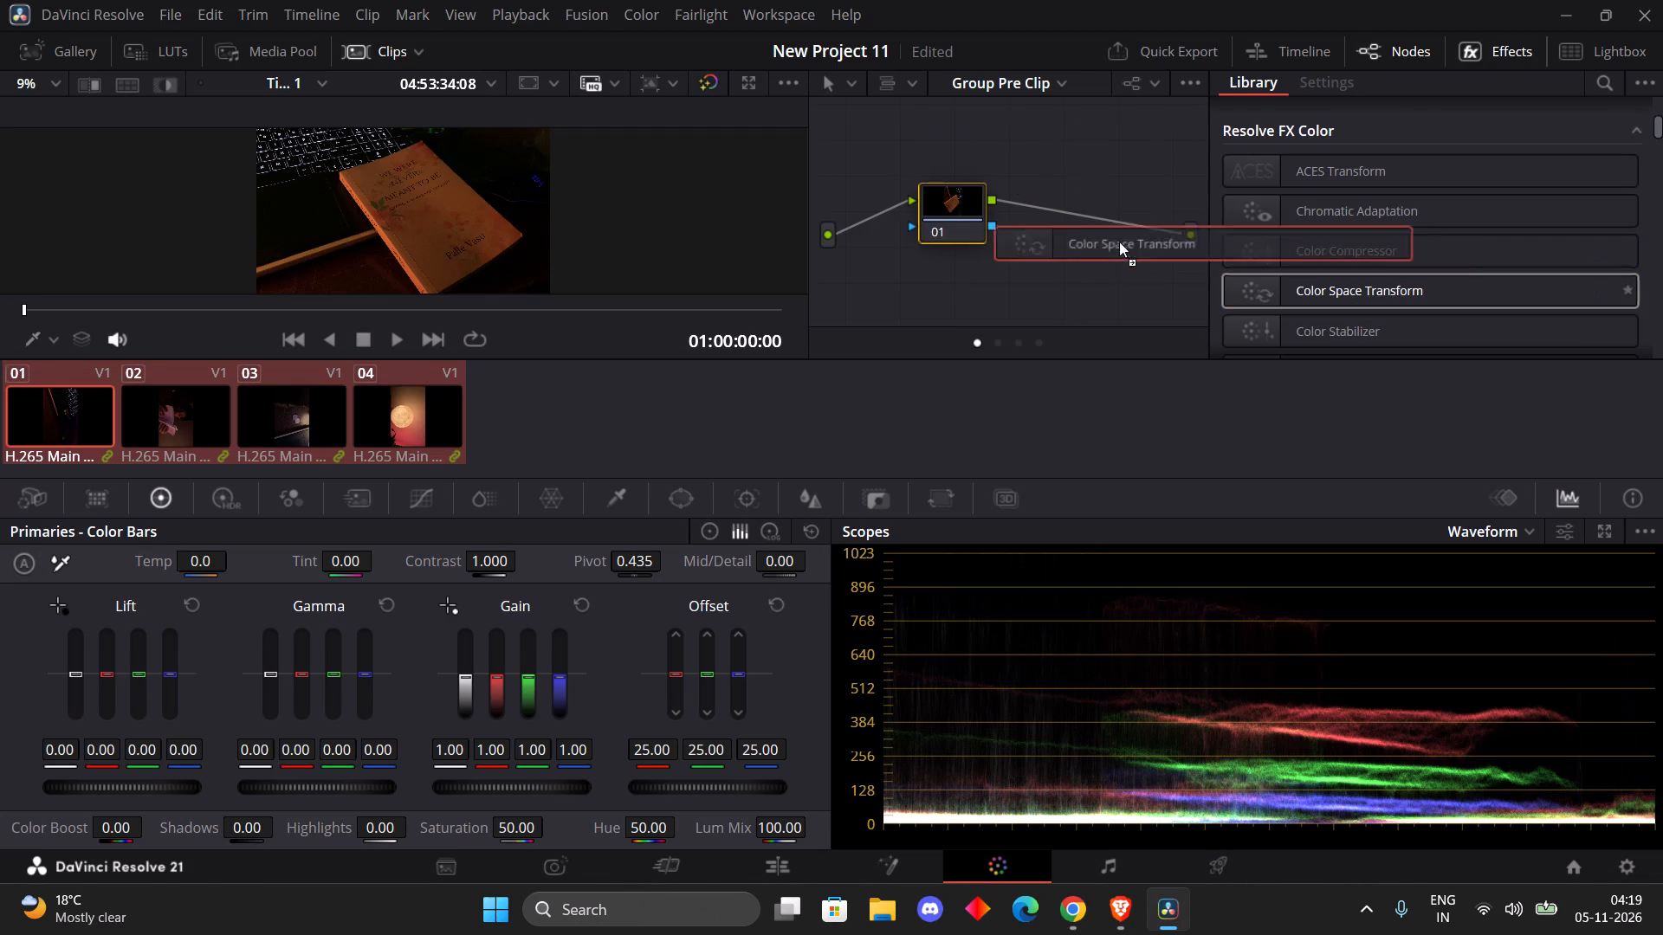
drag(1119, 242, 970, 205)
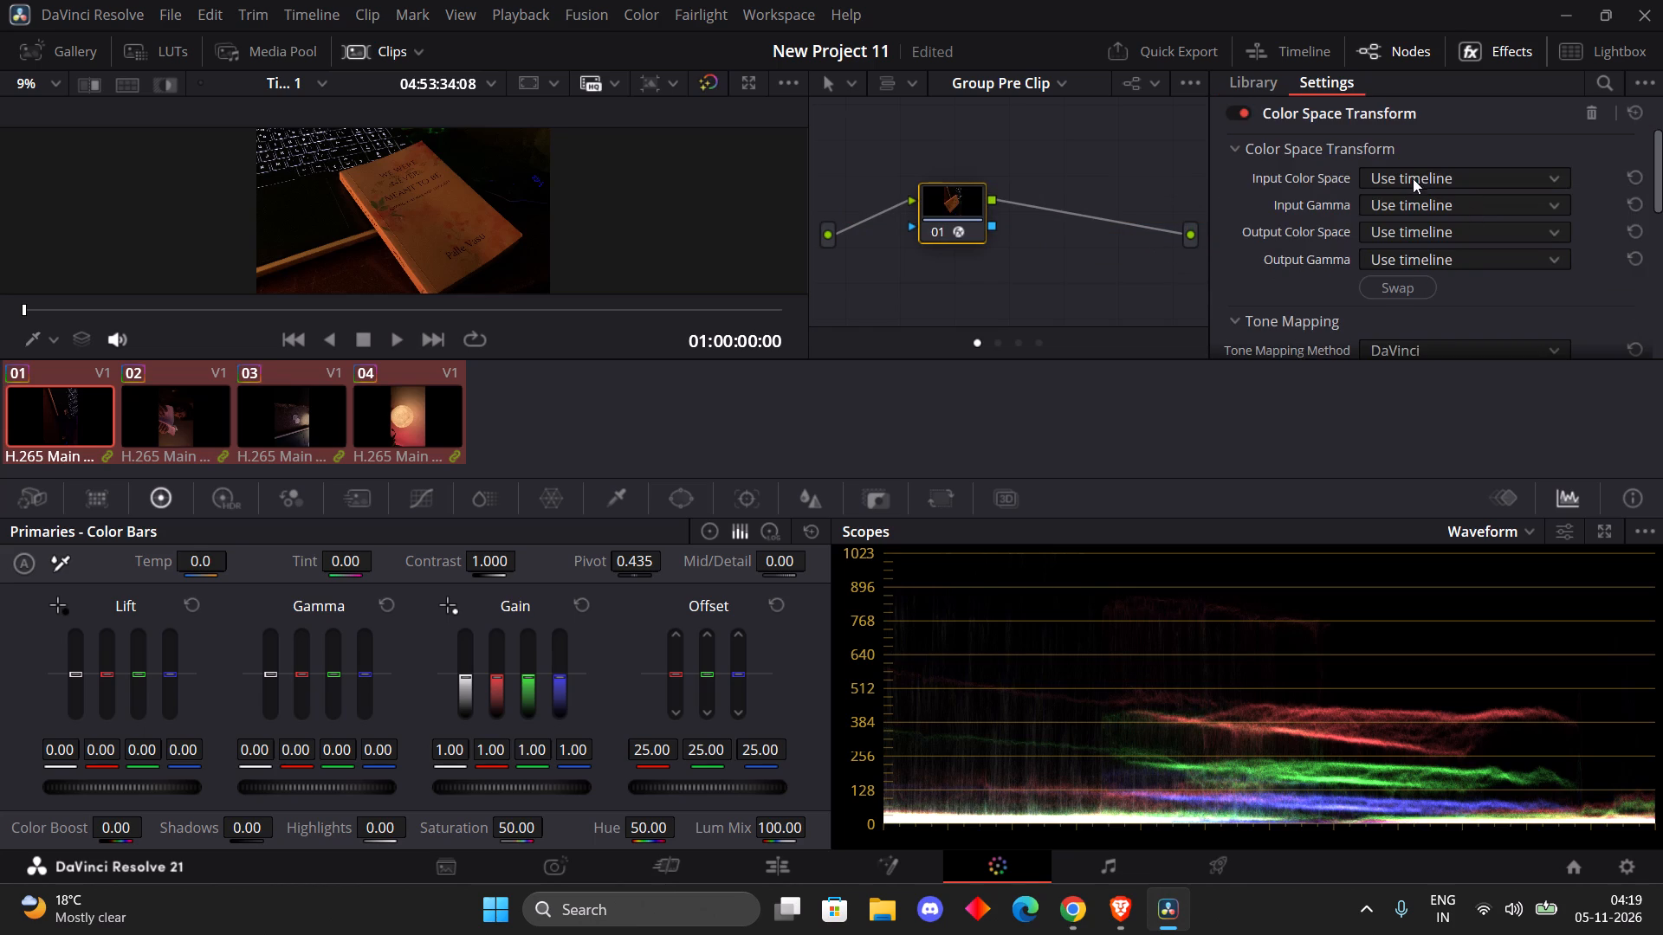
Switch to Brave and watch which input color space and input gamma the tutorial chooses for its Color Space Transform.
click(1134, 934)
click(817, 389)
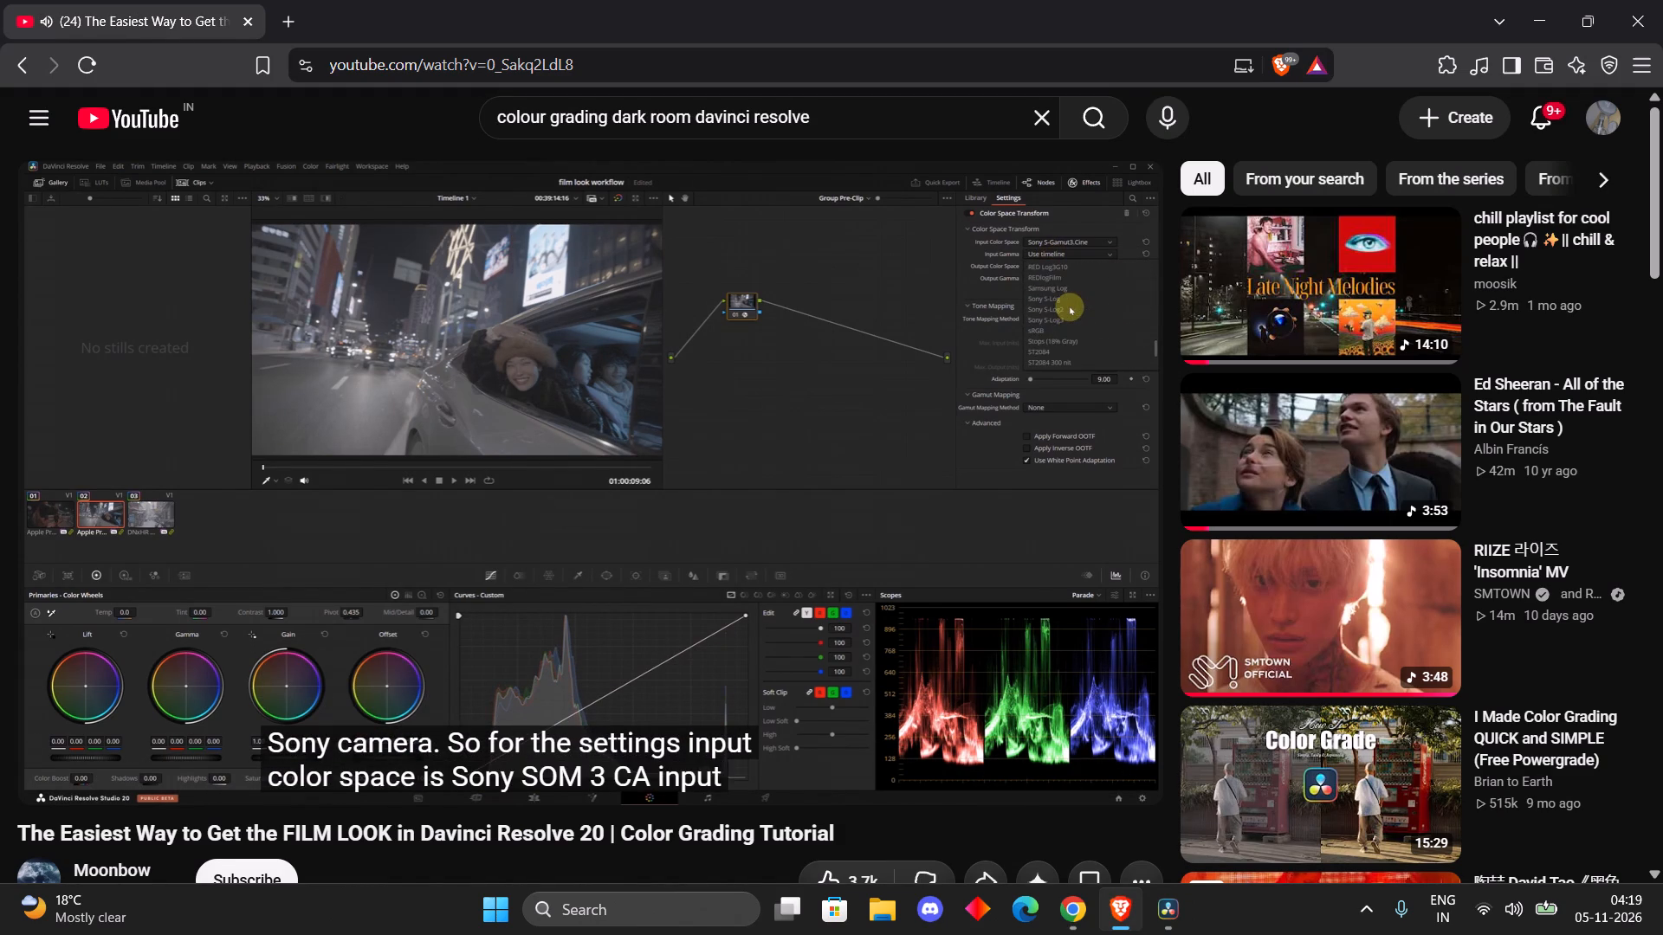
click(817, 389)
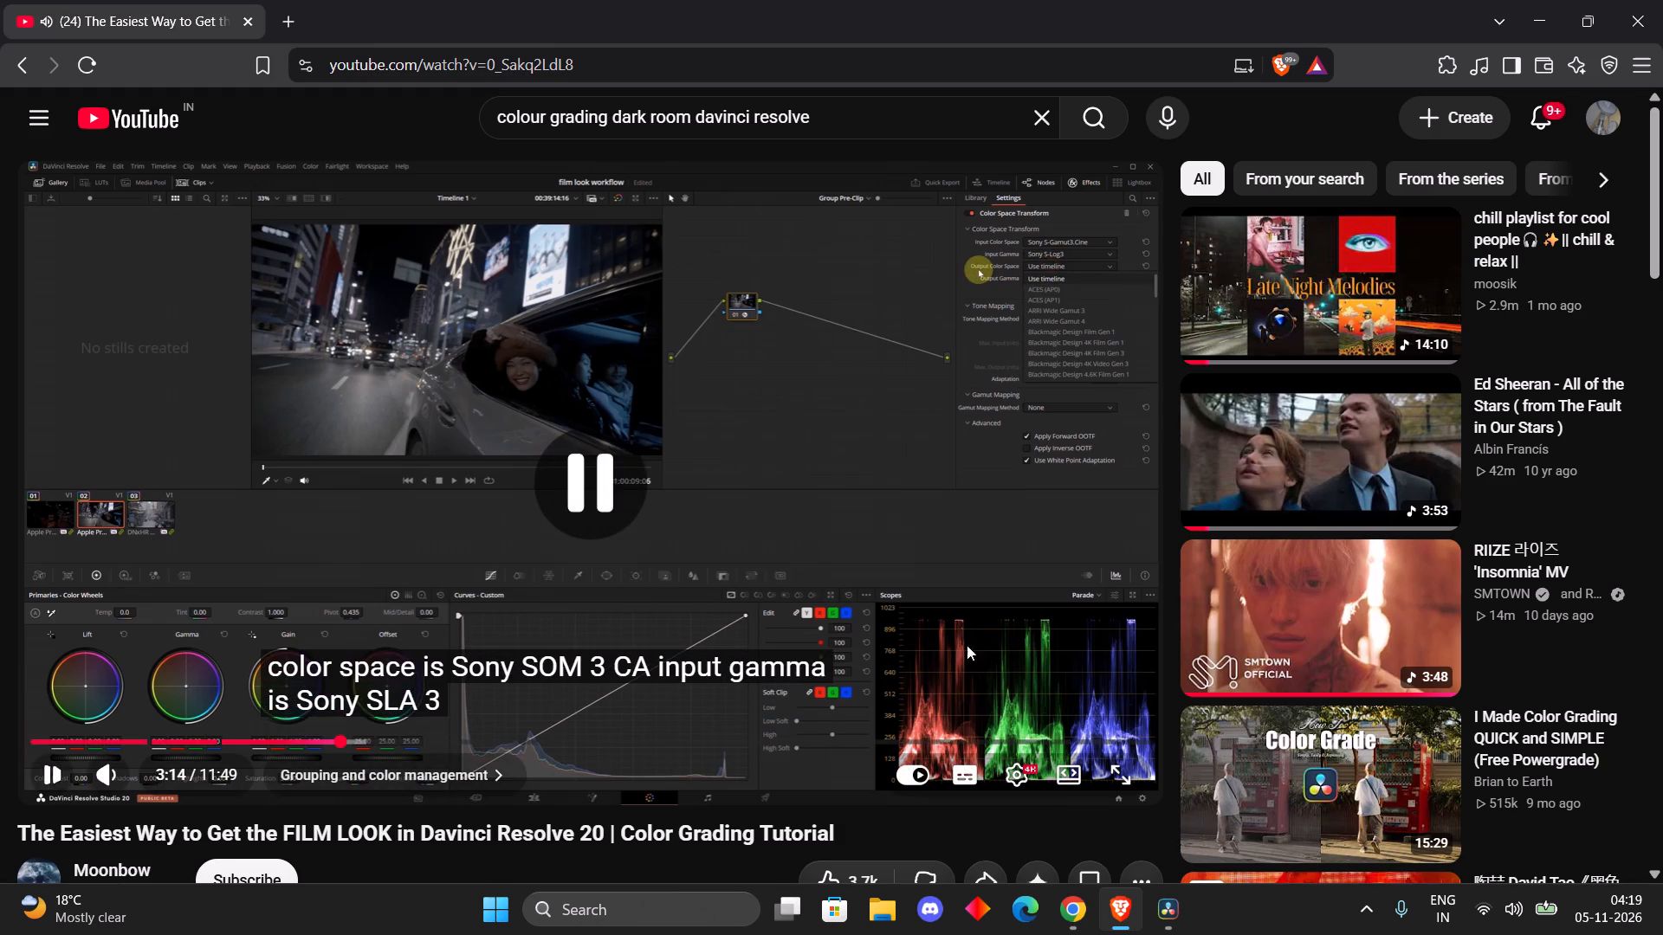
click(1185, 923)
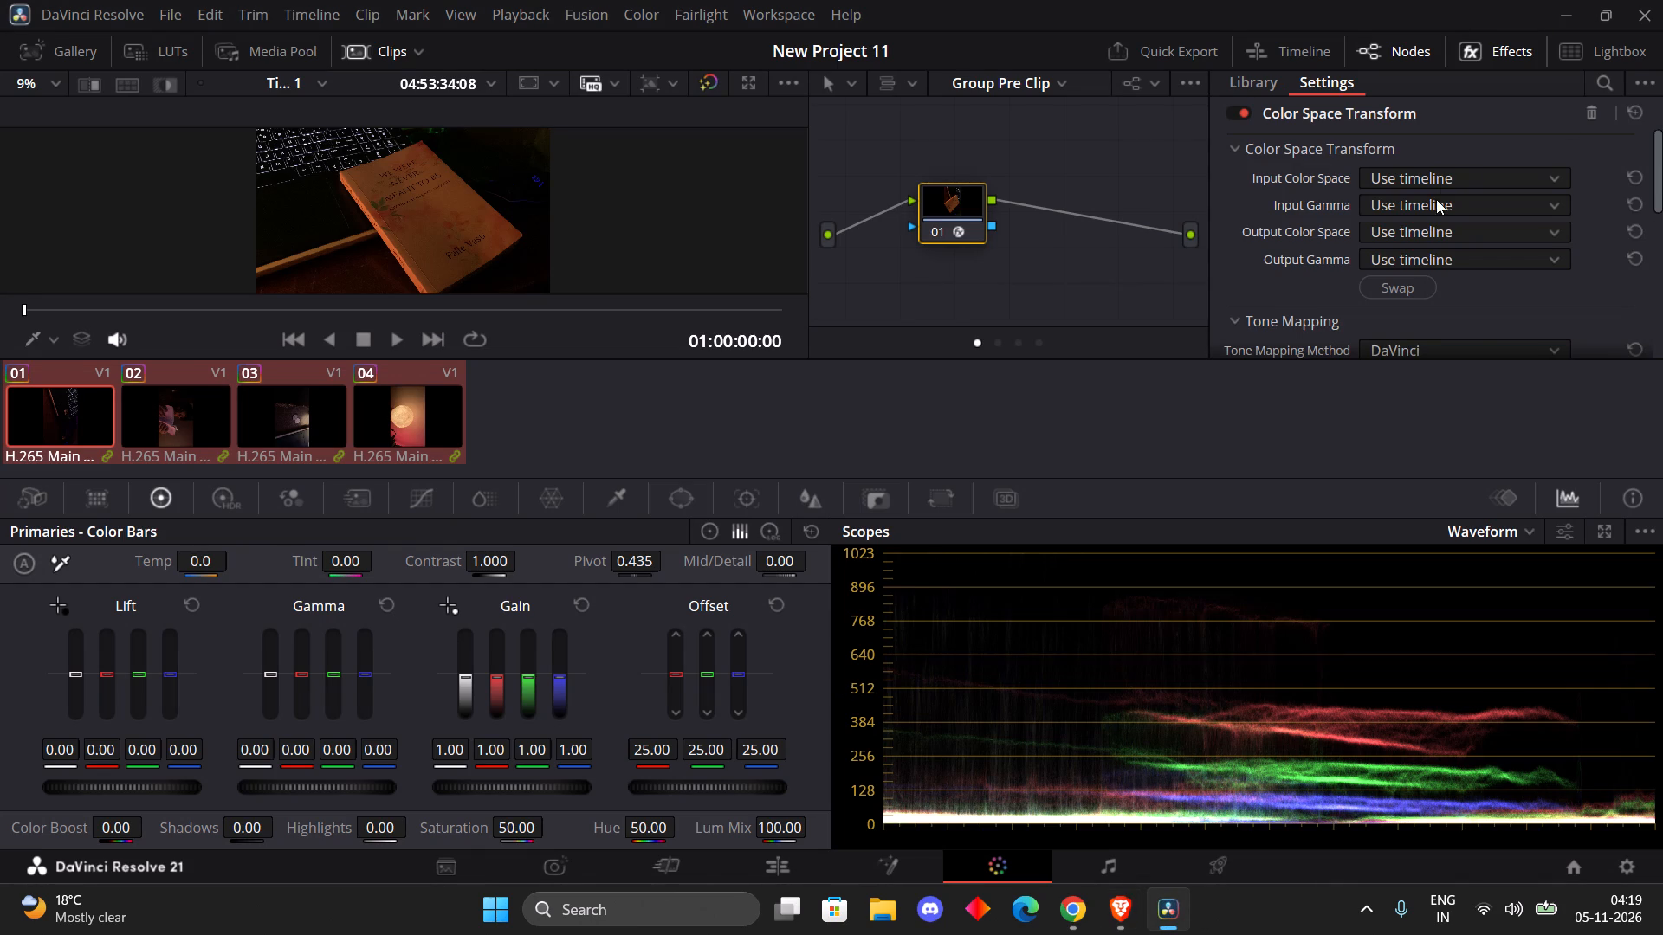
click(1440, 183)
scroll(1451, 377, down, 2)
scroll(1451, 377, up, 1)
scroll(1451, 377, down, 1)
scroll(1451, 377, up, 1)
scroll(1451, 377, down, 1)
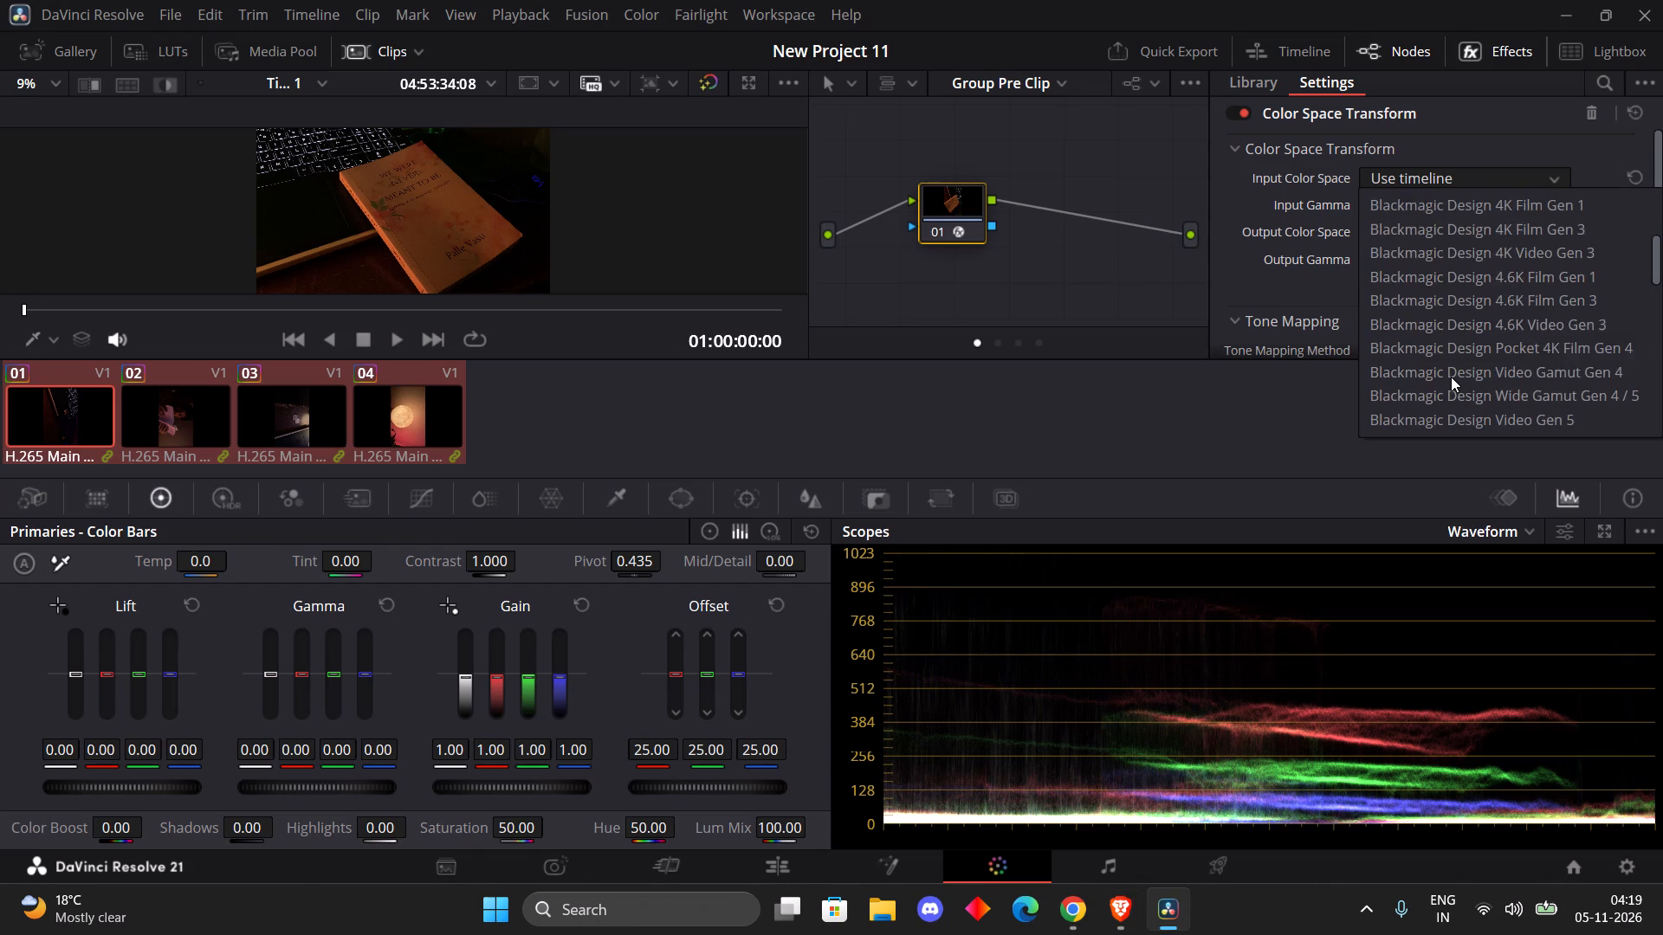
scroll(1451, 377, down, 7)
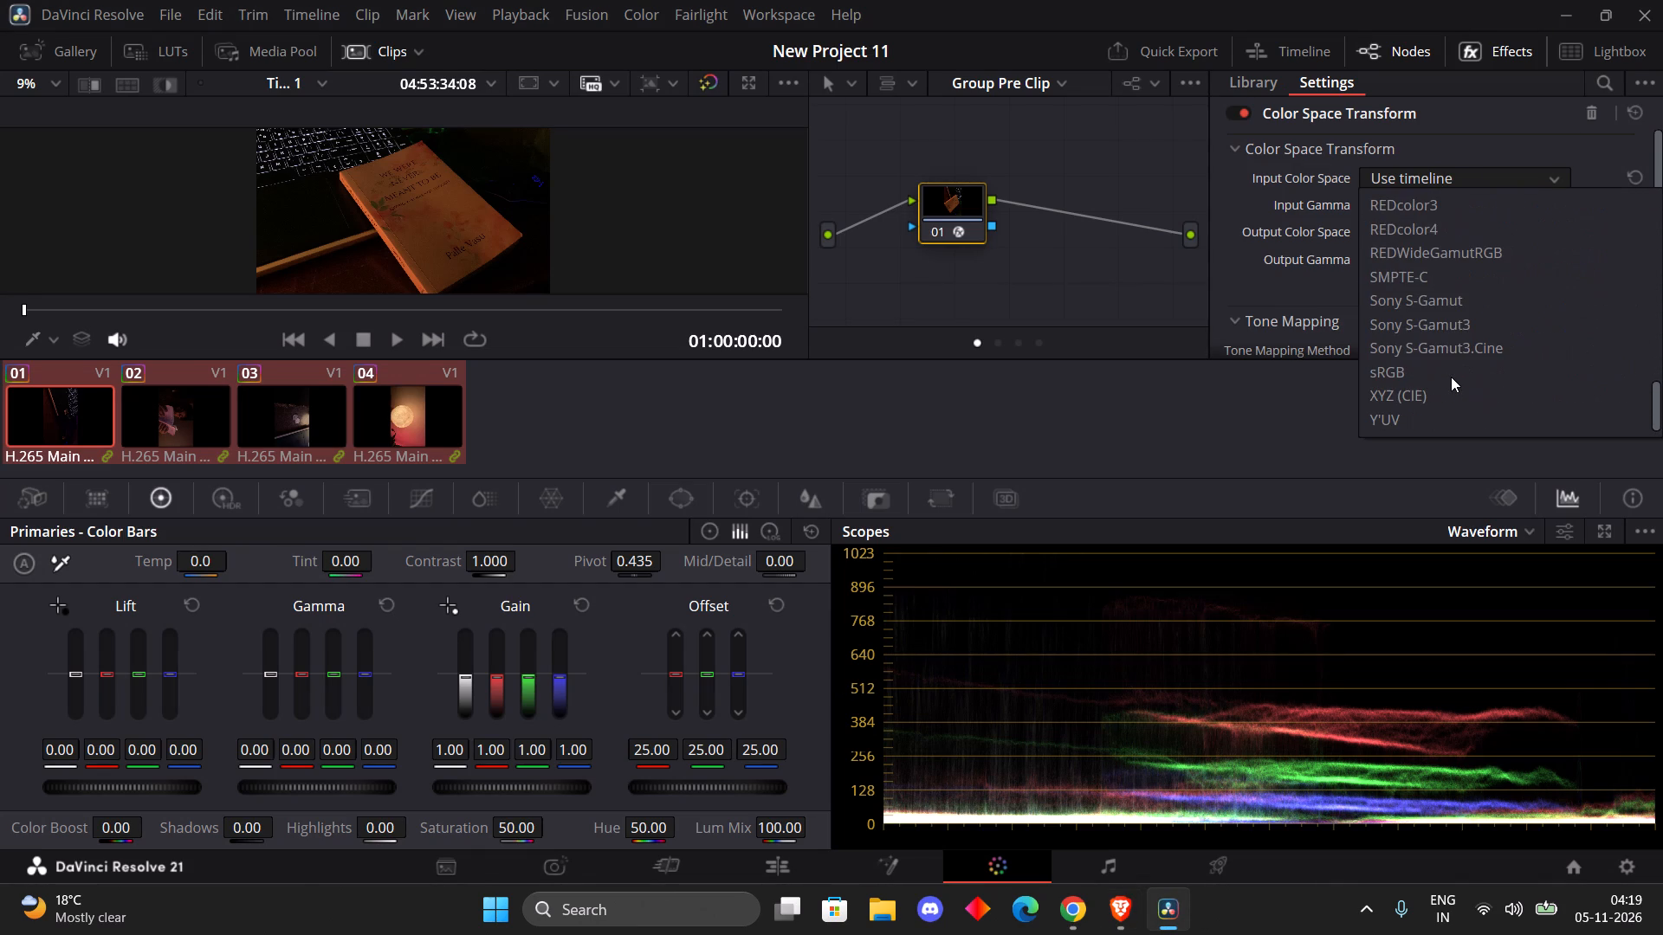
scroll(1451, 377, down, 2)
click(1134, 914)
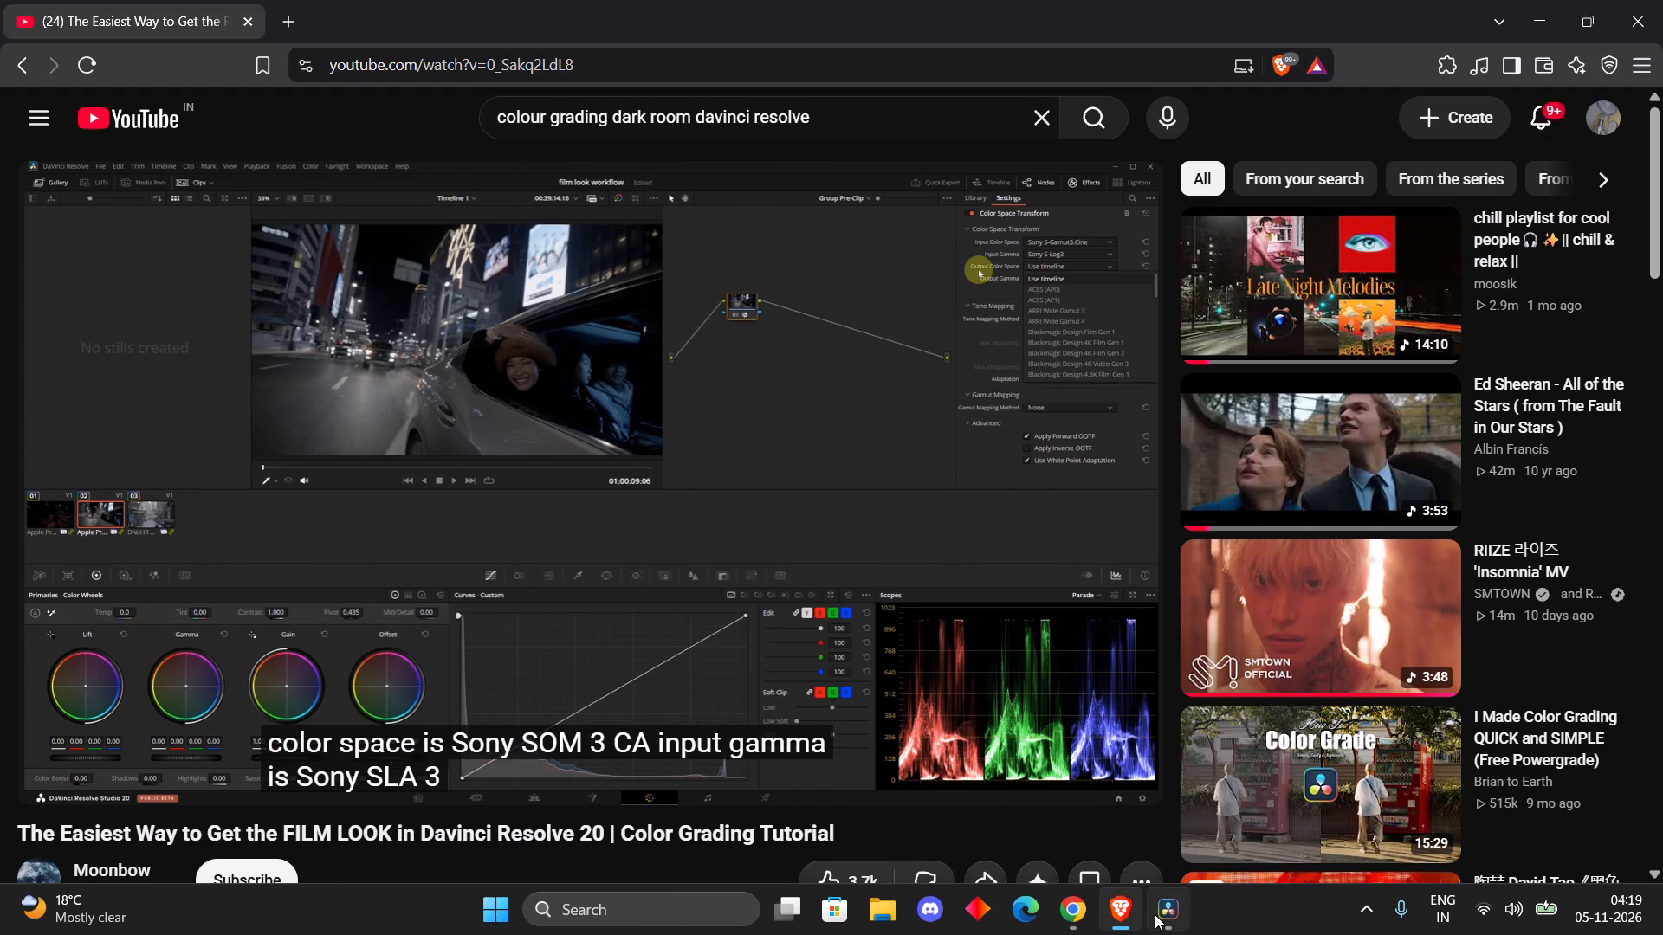
Switch to DaVinci Resolve and set the Color Space Transform's Input Color Space to Sony S-Gamut3.Cine.
click(1183, 914)
click(1439, 174)
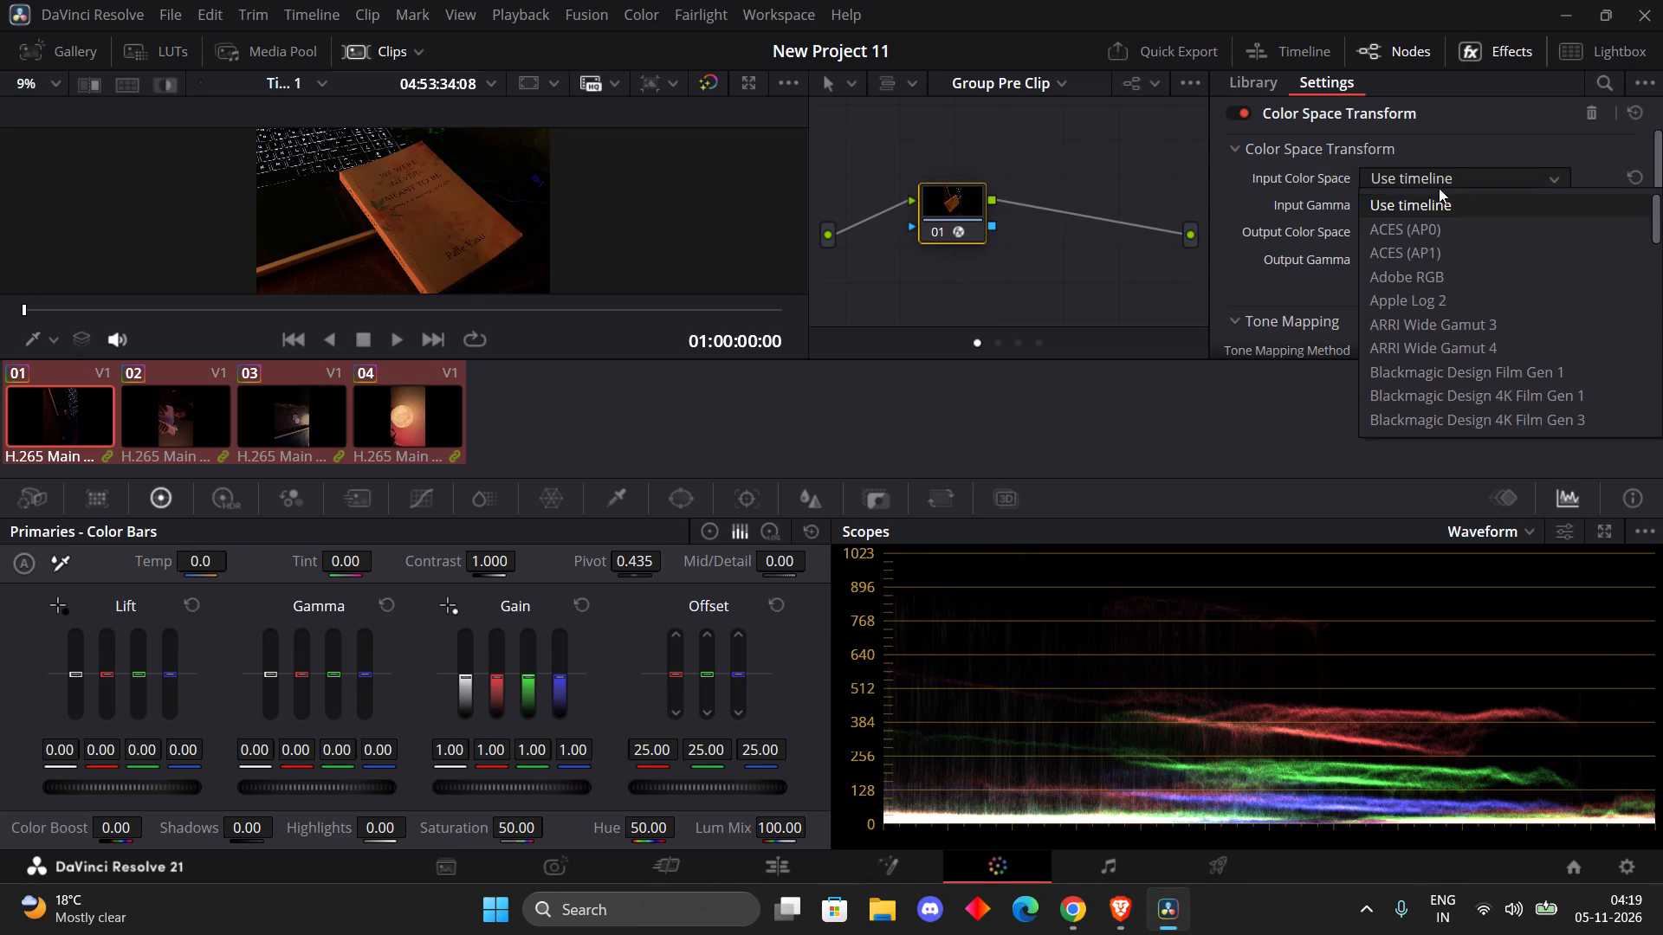
scroll(1437, 393, down, 8)
scroll(1437, 393, up, 2)
scroll(1437, 393, down, 1)
scroll(1437, 393, up, 1)
scroll(1437, 393, down, 1)
scroll(1437, 393, up, 1)
scroll(1437, 393, down, 3)
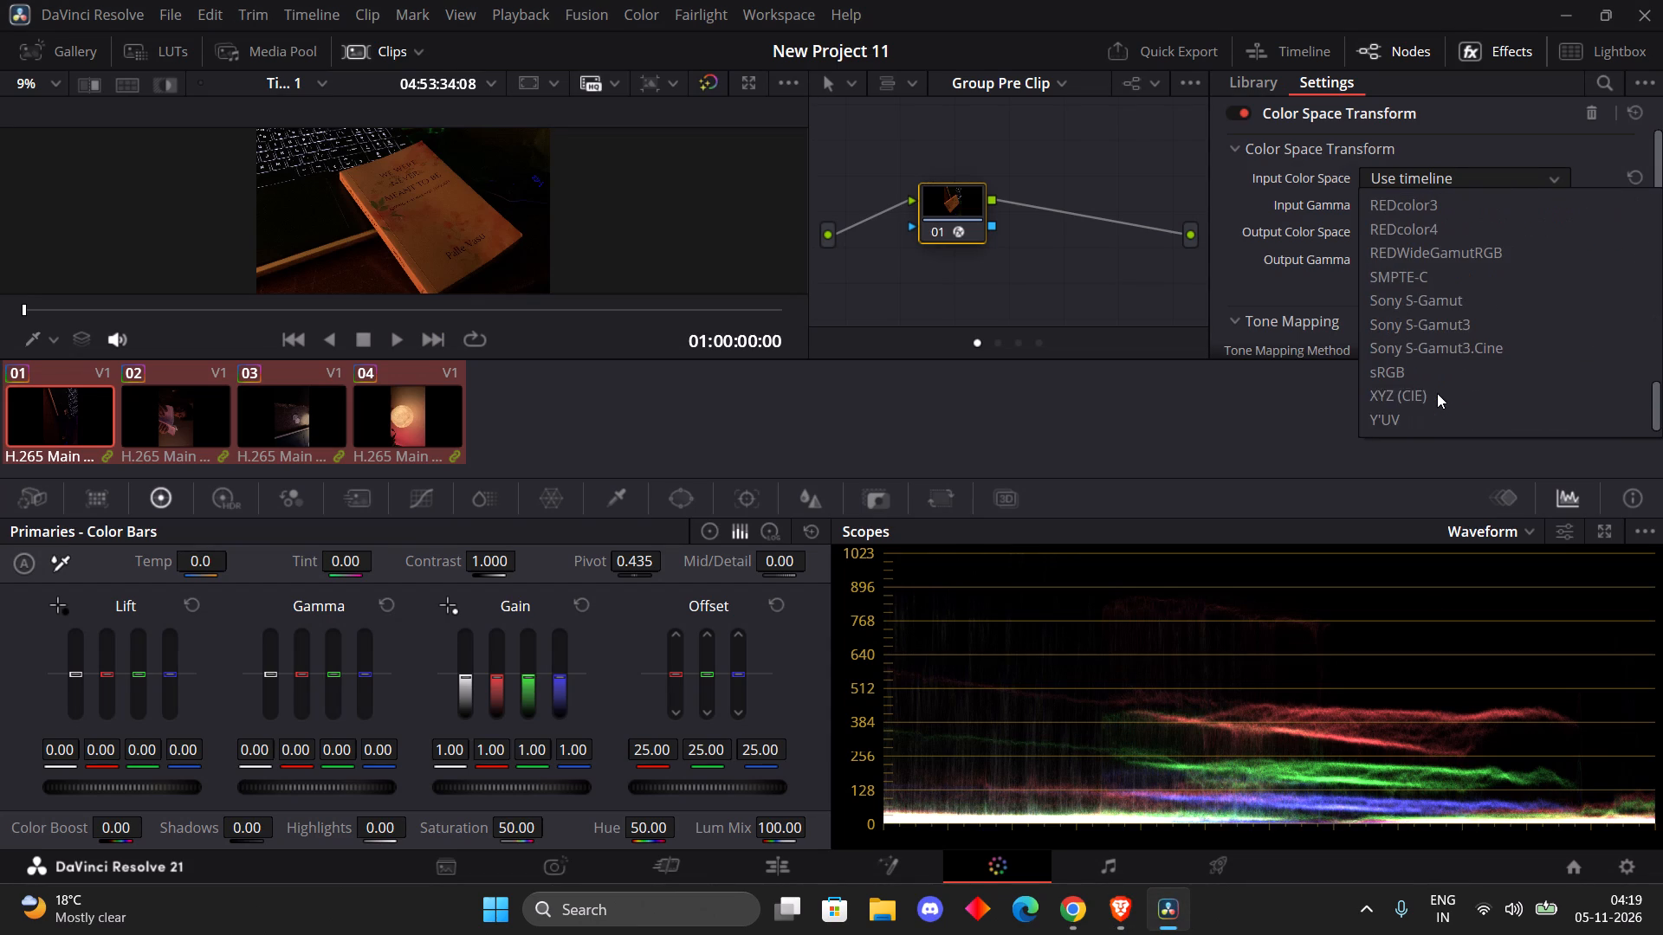
click(1458, 356)
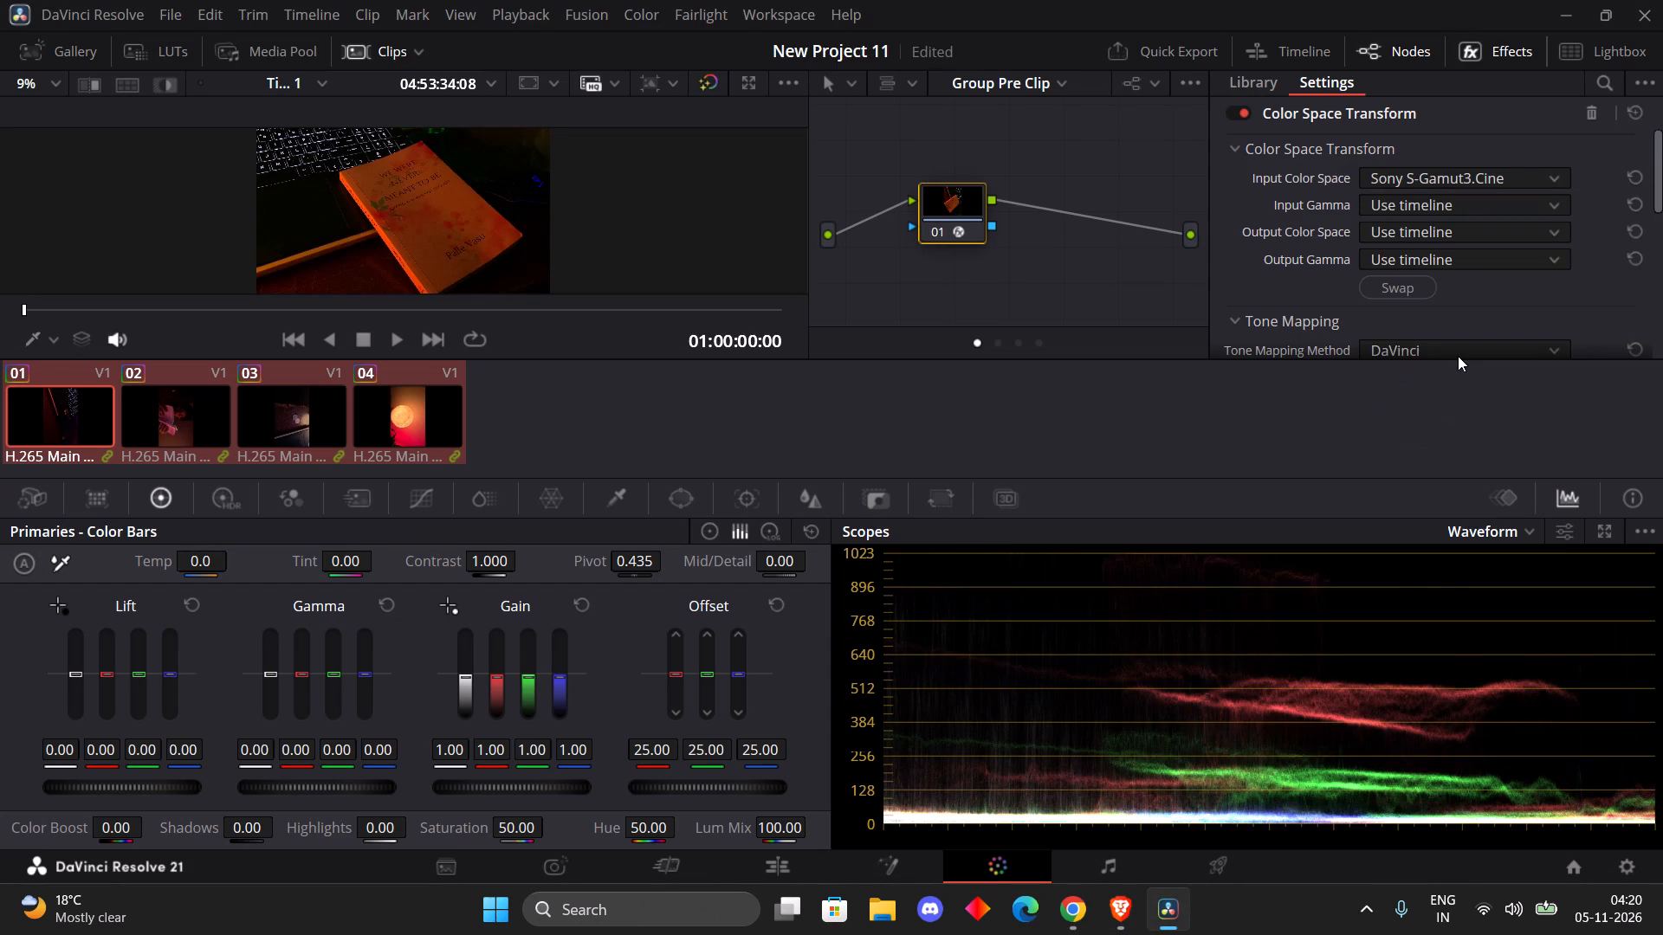
Switch to Brave and watch the tutorial's input gamma choice and the start of its output color space selection.
click(1141, 912)
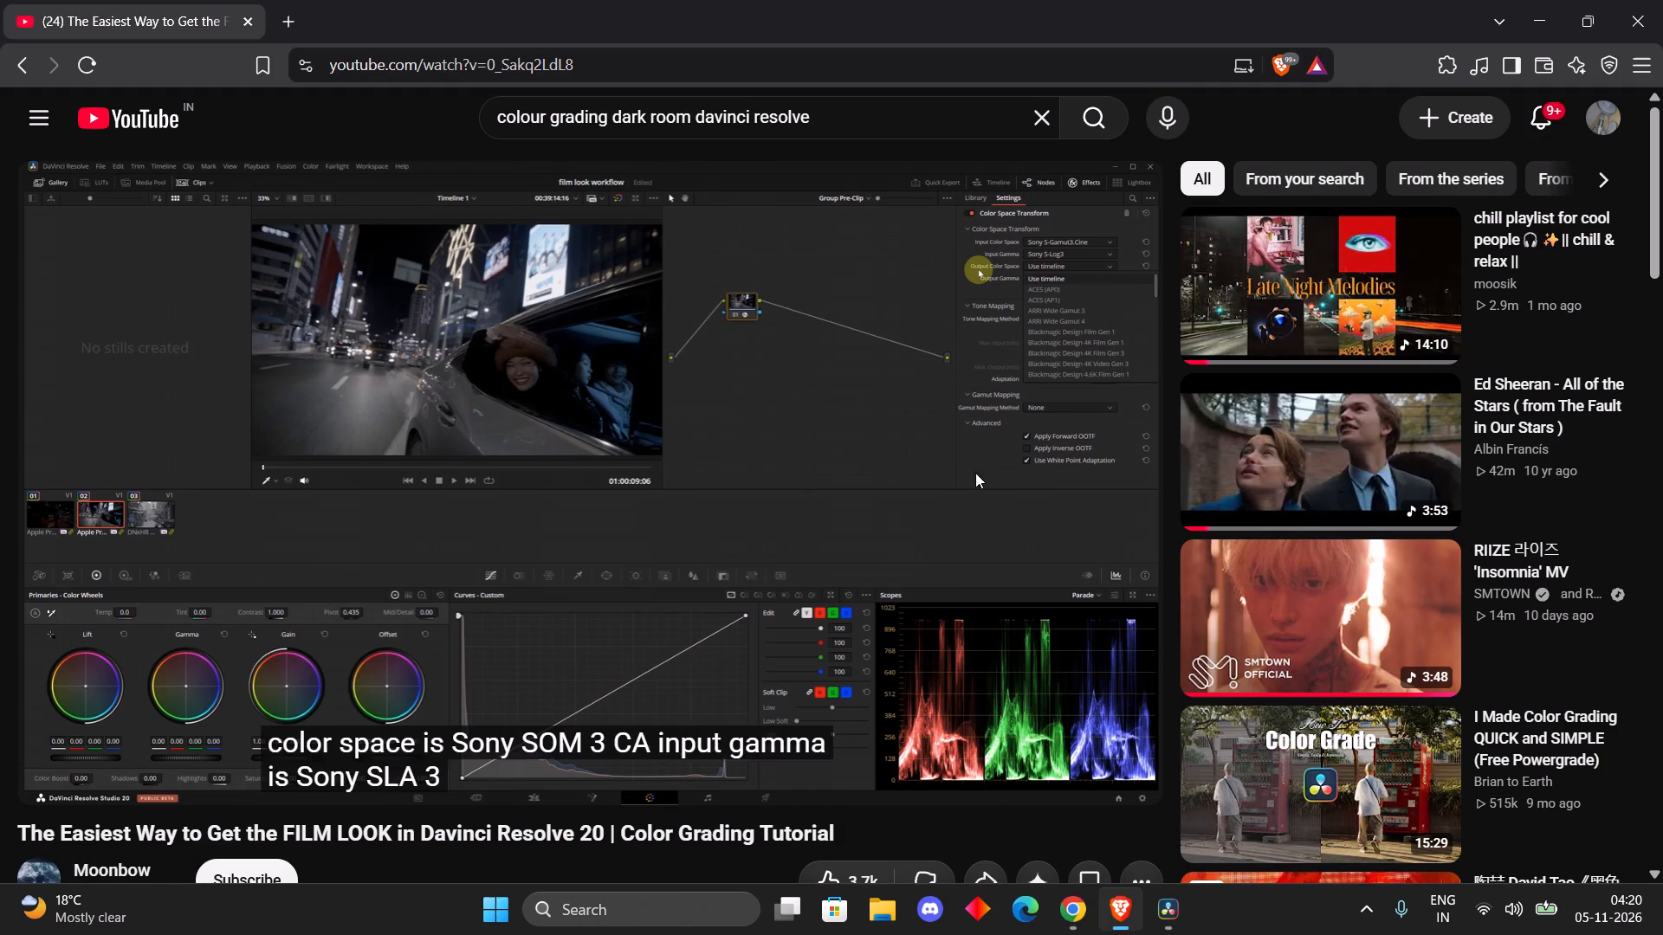
click(793, 487)
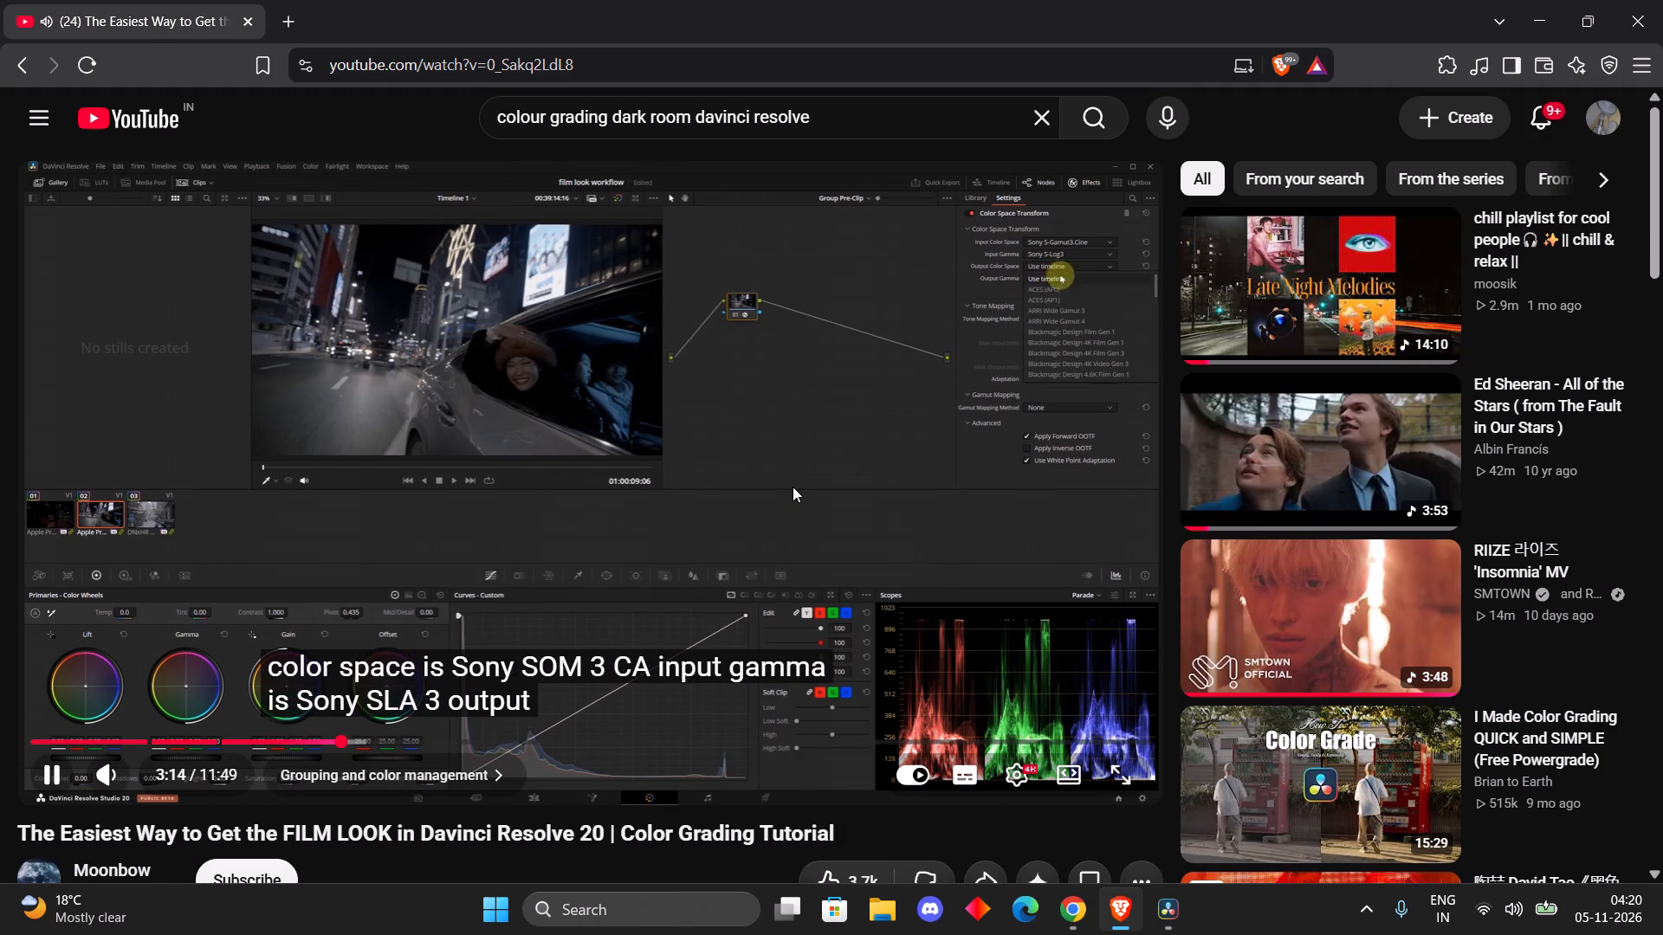
click(793, 487)
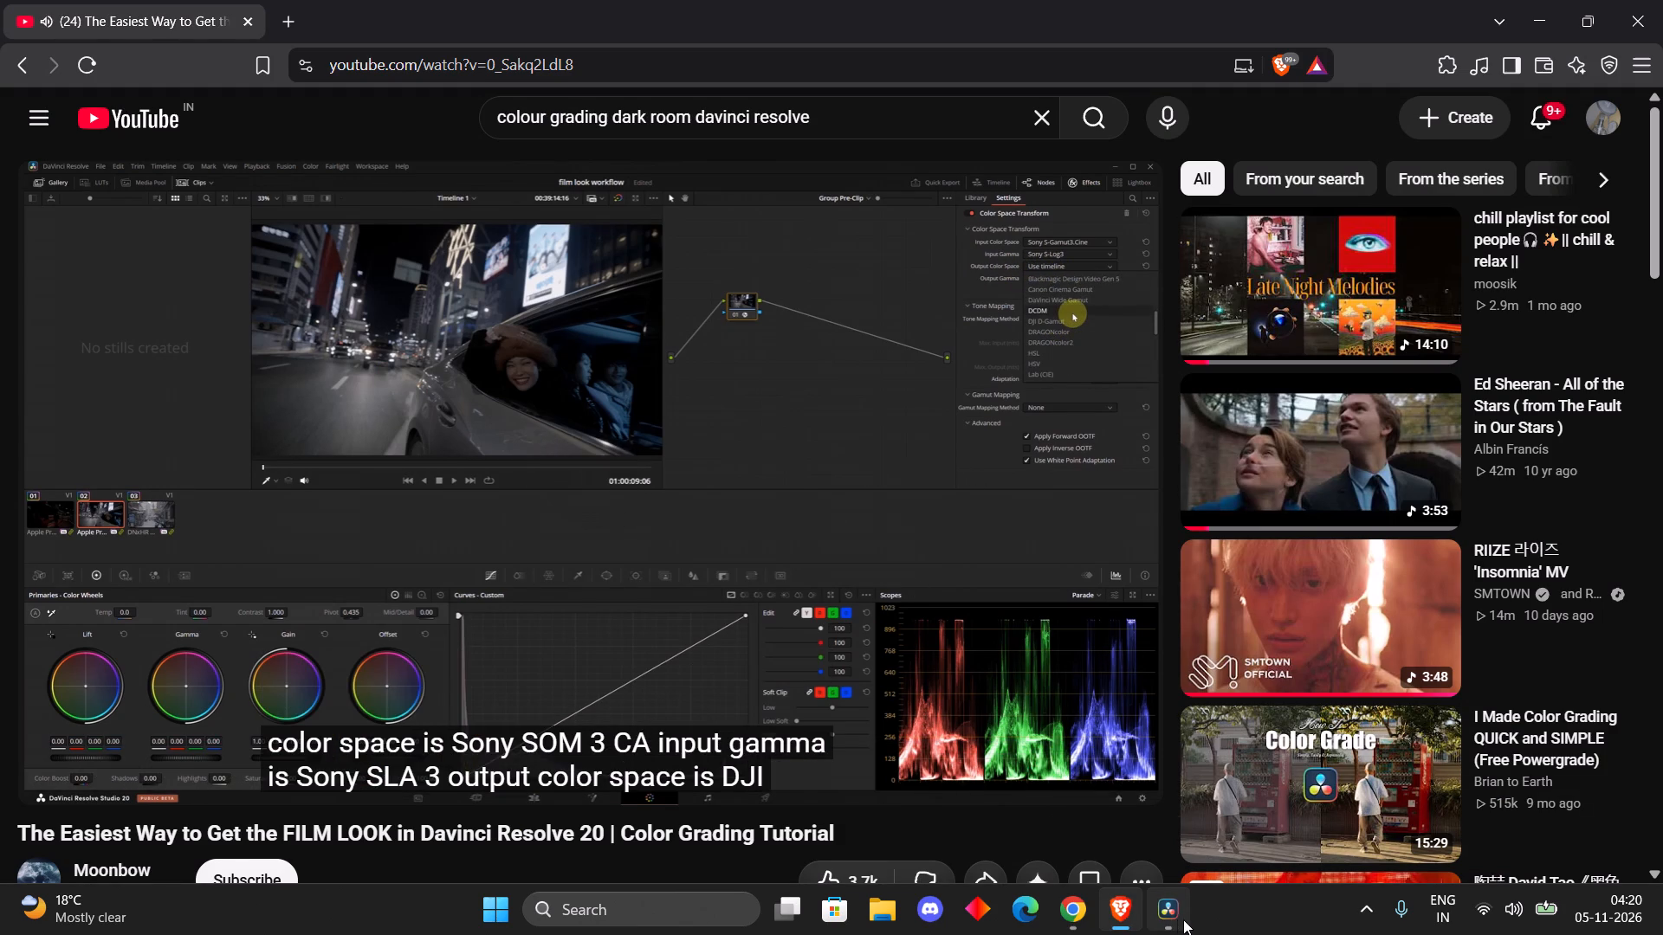
Switch to DaVinci Resolve and set the Color Space Transform's Input Gamma to Sony S-Log3.
click(1178, 918)
click(1427, 203)
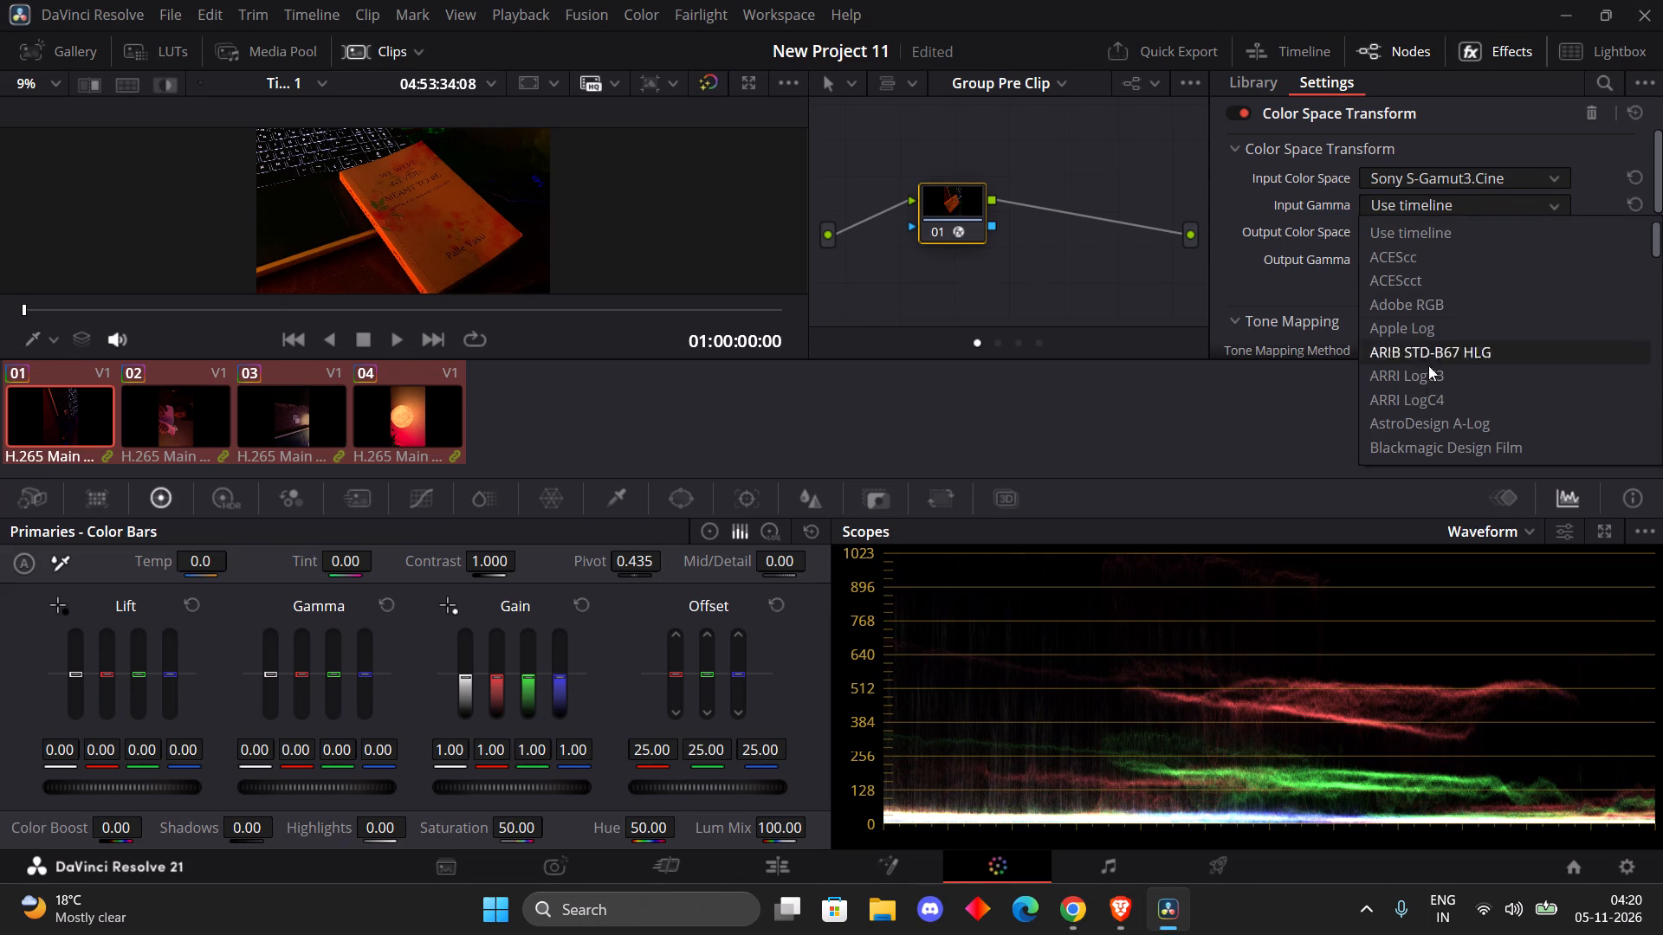
scroll(1427, 382, down, 8)
scroll(1427, 382, up, 2)
scroll(1427, 382, down, 2)
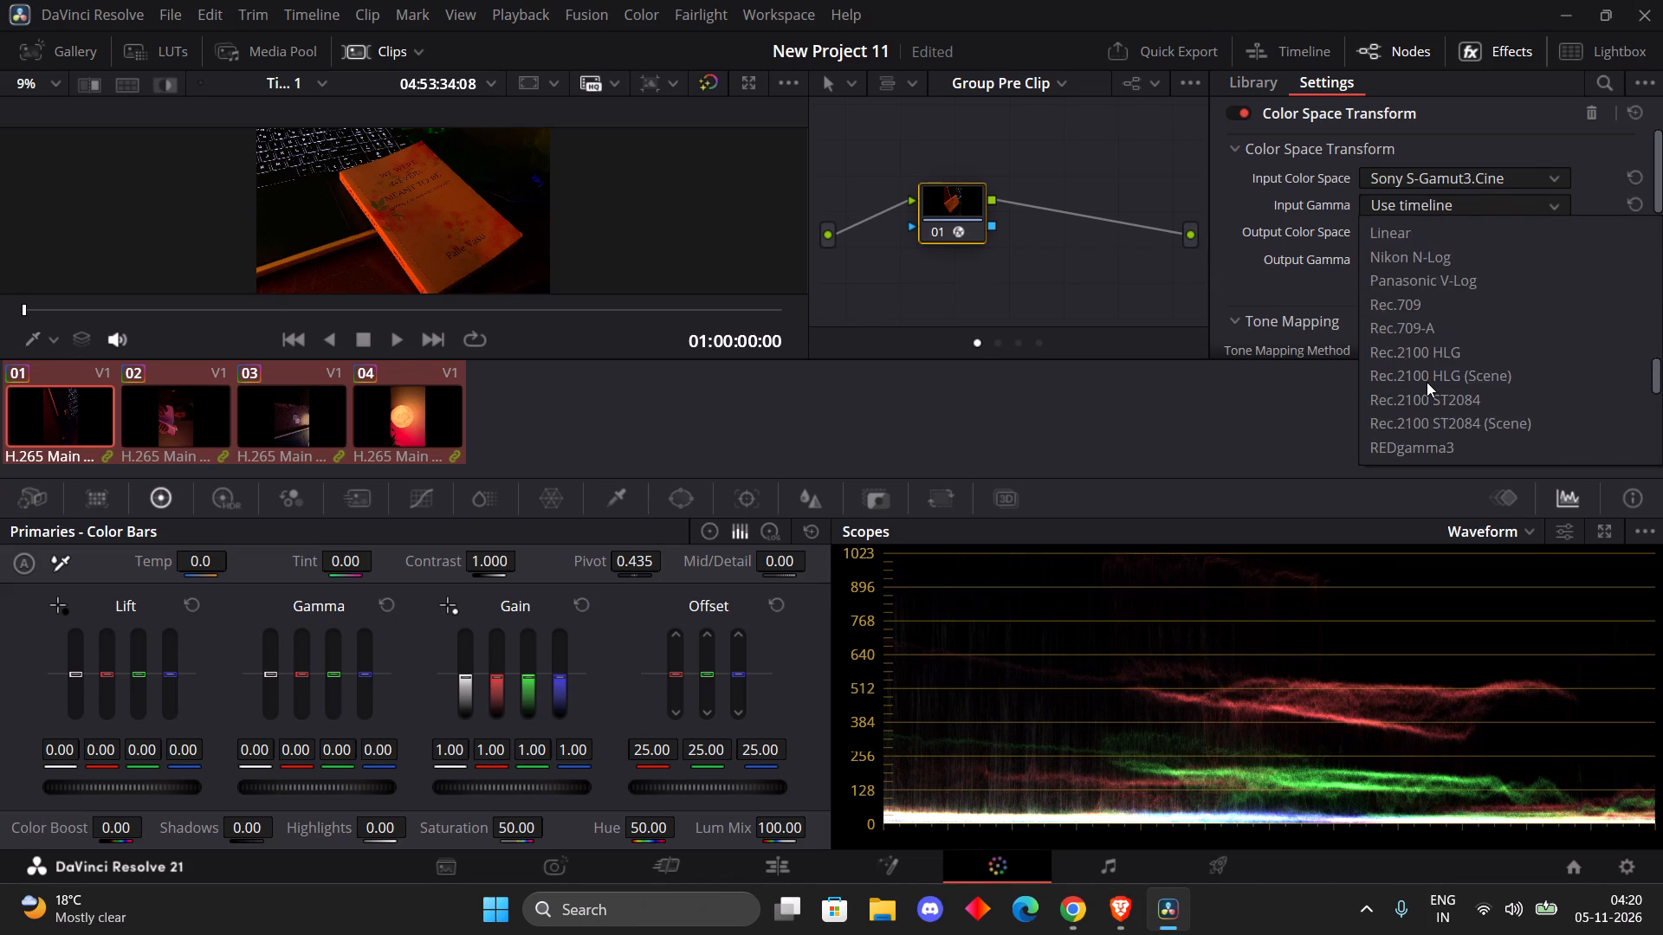
scroll(1427, 382, down, 6)
scroll(1427, 382, up, 1)
scroll(1427, 382, down, 8)
scroll(1427, 382, up, 1)
scroll(1427, 382, down, 2)
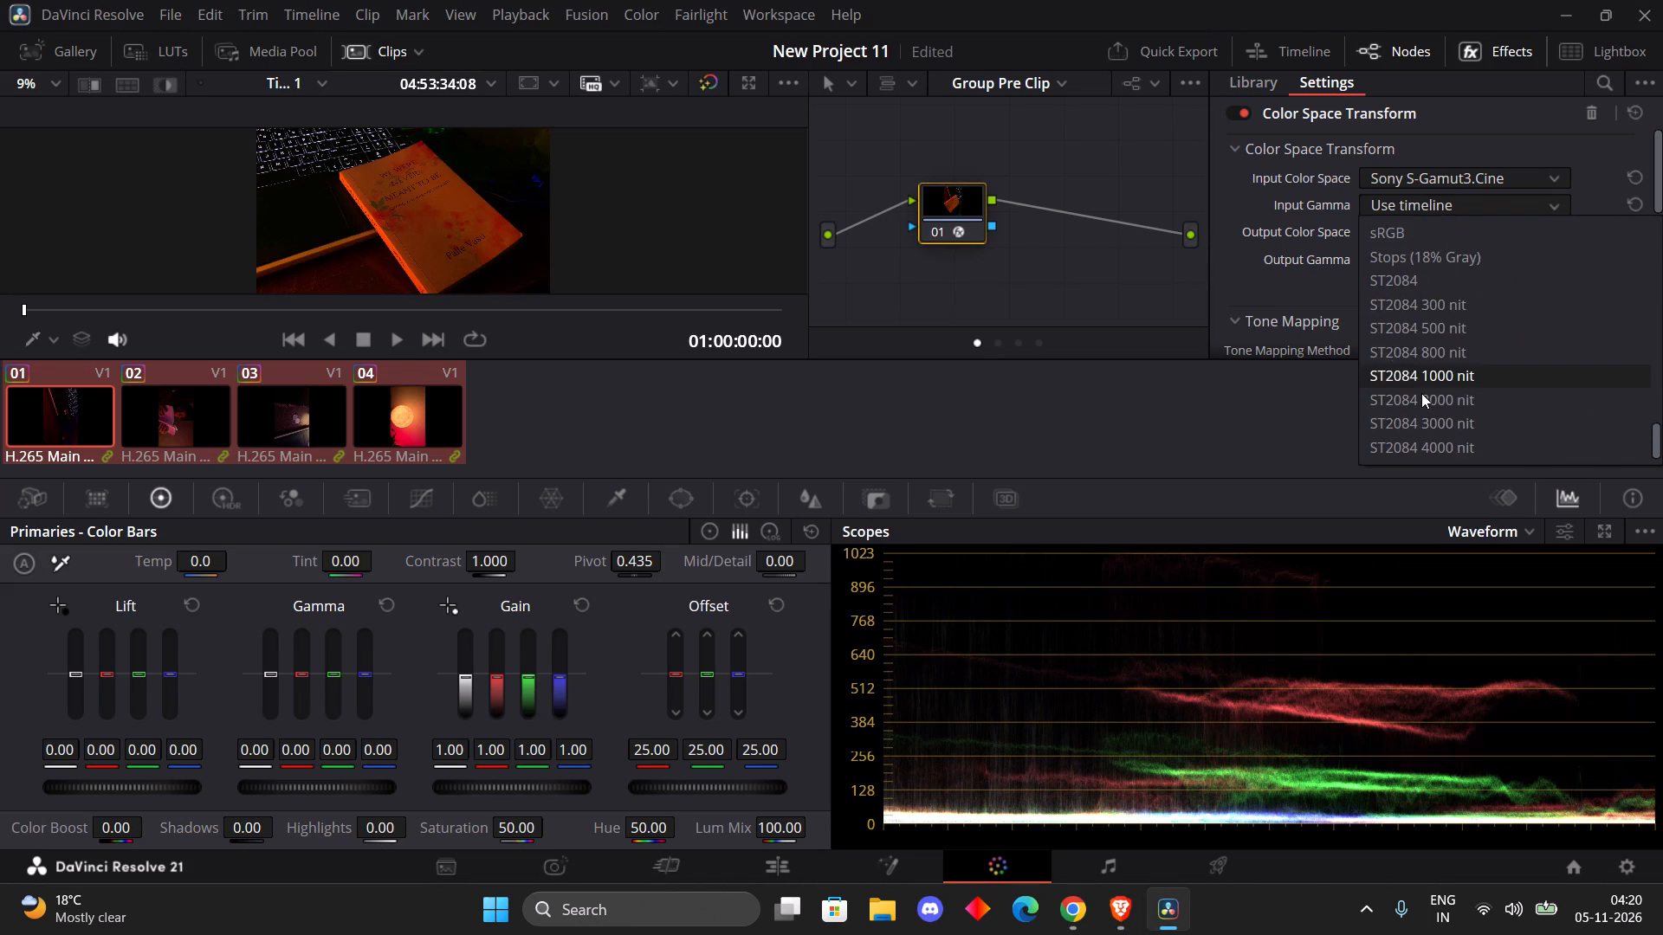
scroll(1421, 393, up, 1)
click(1429, 300)
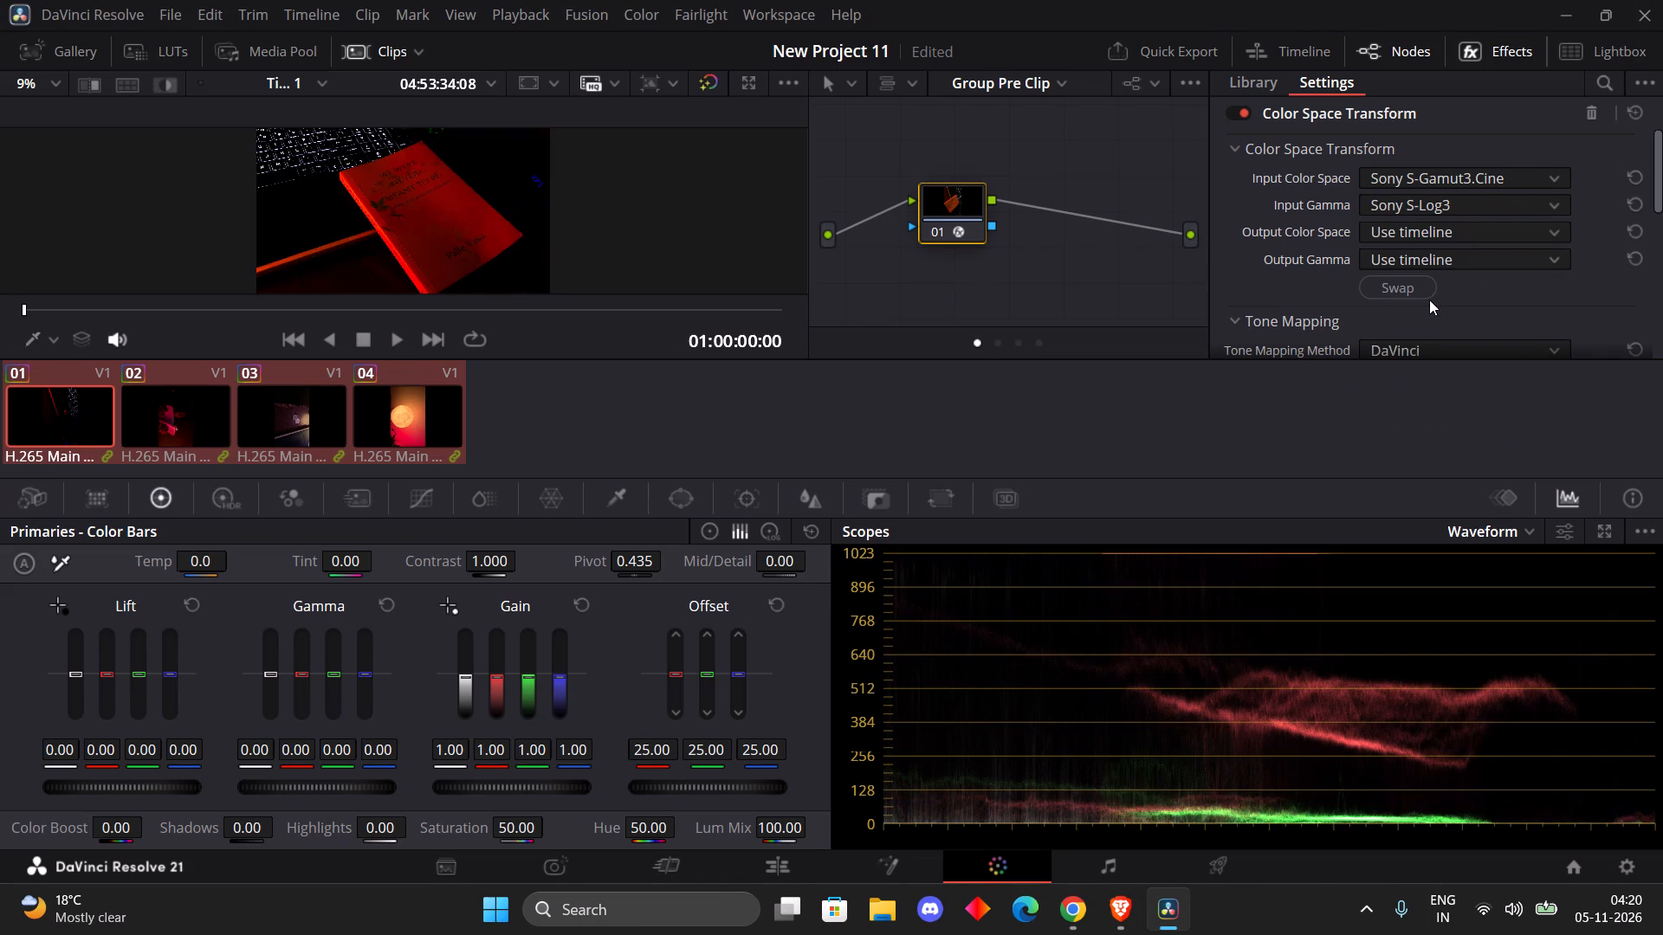
Switch to Brave and watch which output color space the tutorial chooses for its Color Space Transform.
click(1104, 903)
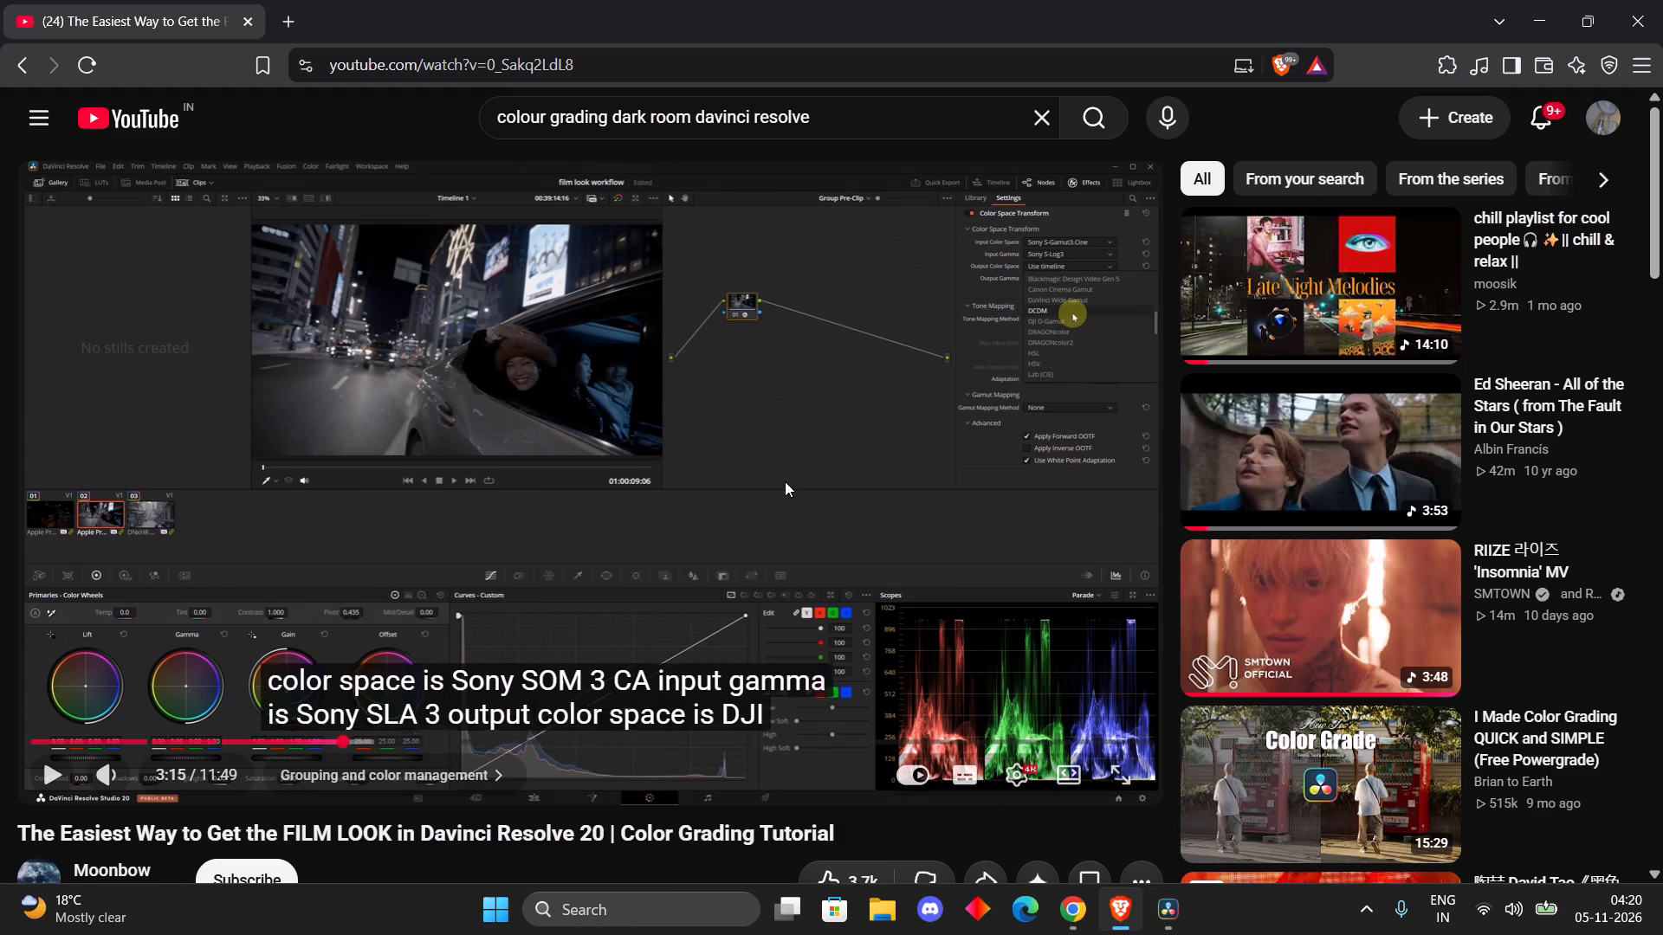
click(785, 481)
click(790, 481)
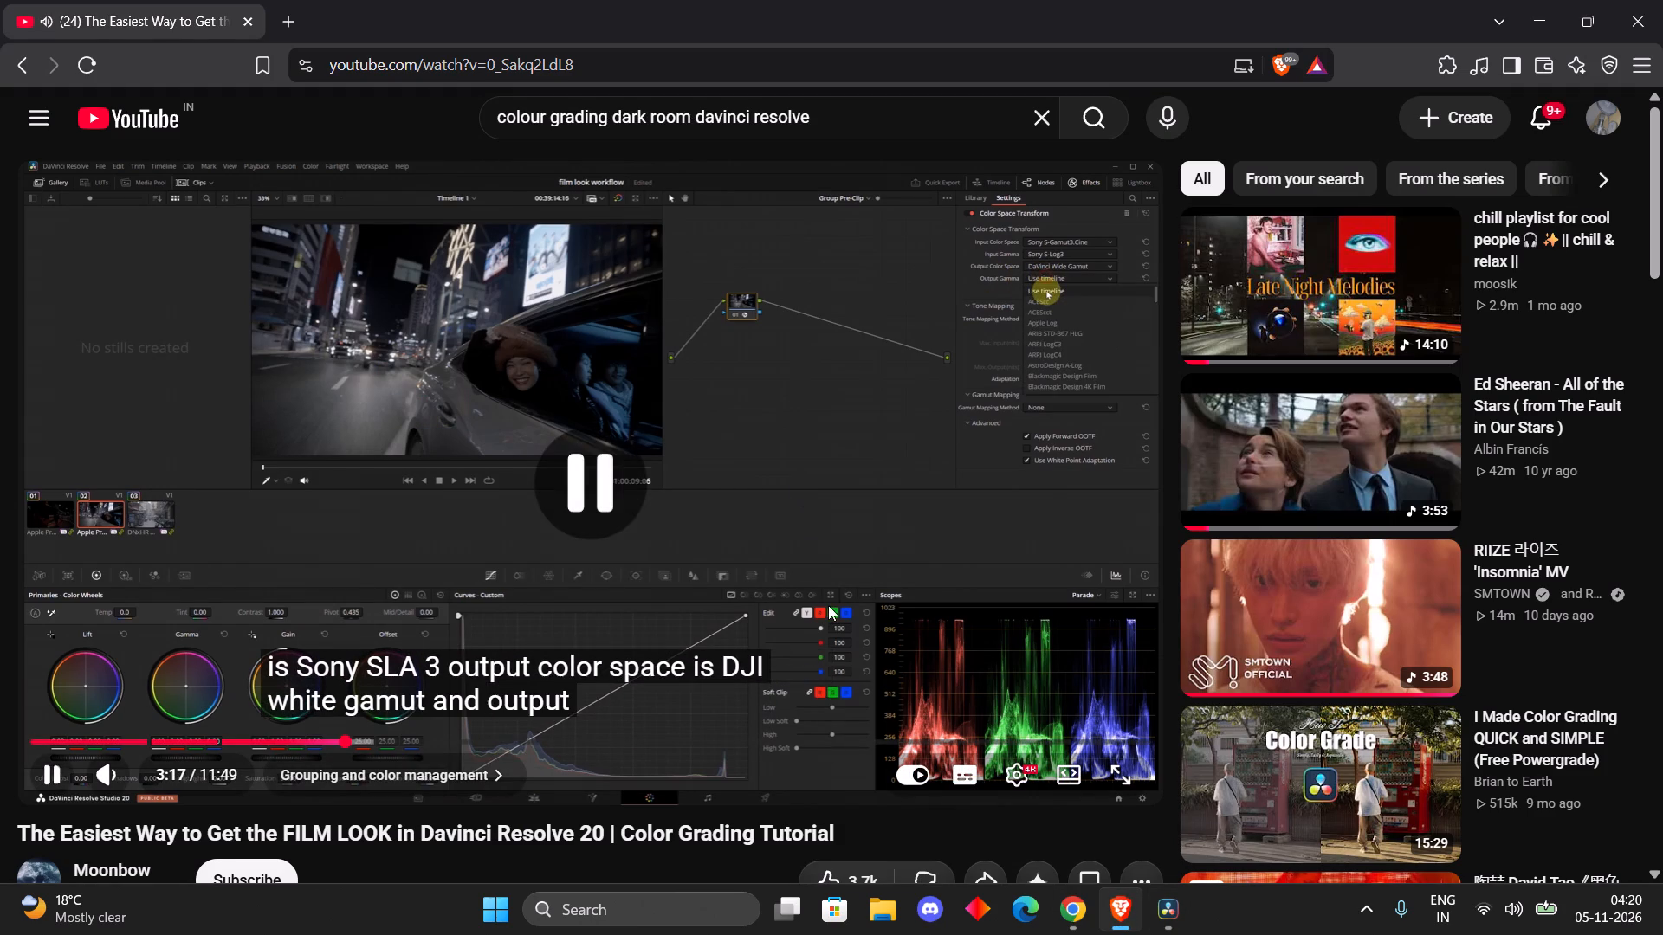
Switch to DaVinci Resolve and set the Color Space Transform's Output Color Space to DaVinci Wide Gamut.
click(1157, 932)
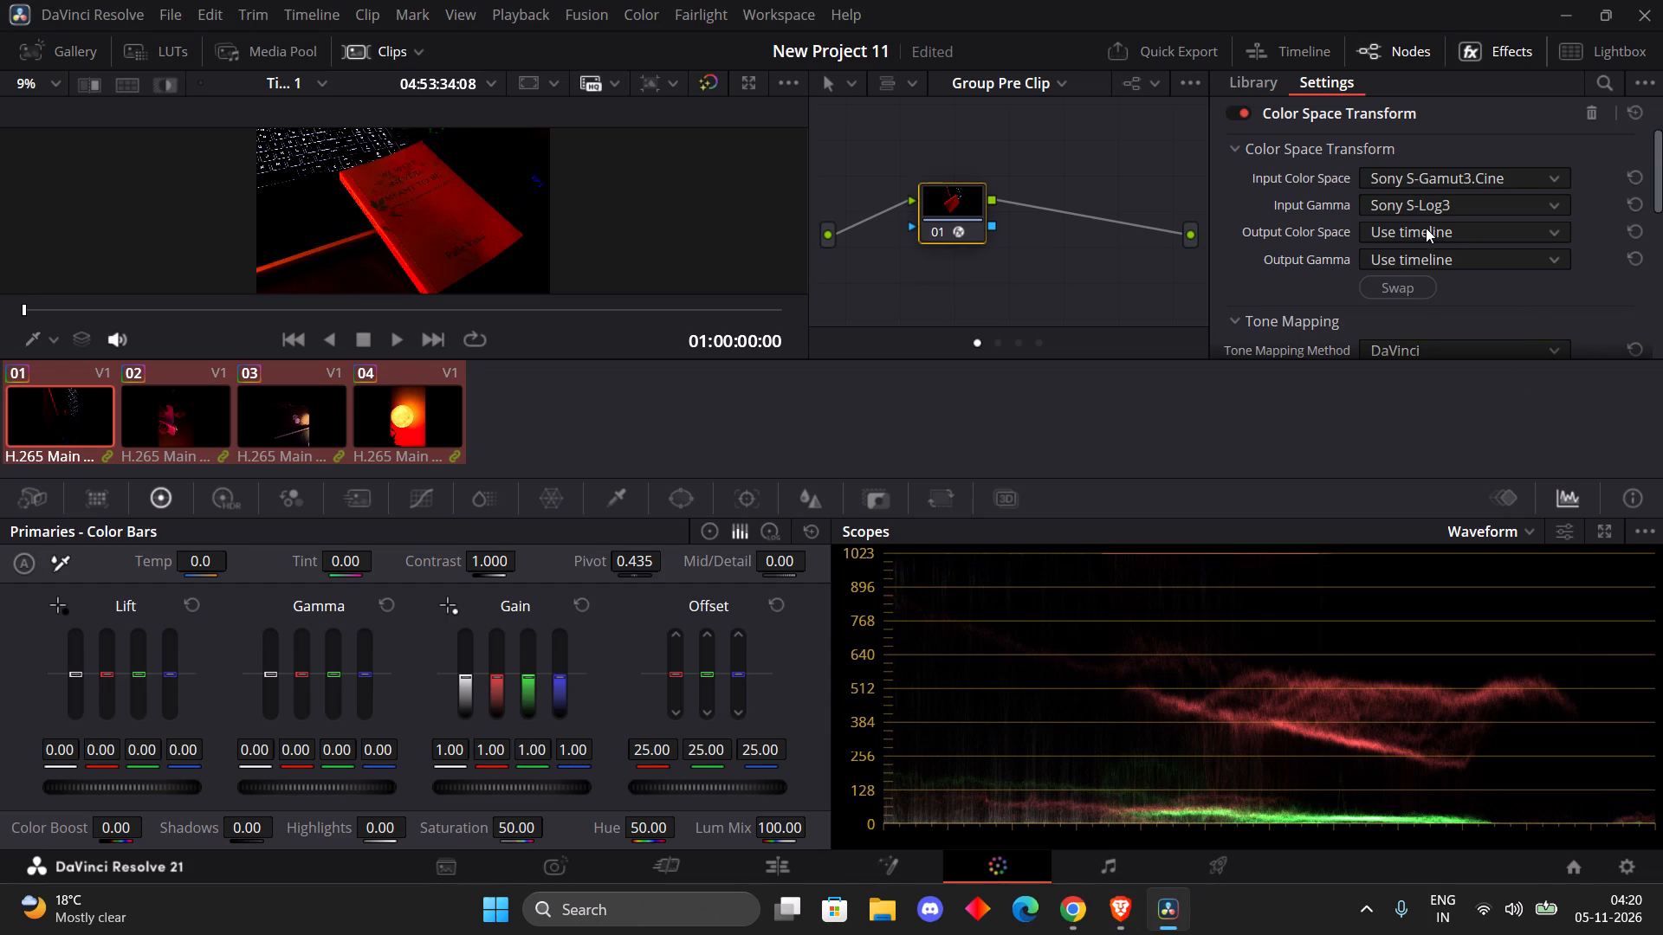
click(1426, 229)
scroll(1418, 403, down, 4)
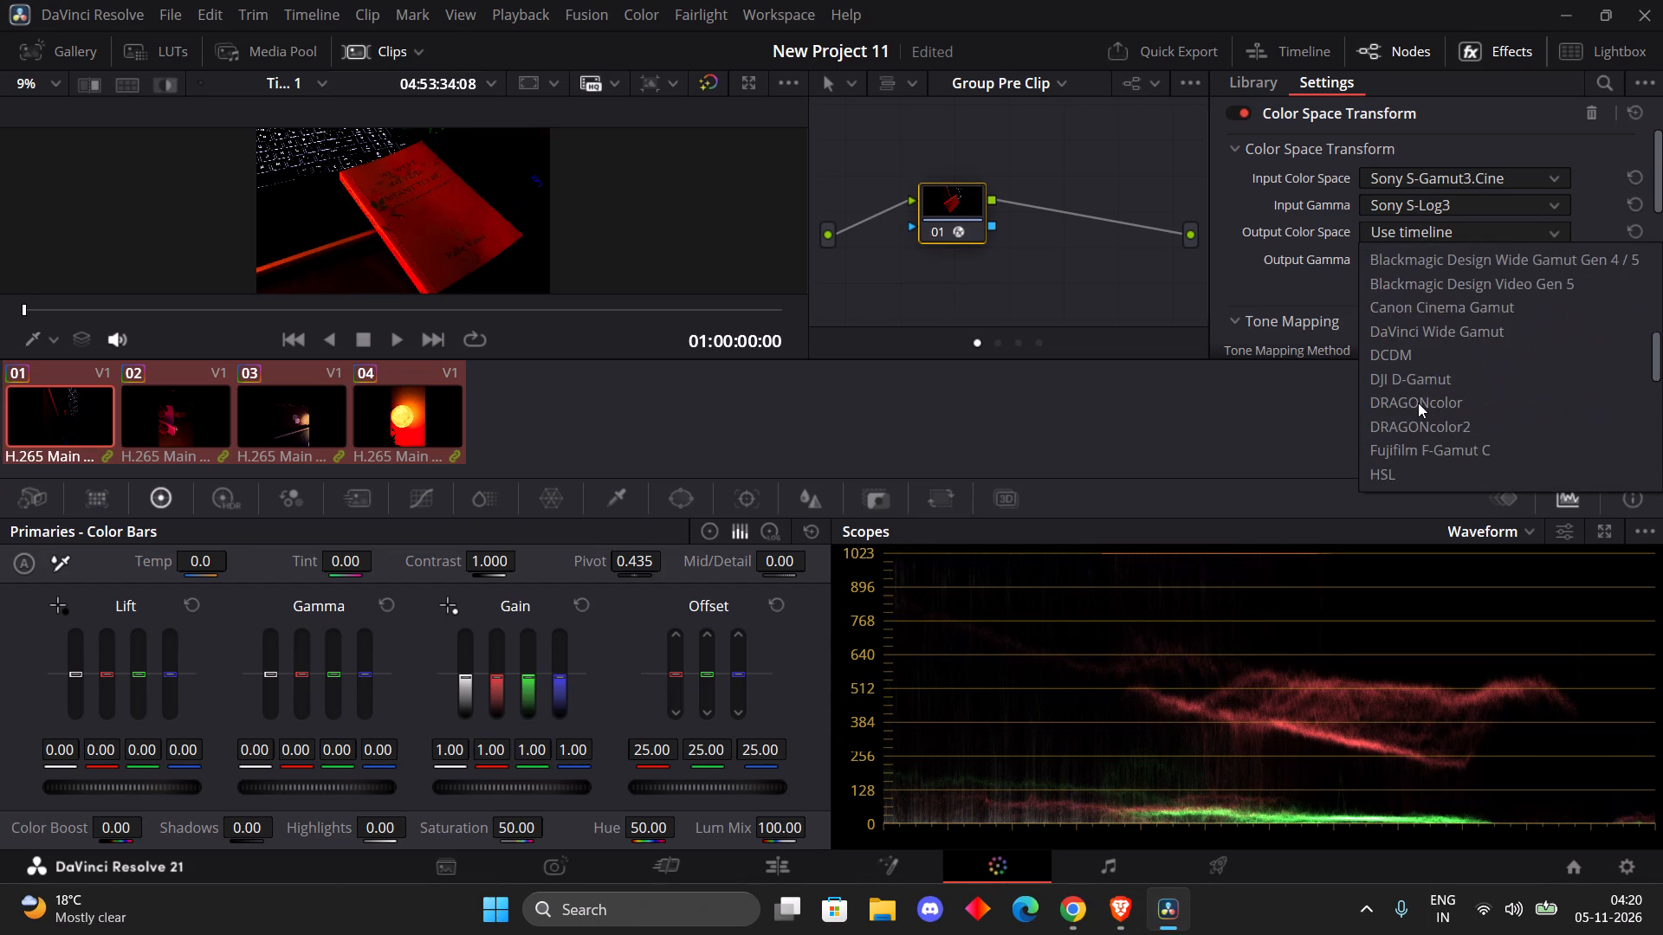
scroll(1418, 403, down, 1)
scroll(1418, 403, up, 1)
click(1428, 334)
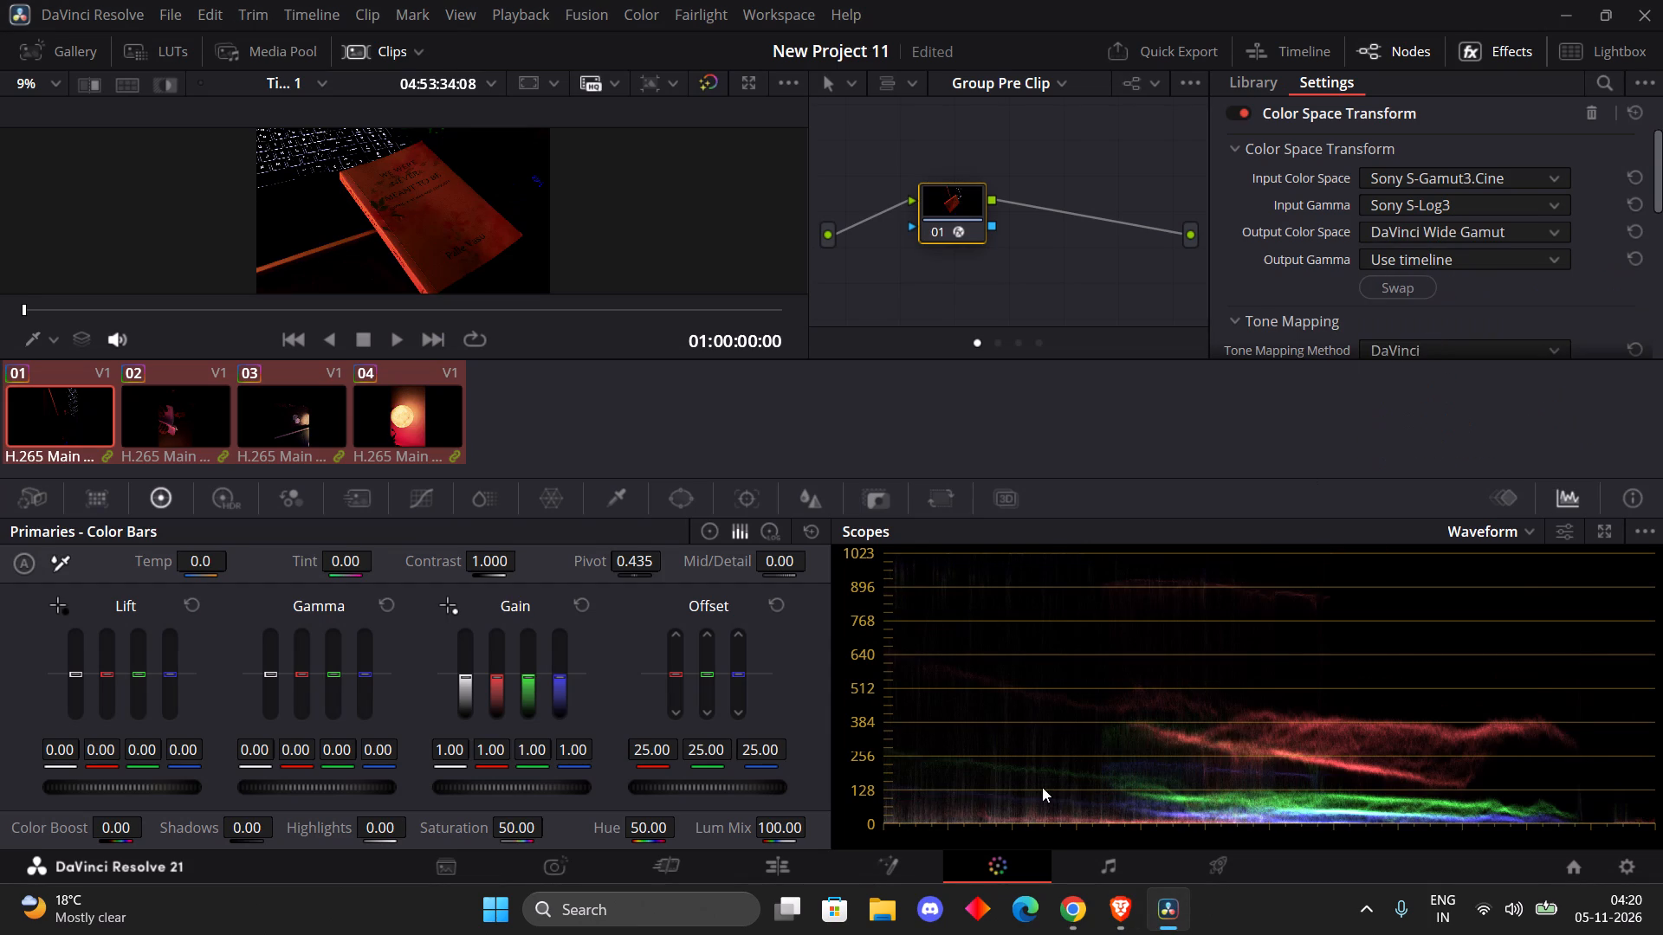
Switch to Brave and watch which output gamma the tutorial chooses for its Color Space Transform.
click(1109, 902)
click(599, 558)
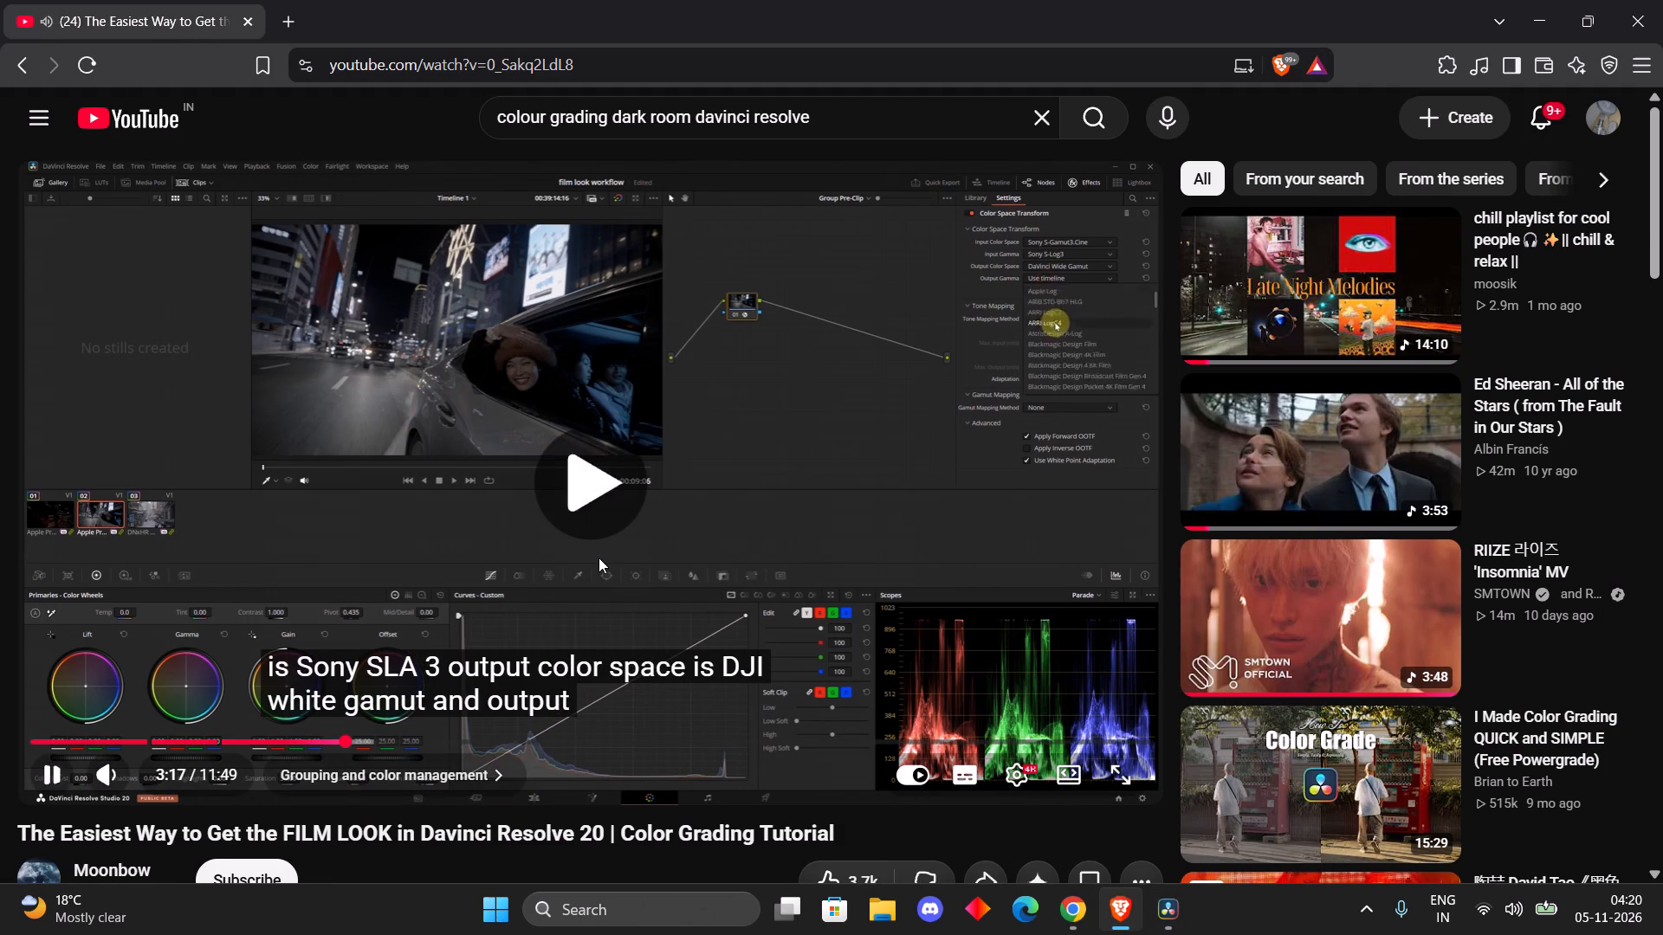
click(599, 558)
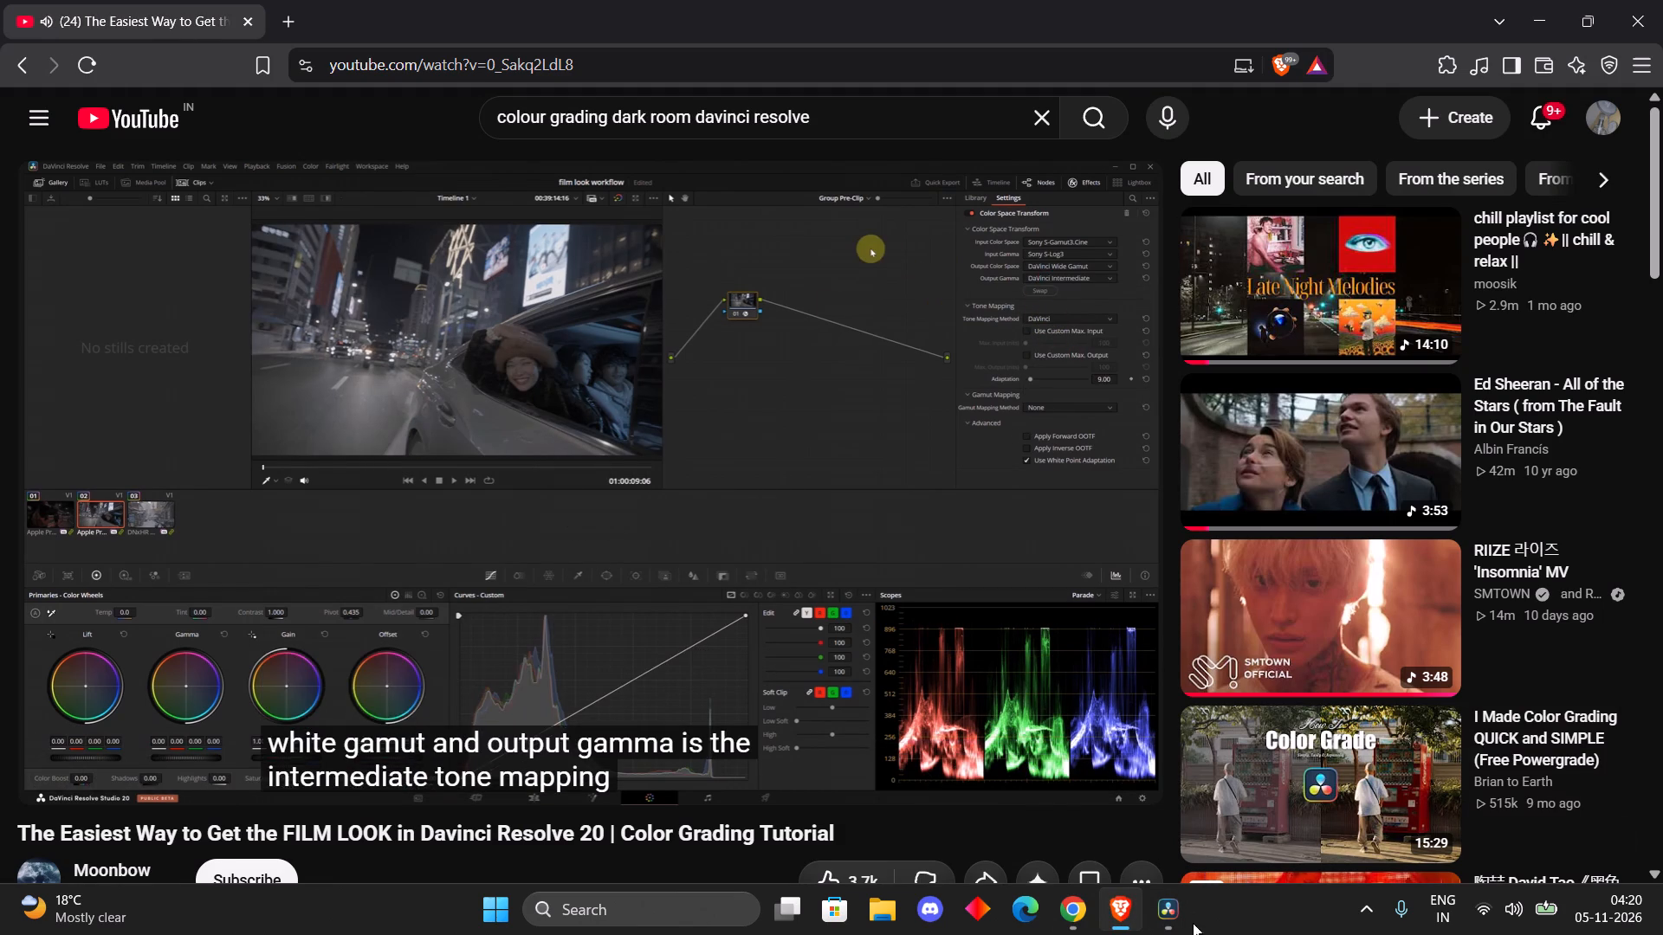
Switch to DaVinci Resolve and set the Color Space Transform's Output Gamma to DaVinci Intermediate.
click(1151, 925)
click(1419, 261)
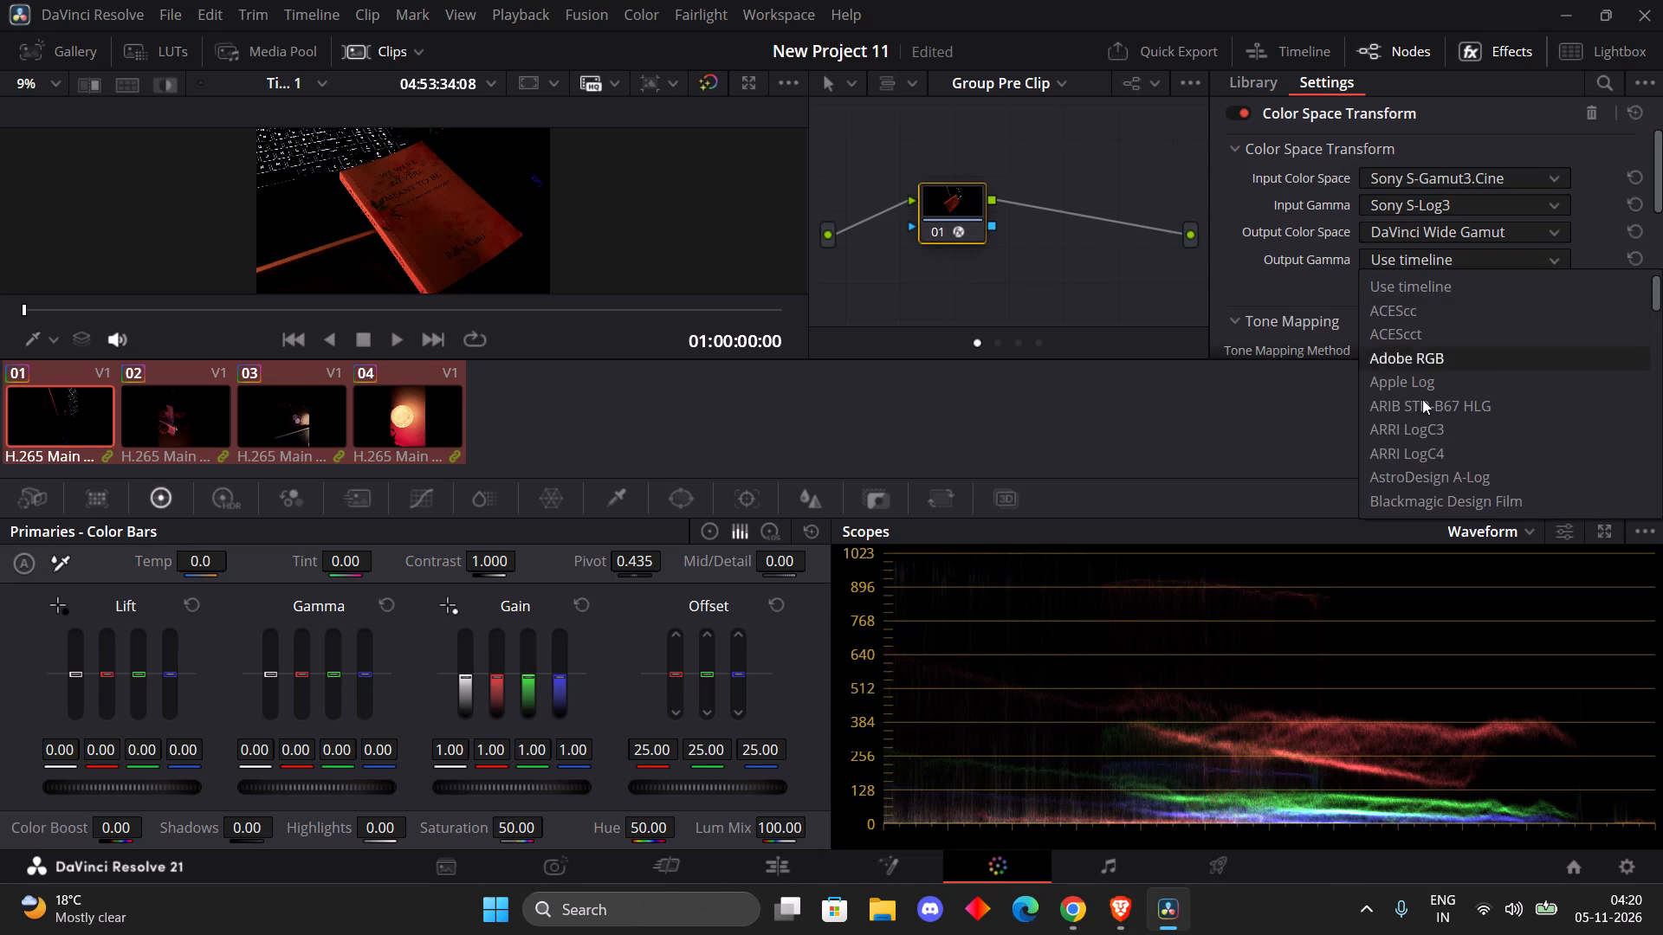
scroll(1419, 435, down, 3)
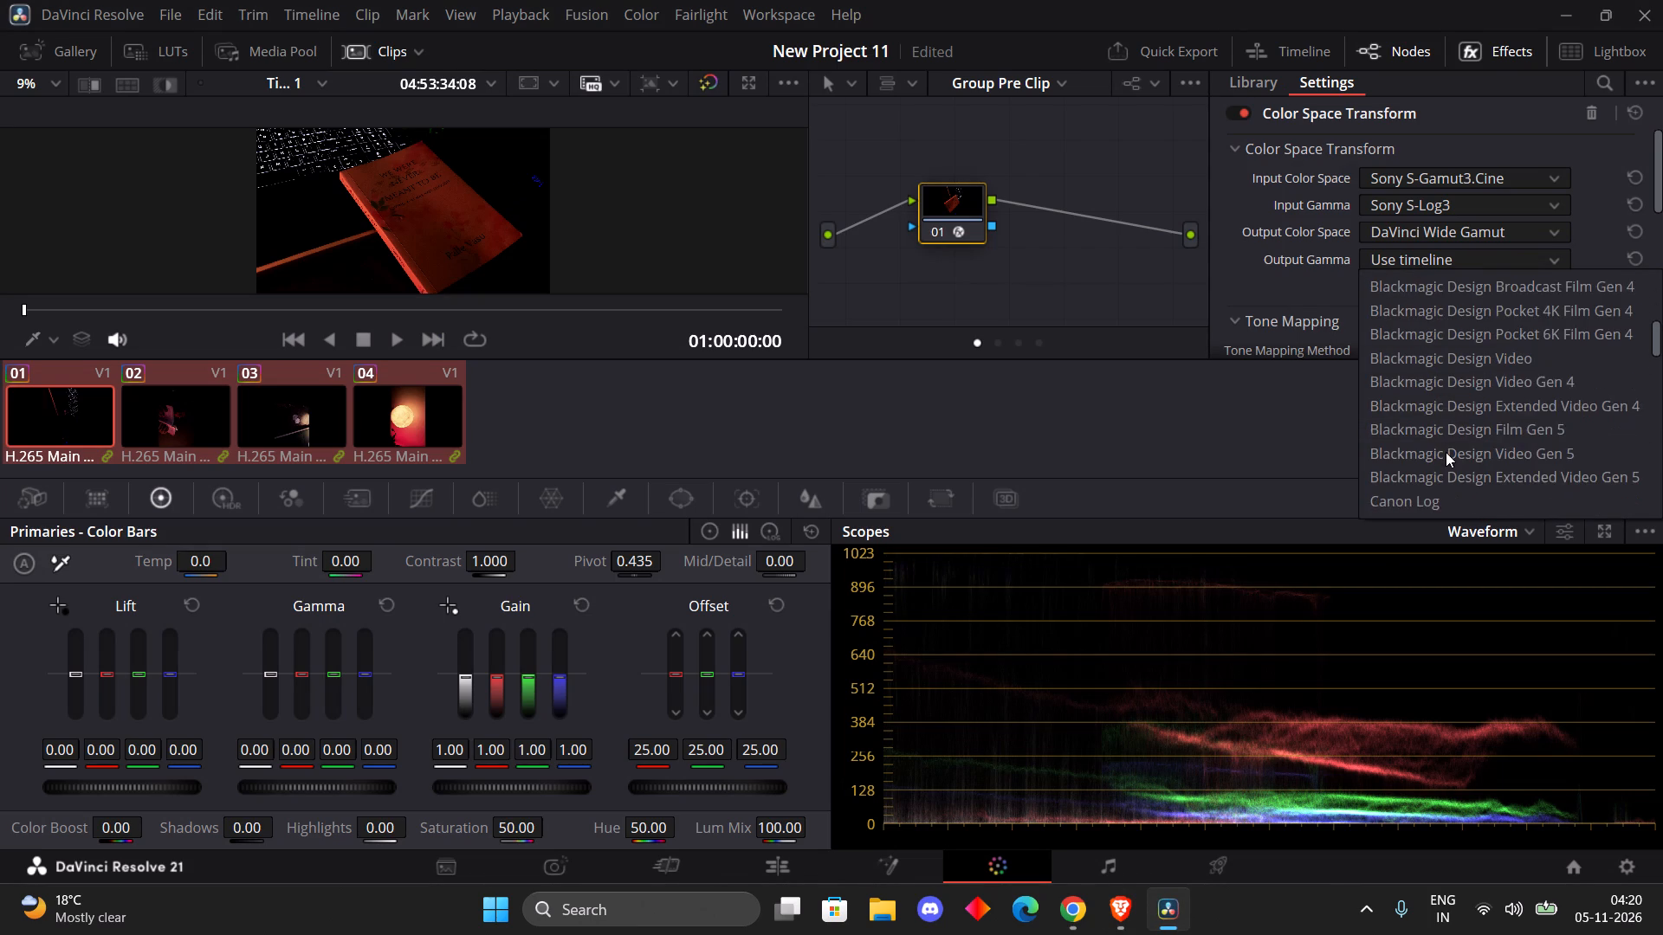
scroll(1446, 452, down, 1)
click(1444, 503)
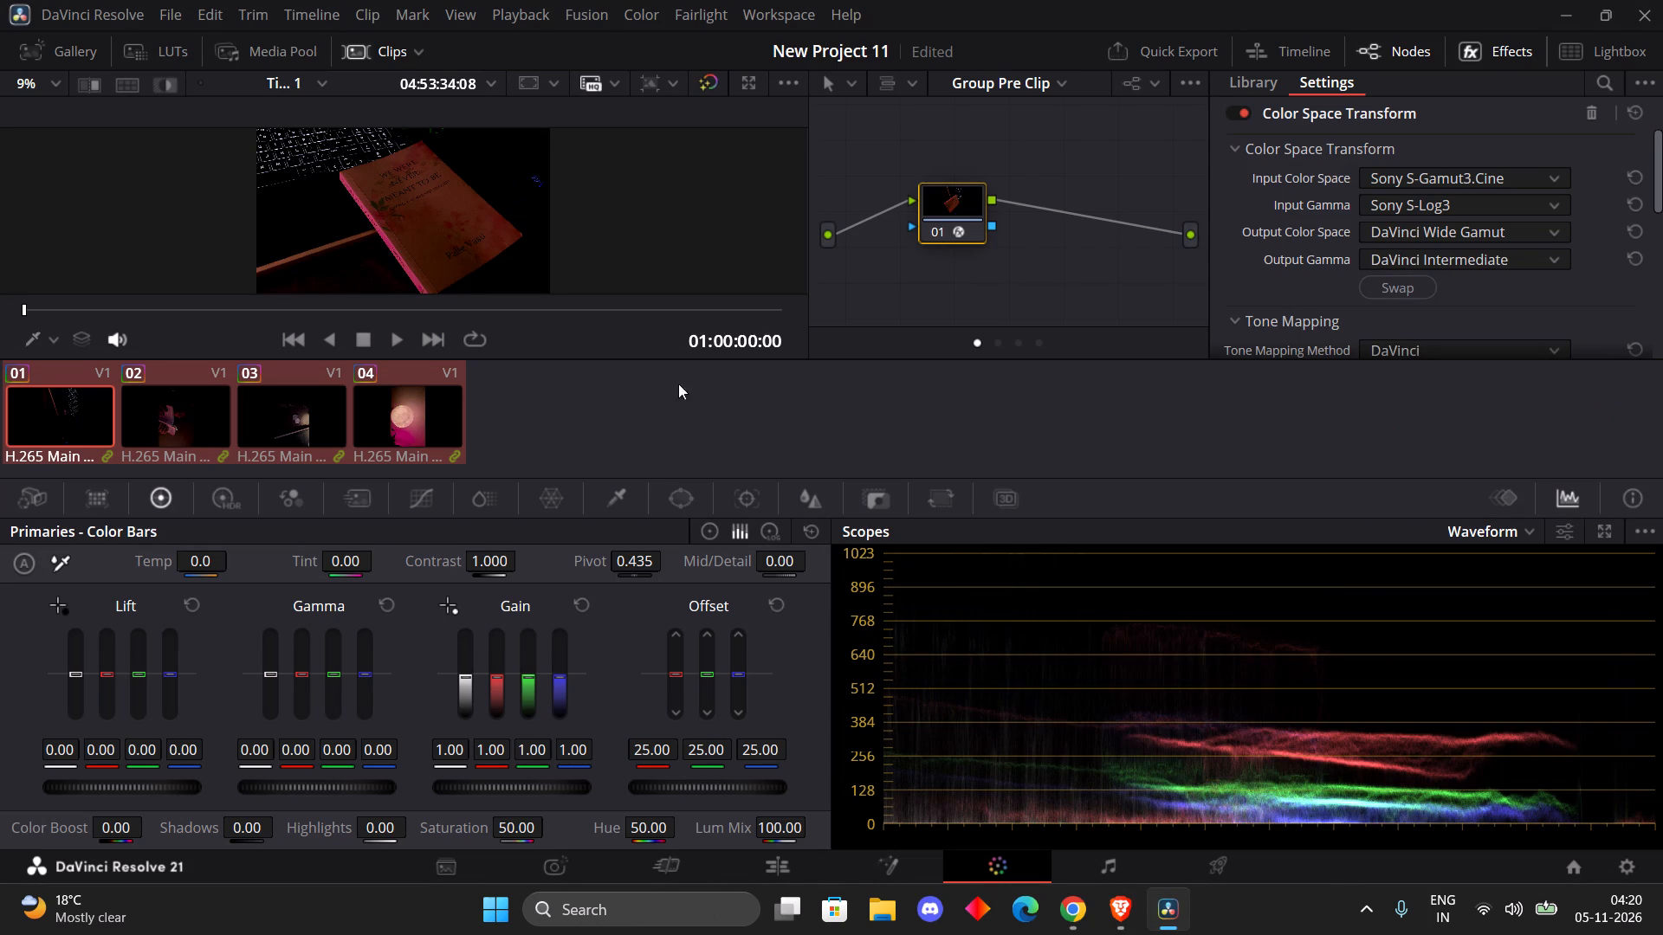
Play back the transformed footage from clip 01 into clip 02, then return to the start of clip 02.
click(393, 338)
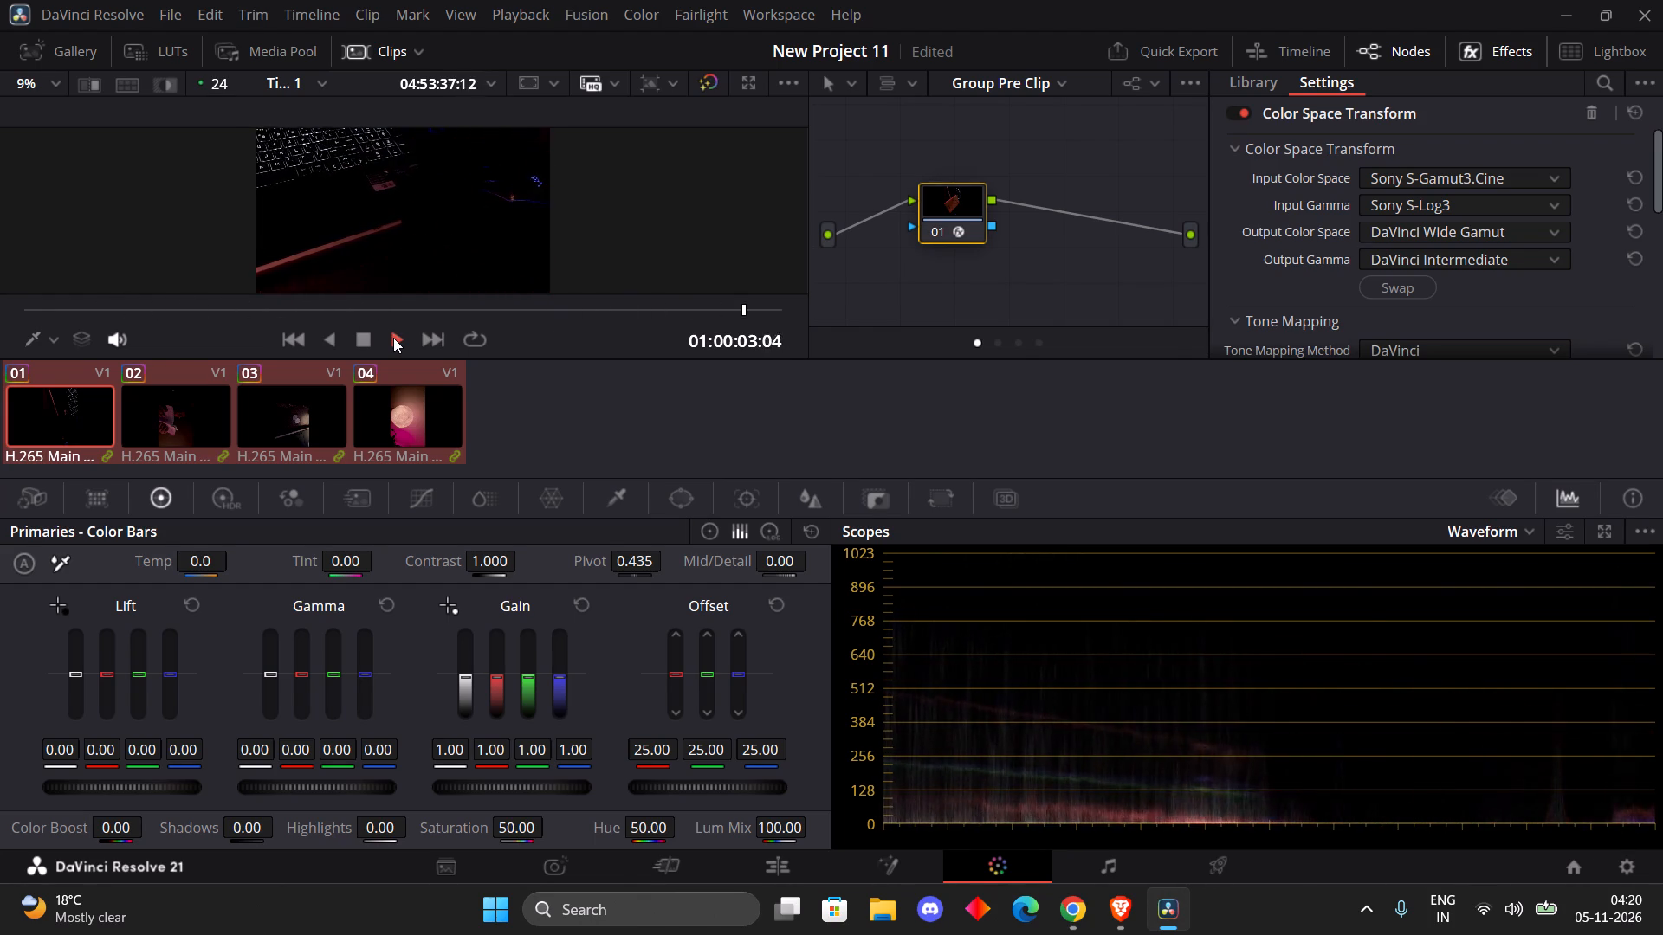
click(362, 336)
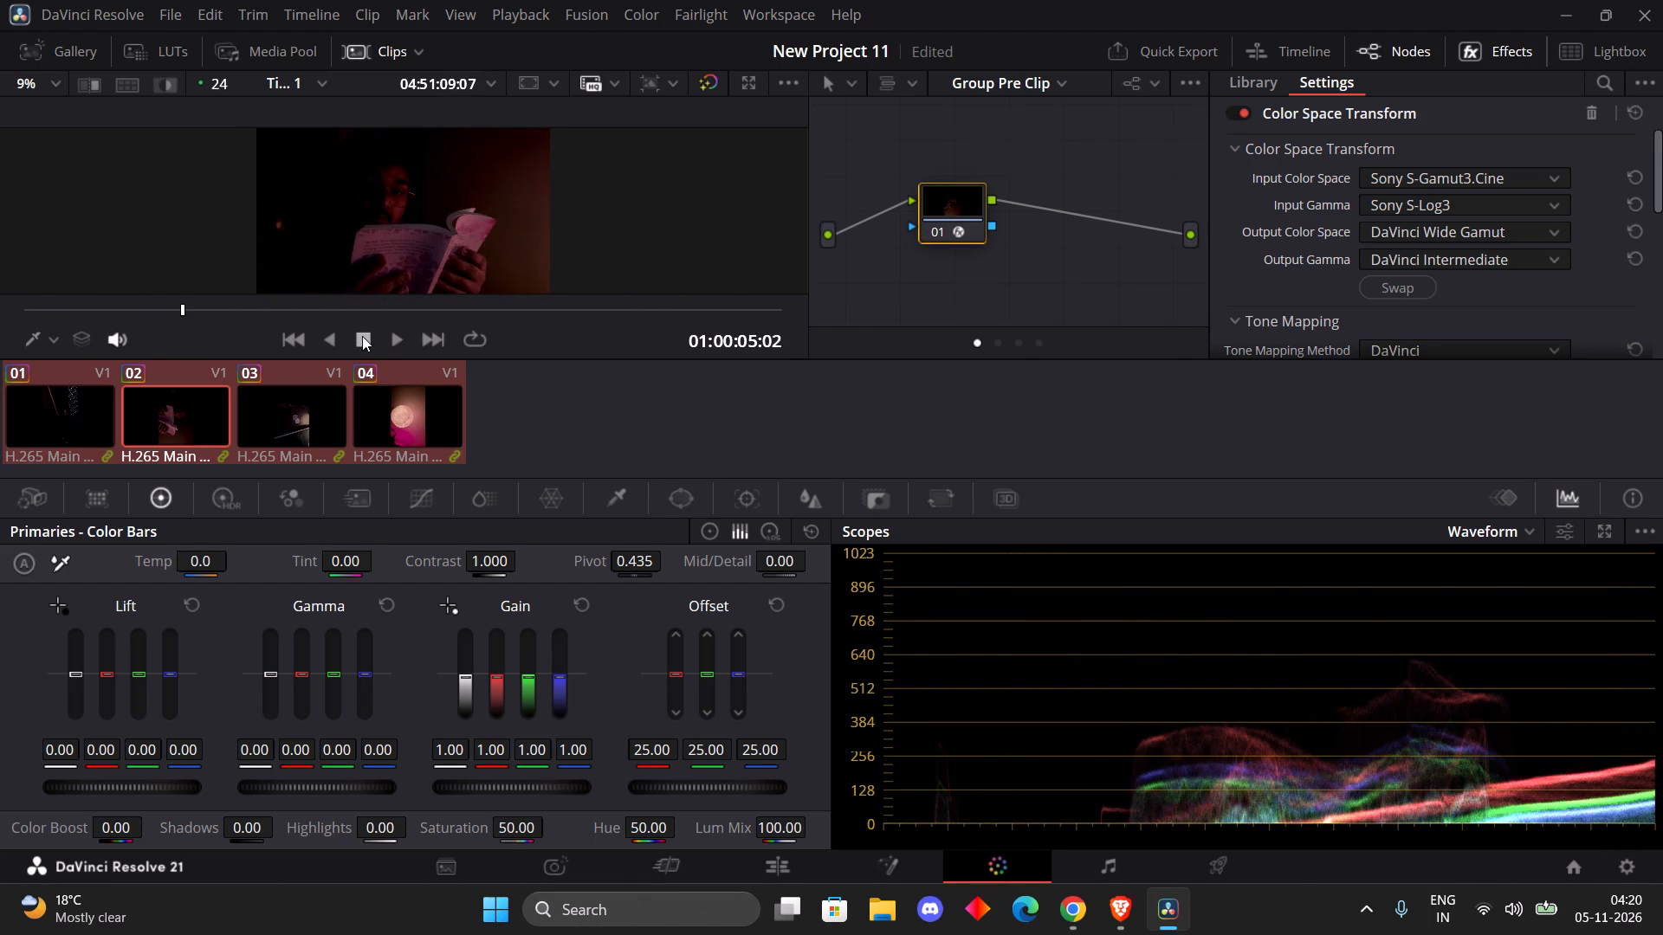
drag(177, 312, 0, 372)
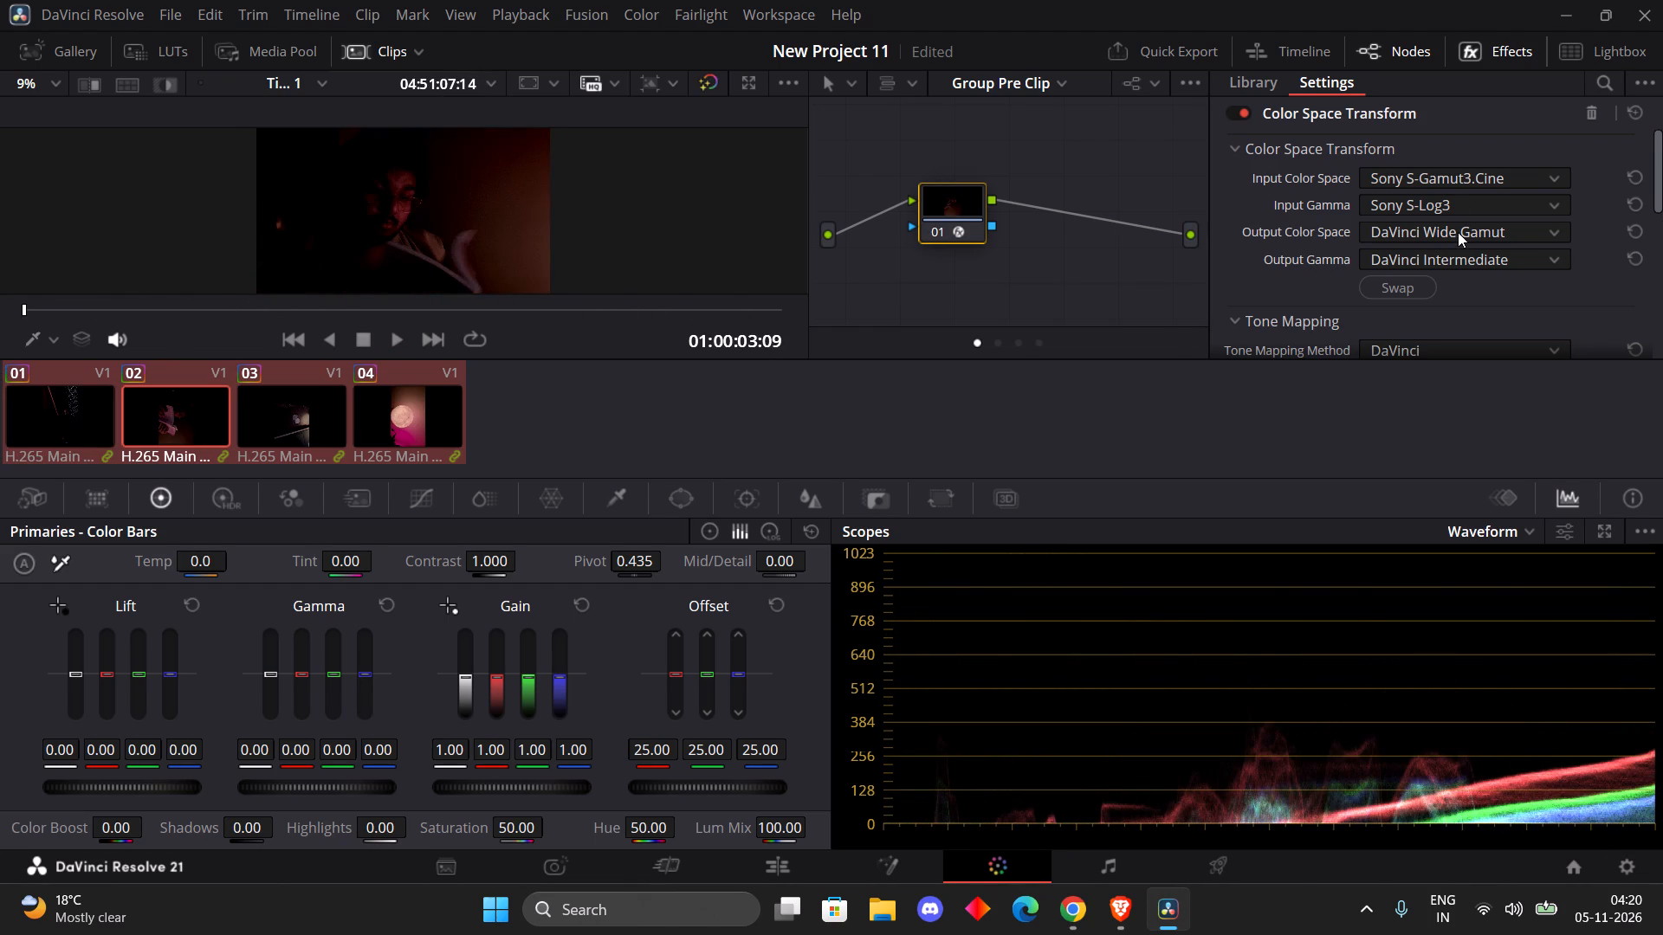
Set the Color Space Transform's Output Color Space to Apple Log 2.
click(1458, 232)
scroll(1434, 344, up, 3)
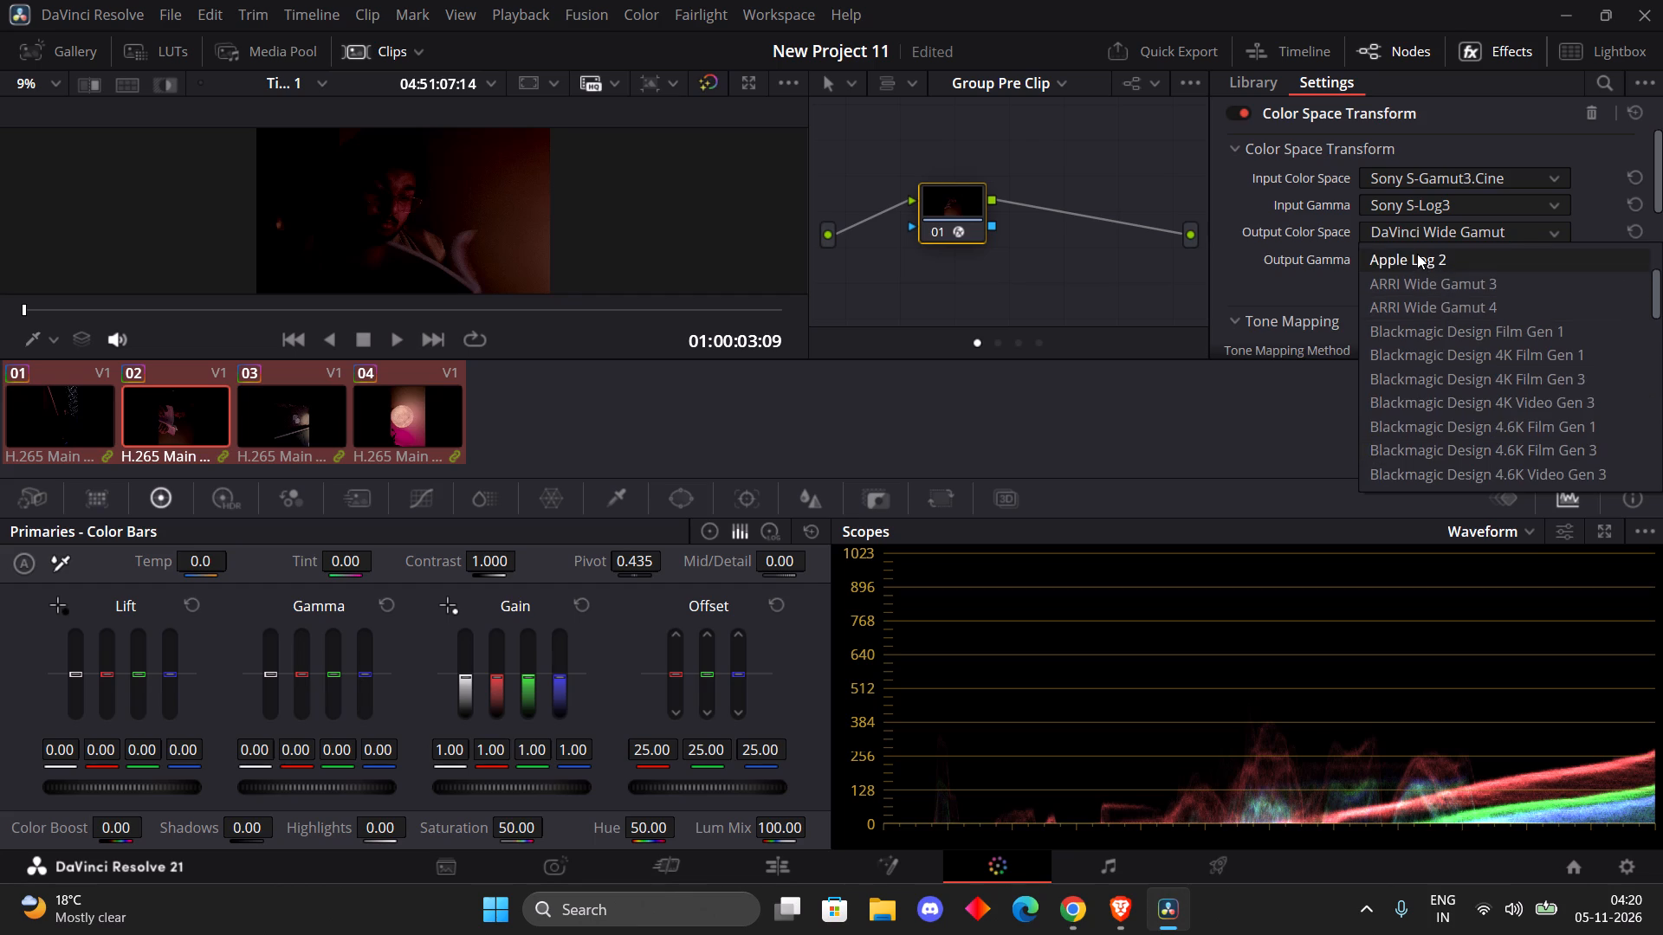
click(1417, 254)
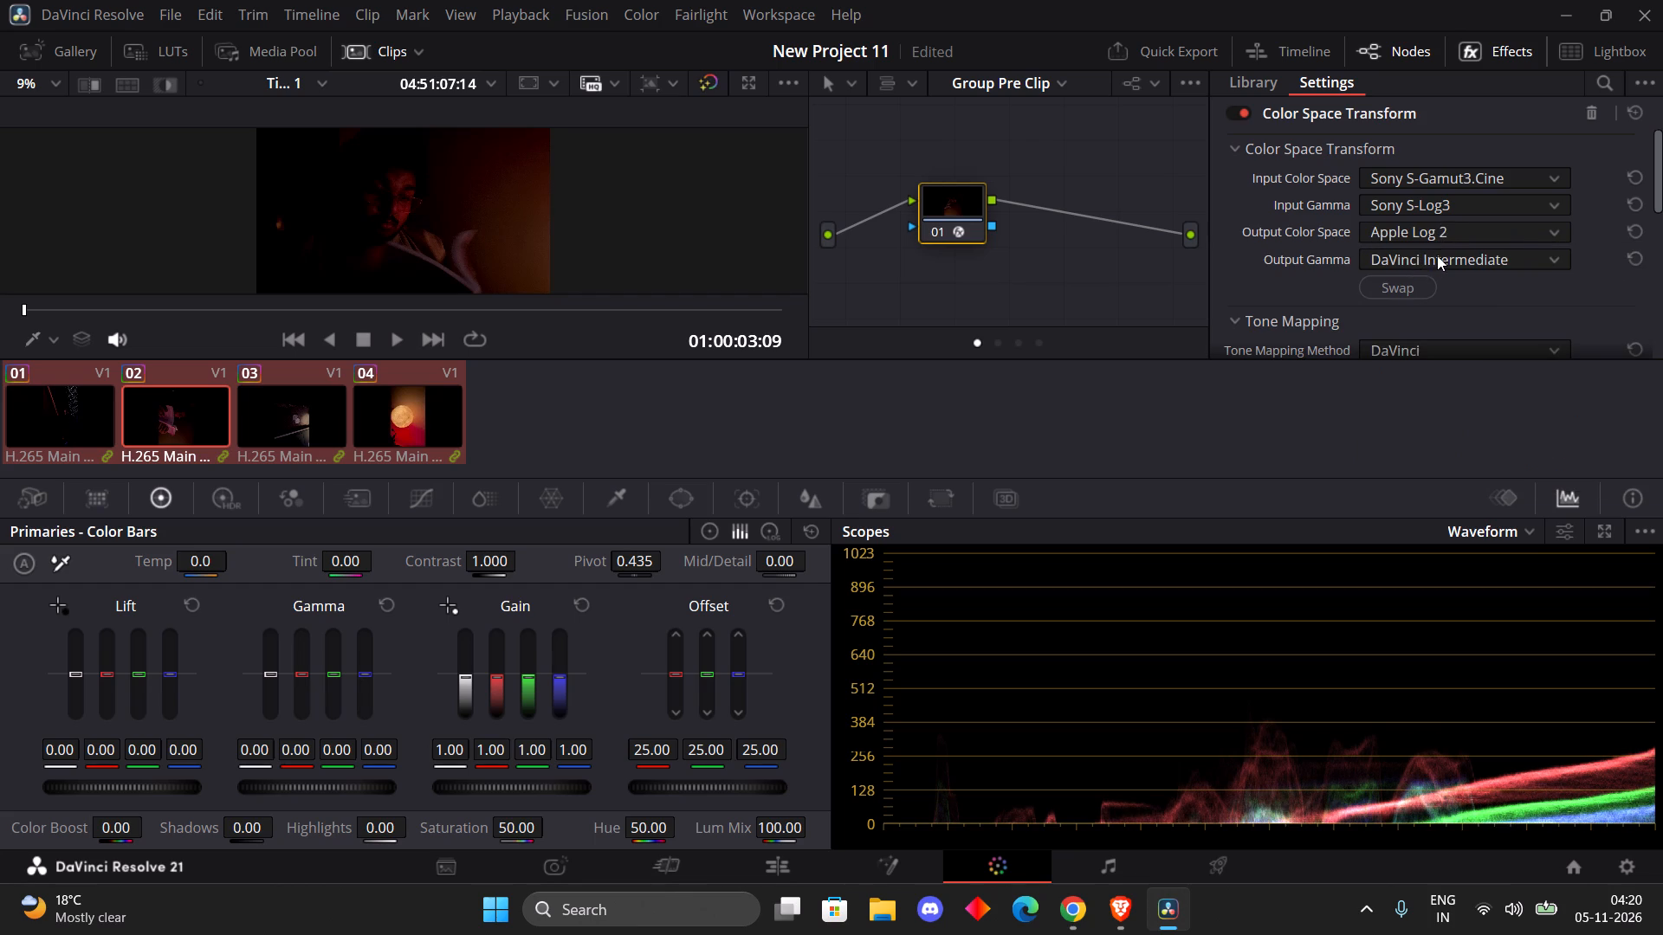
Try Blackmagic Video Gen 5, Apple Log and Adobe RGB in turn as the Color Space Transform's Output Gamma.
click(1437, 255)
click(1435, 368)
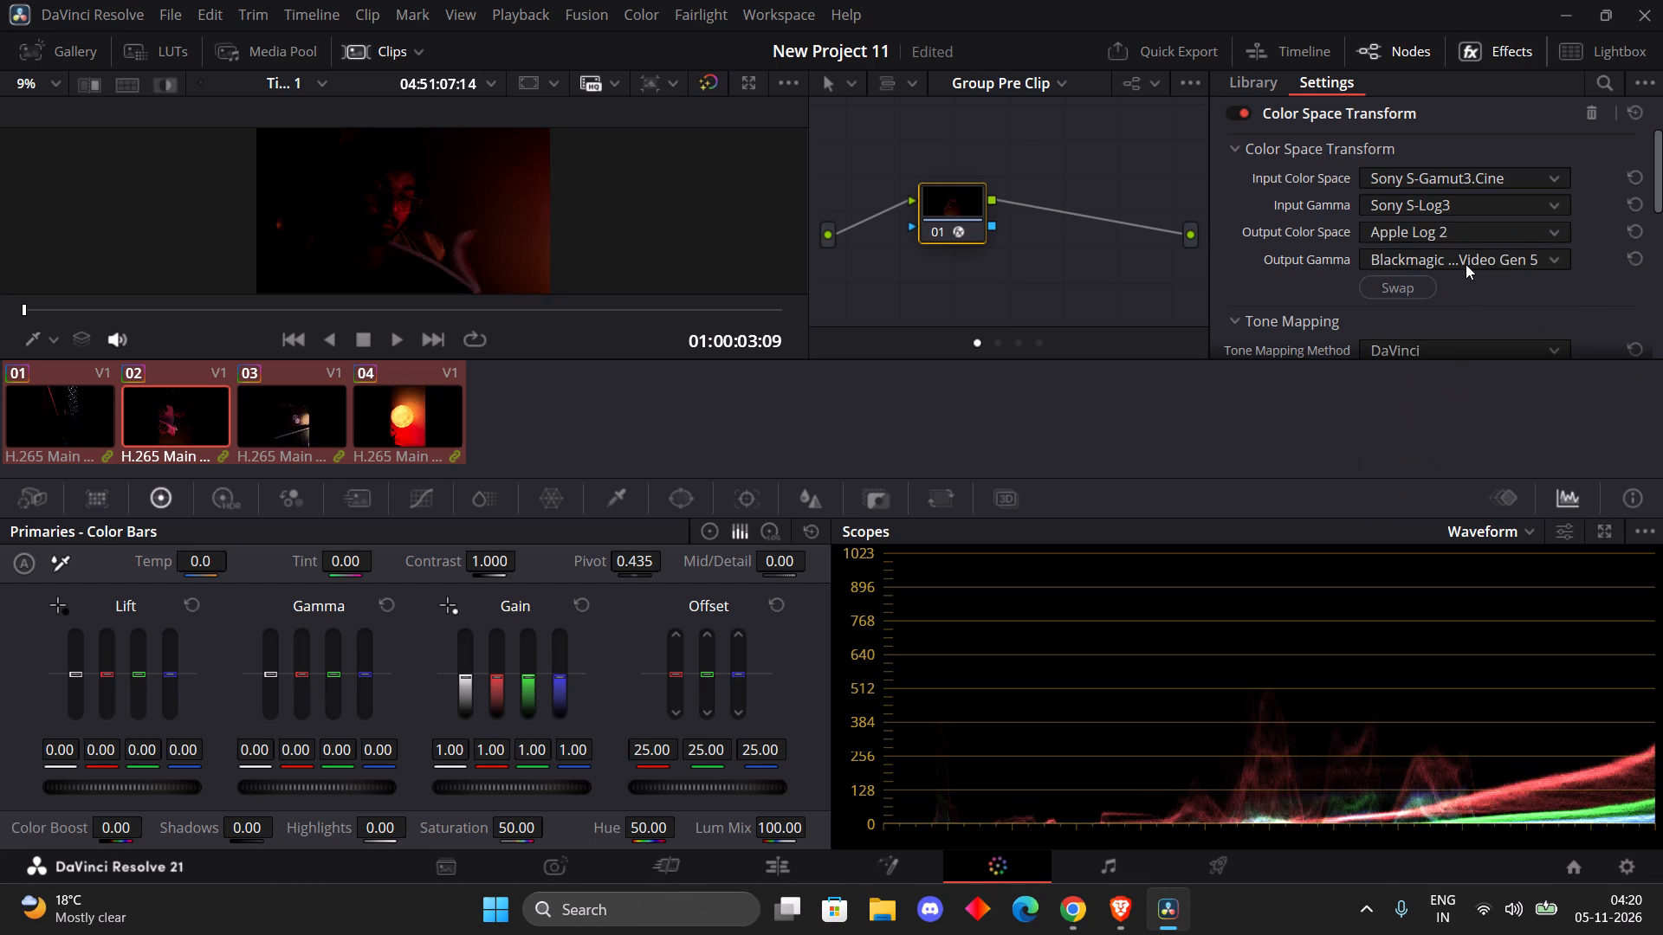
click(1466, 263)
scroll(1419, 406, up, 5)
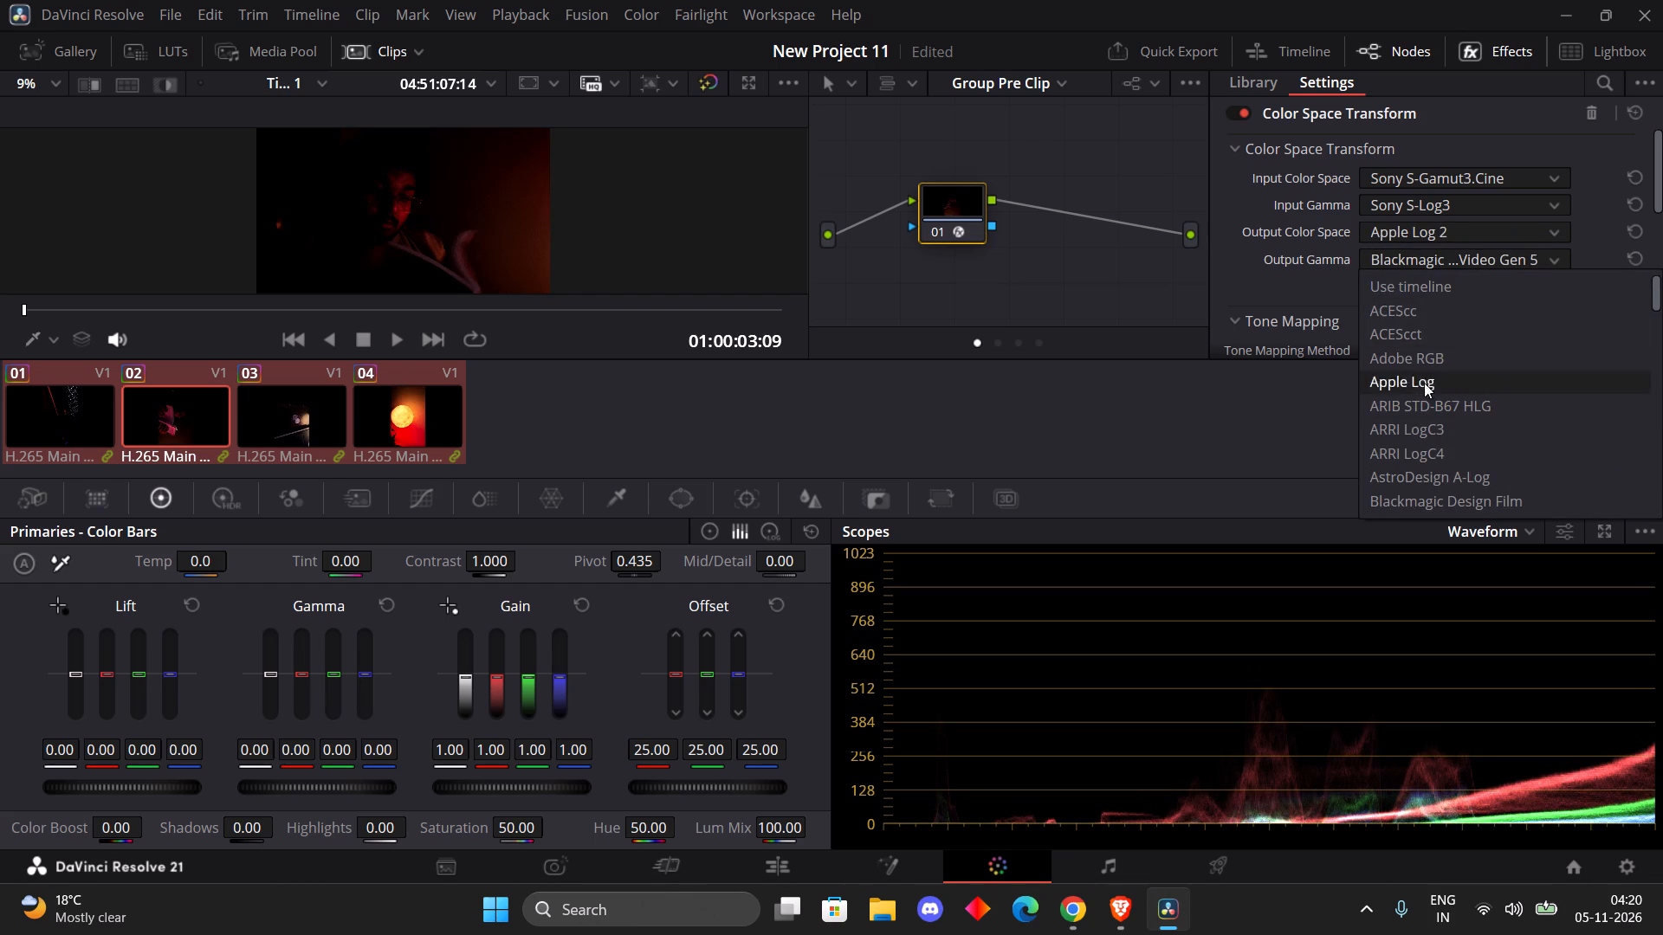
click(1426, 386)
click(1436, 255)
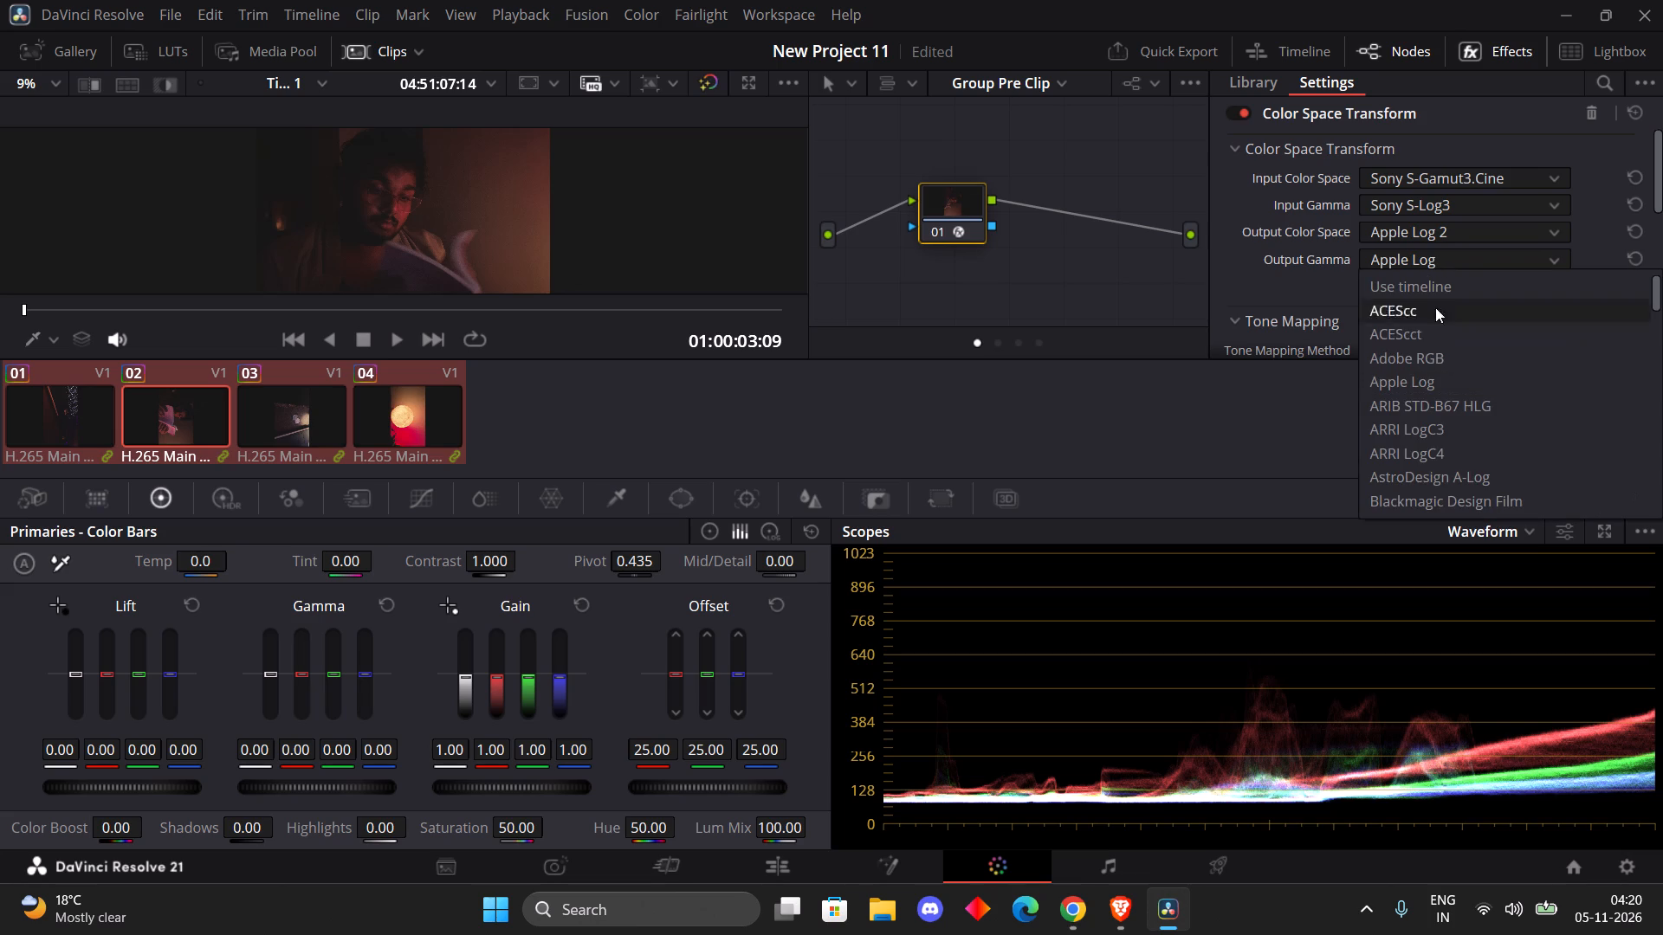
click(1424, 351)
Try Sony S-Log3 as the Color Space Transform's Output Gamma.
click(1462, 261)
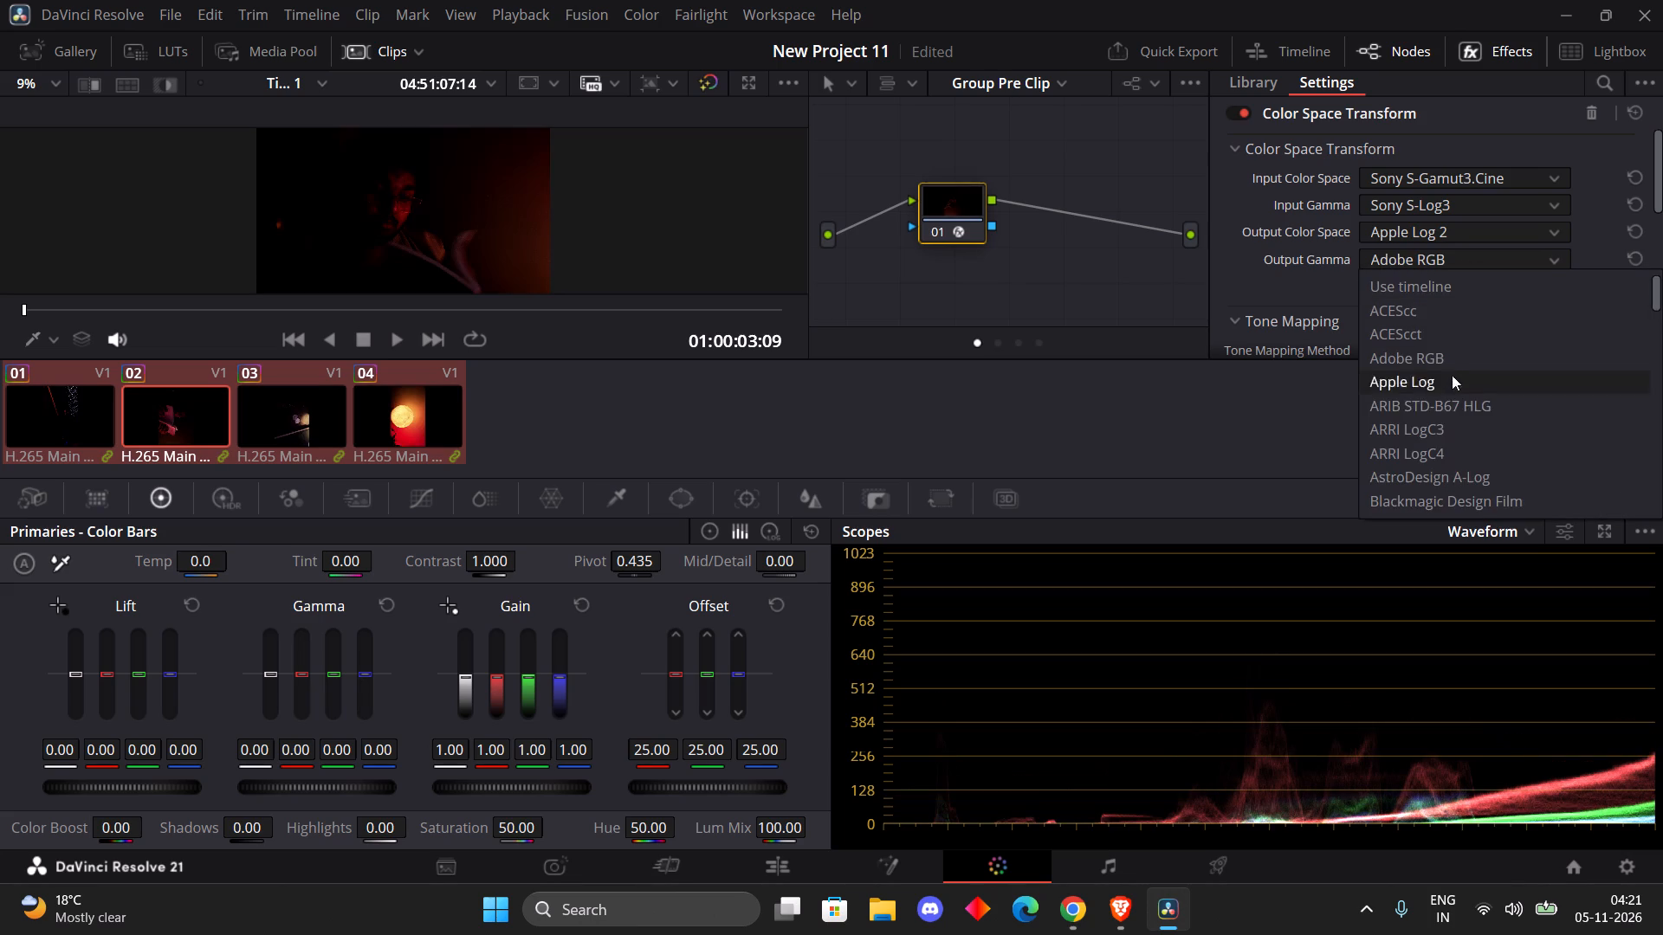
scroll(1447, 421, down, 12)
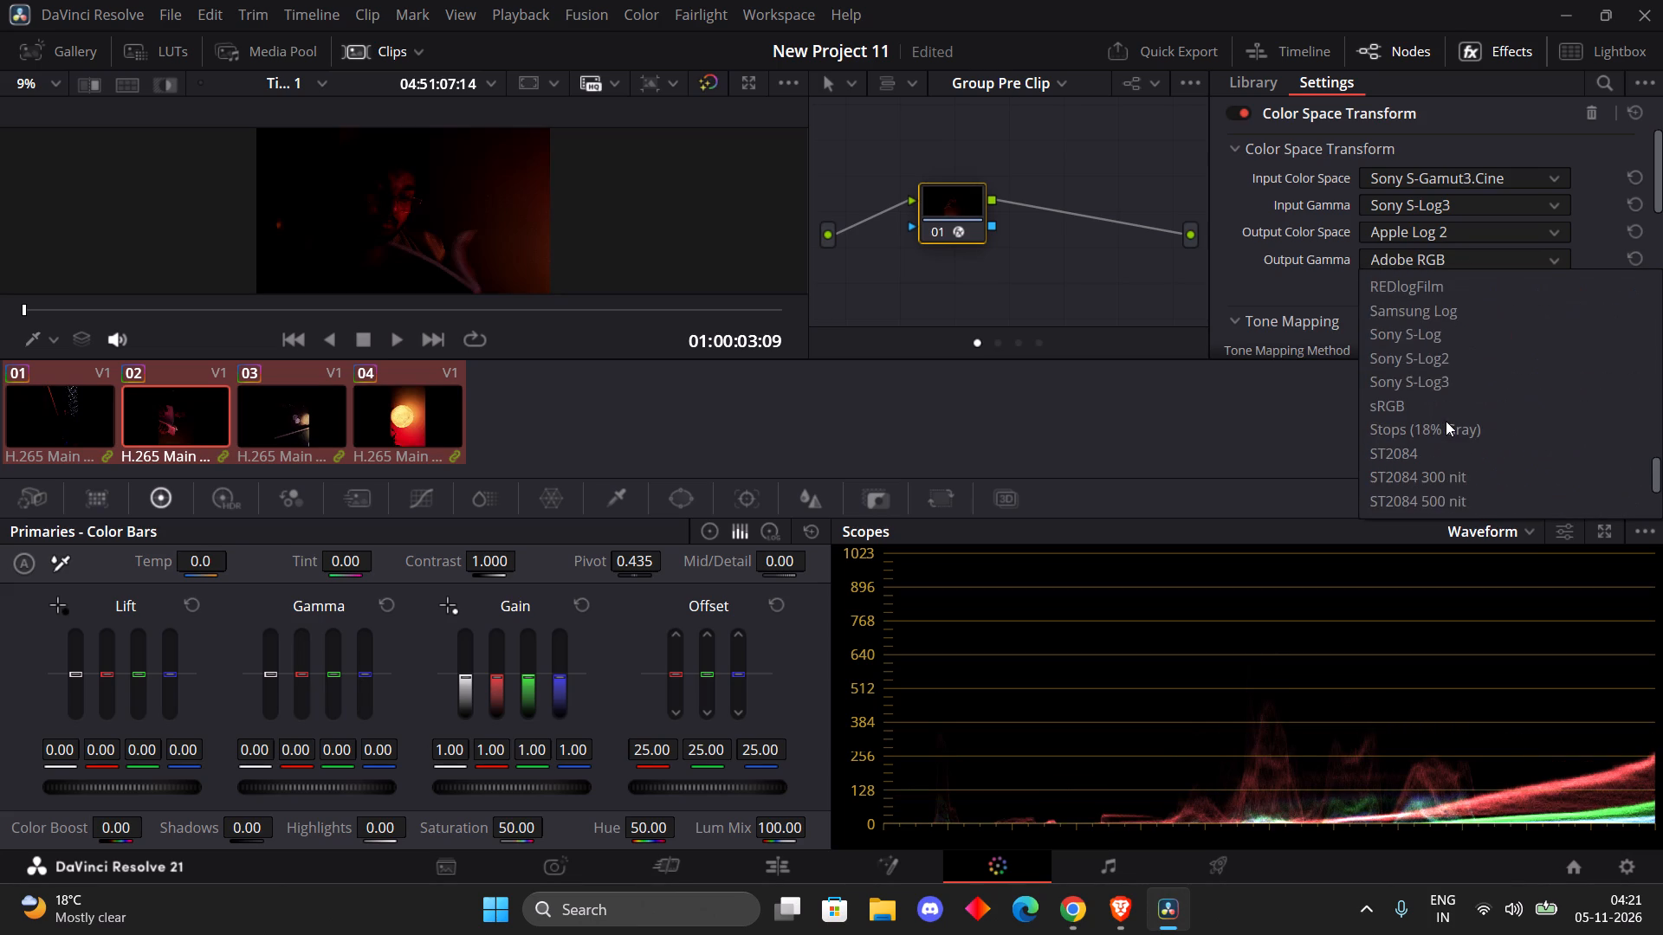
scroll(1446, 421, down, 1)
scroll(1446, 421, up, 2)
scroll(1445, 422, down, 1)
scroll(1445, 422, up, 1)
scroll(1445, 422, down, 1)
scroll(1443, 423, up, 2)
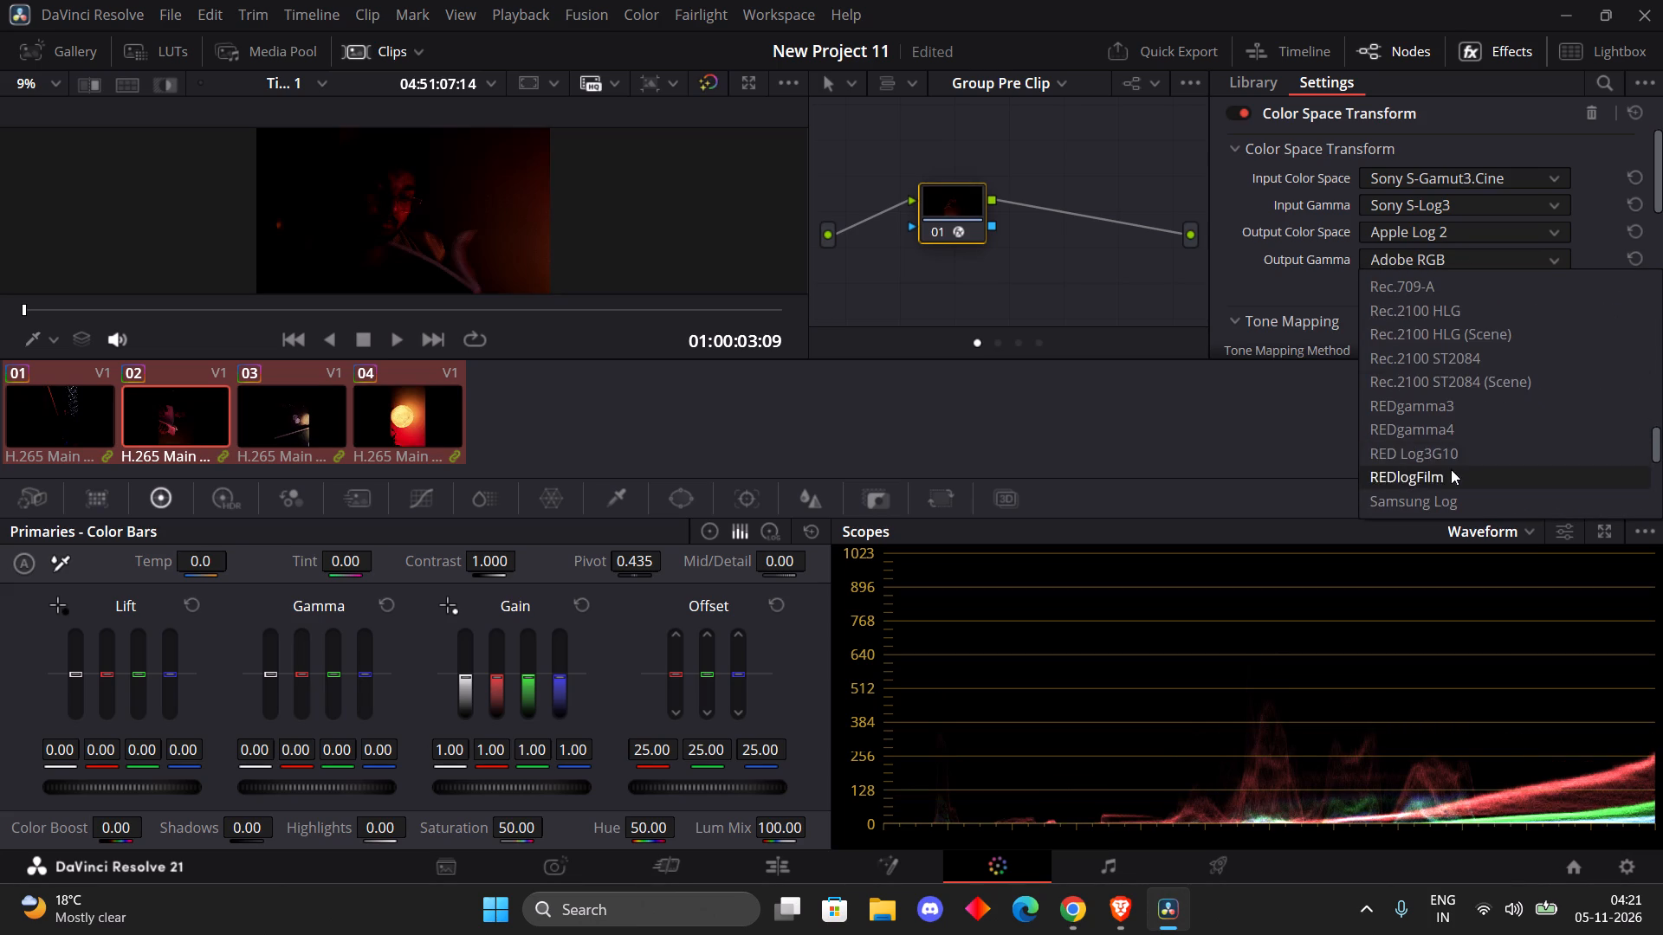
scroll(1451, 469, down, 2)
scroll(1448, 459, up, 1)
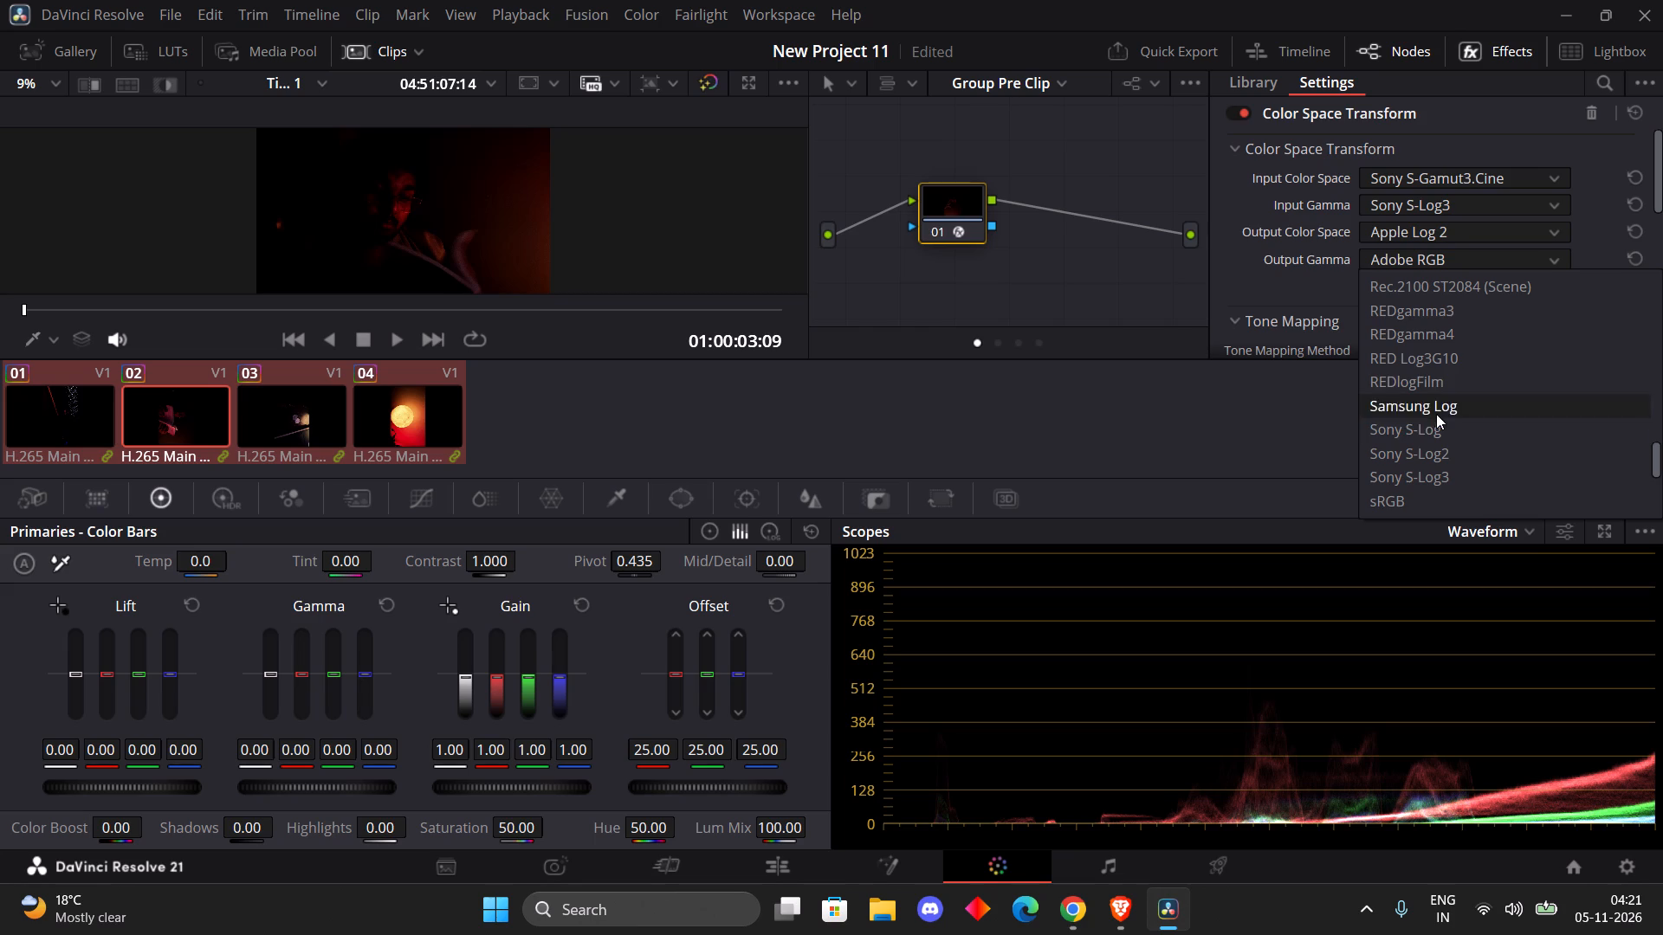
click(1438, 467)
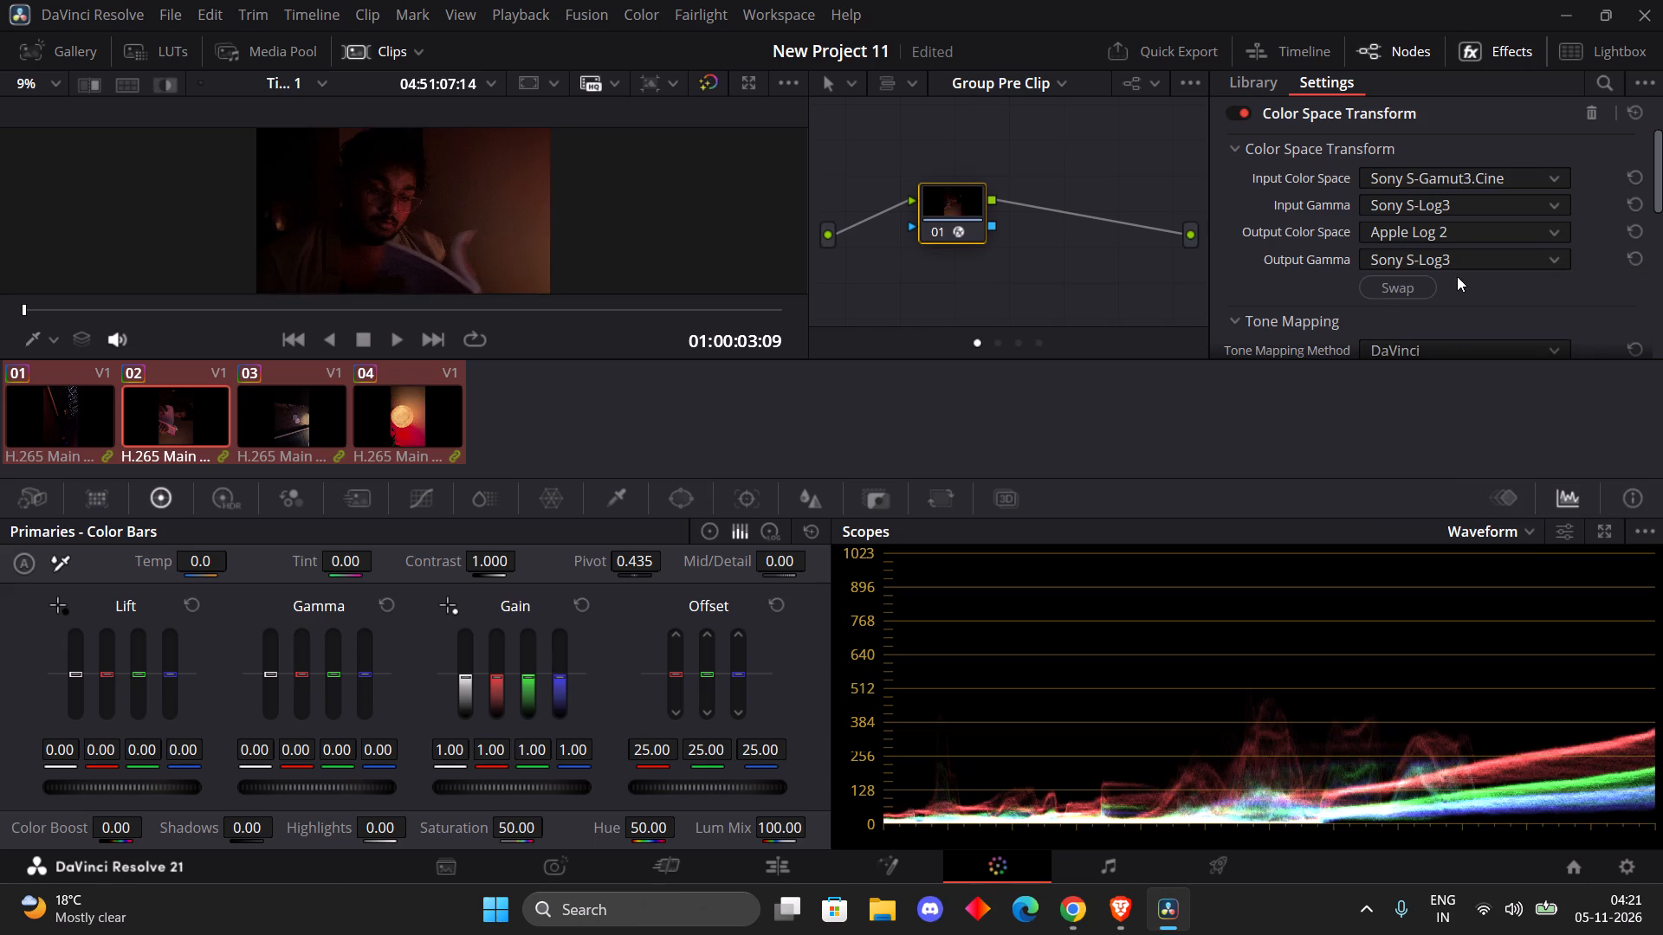
Set the Color Space Transform's Output Gamma to Sony S-Log, leaving the Input Gamma as it is.
click(1457, 252)
click(1428, 435)
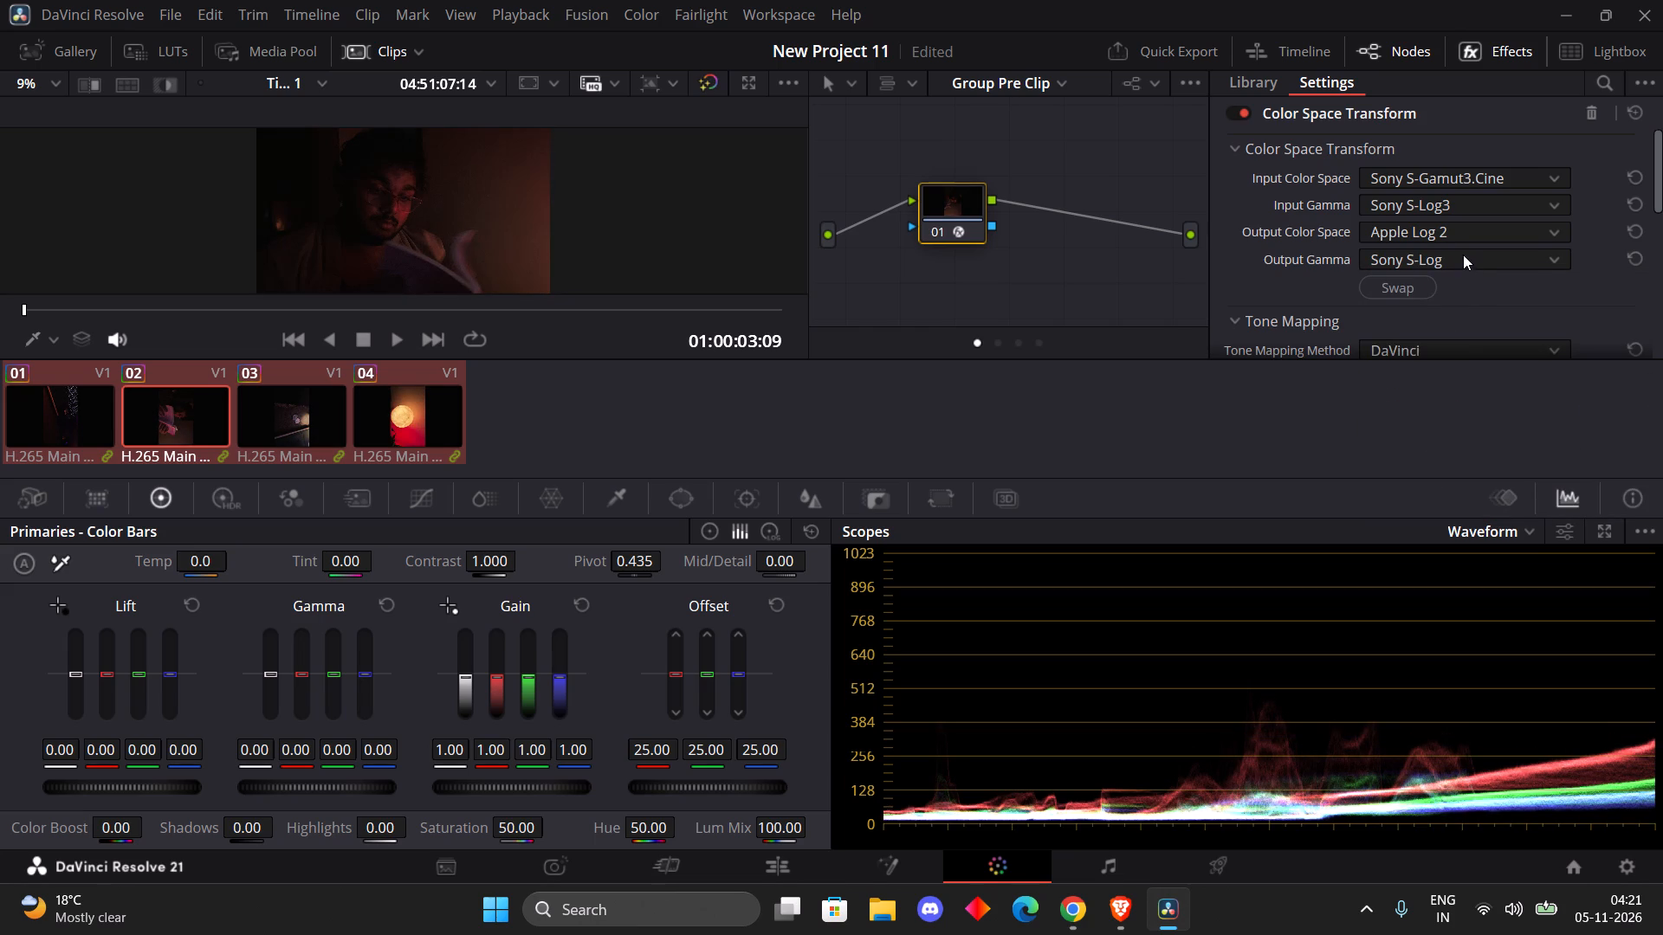
click(1453, 201)
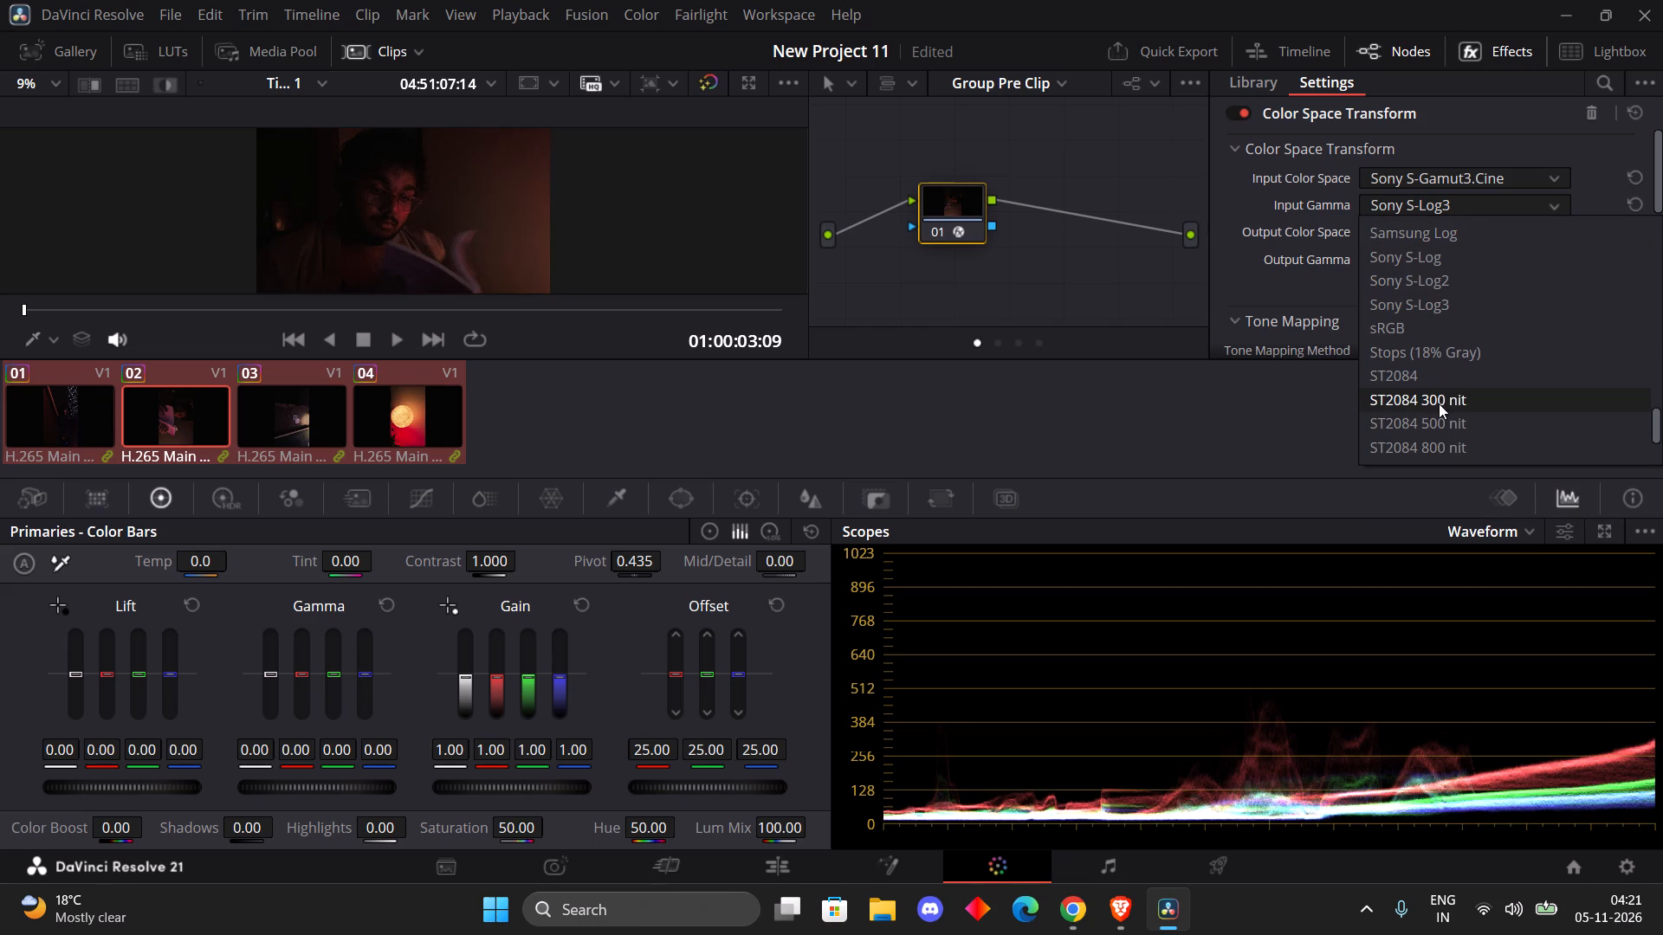
click(1250, 462)
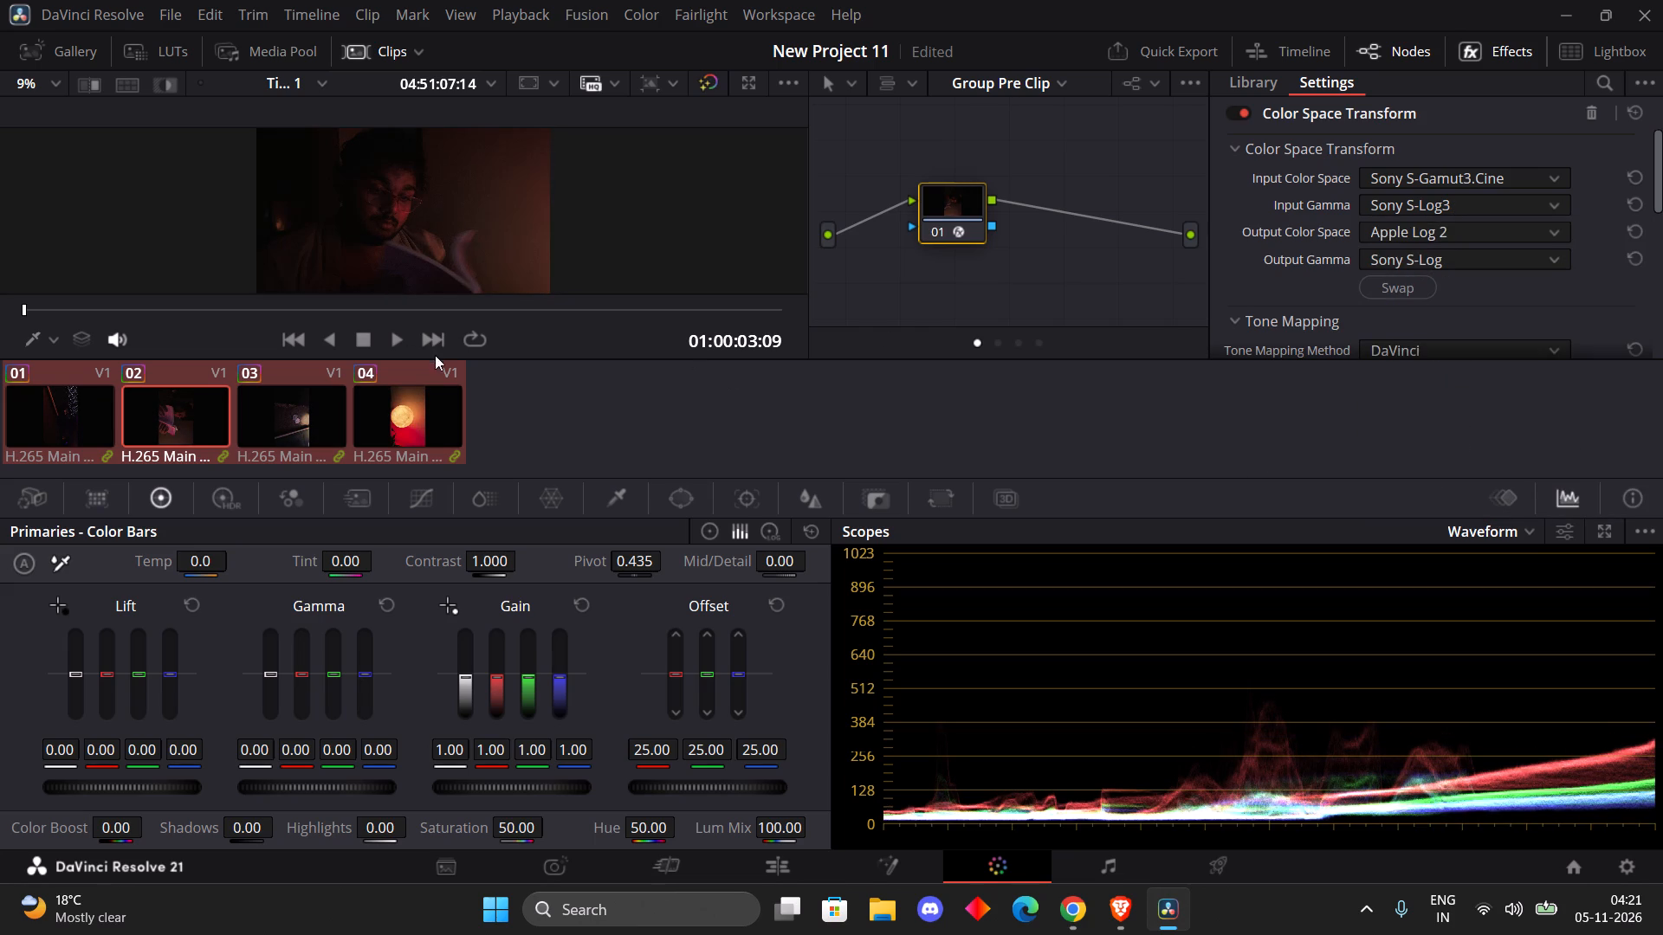
Play back the transformed footage and stop it partway through clip 01.
click(402, 342)
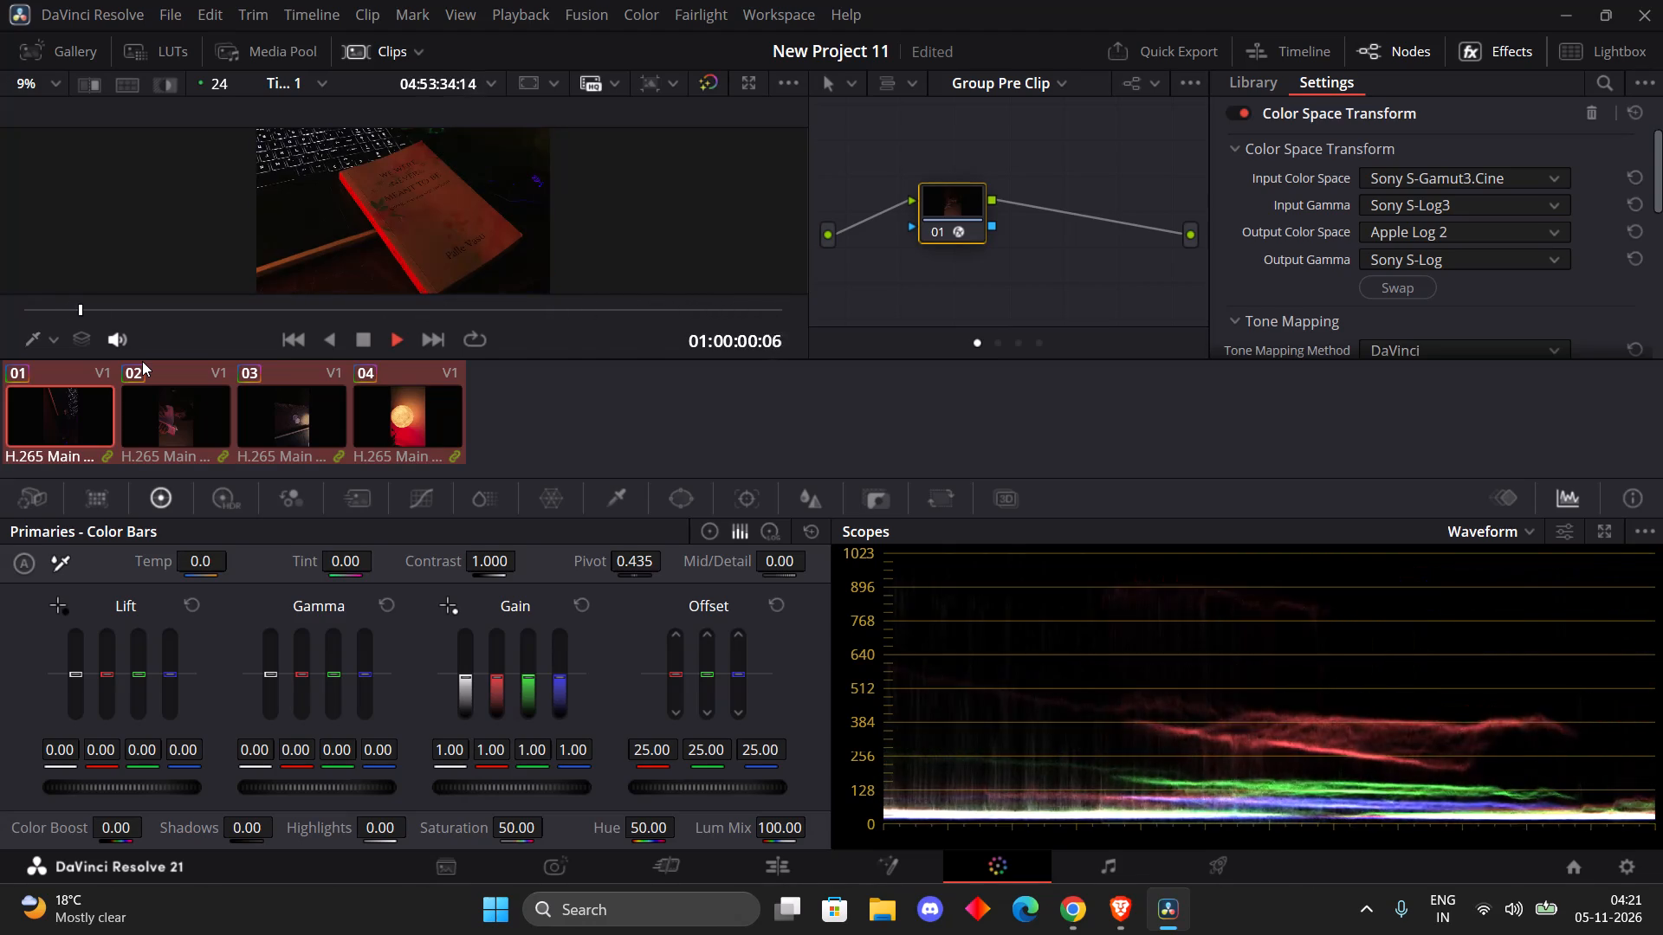
click(362, 338)
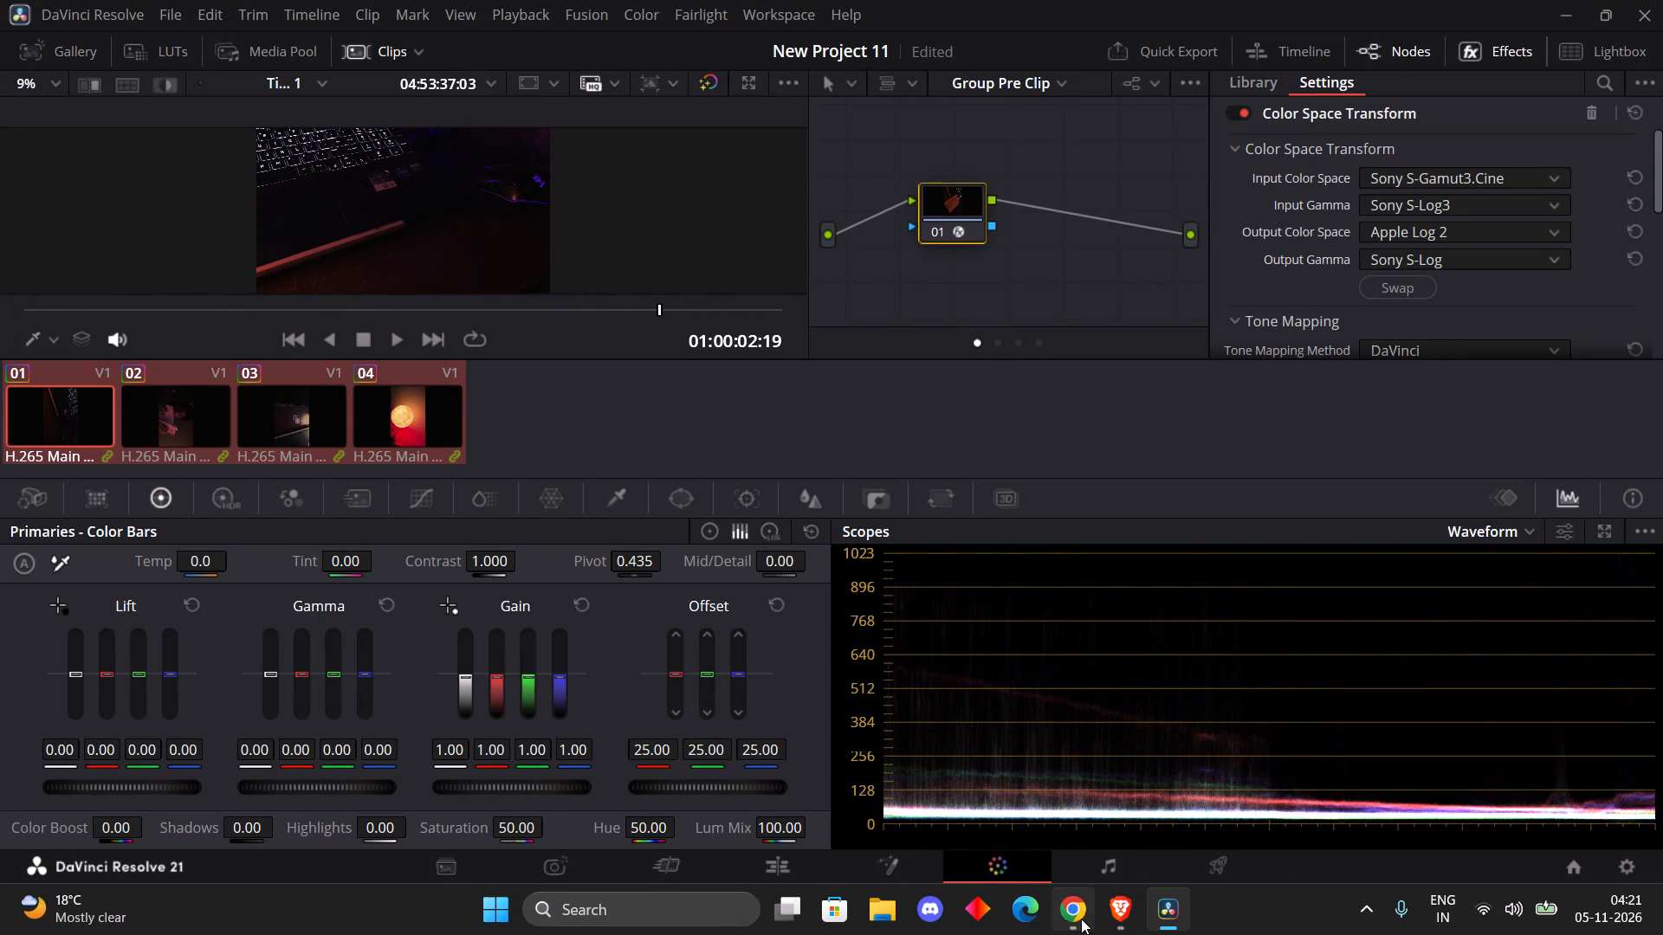
Switch to Brave and watch the tutorial's choice of tone mapping and gamut mapping for its Color Space Transform.
click(1109, 918)
click(621, 472)
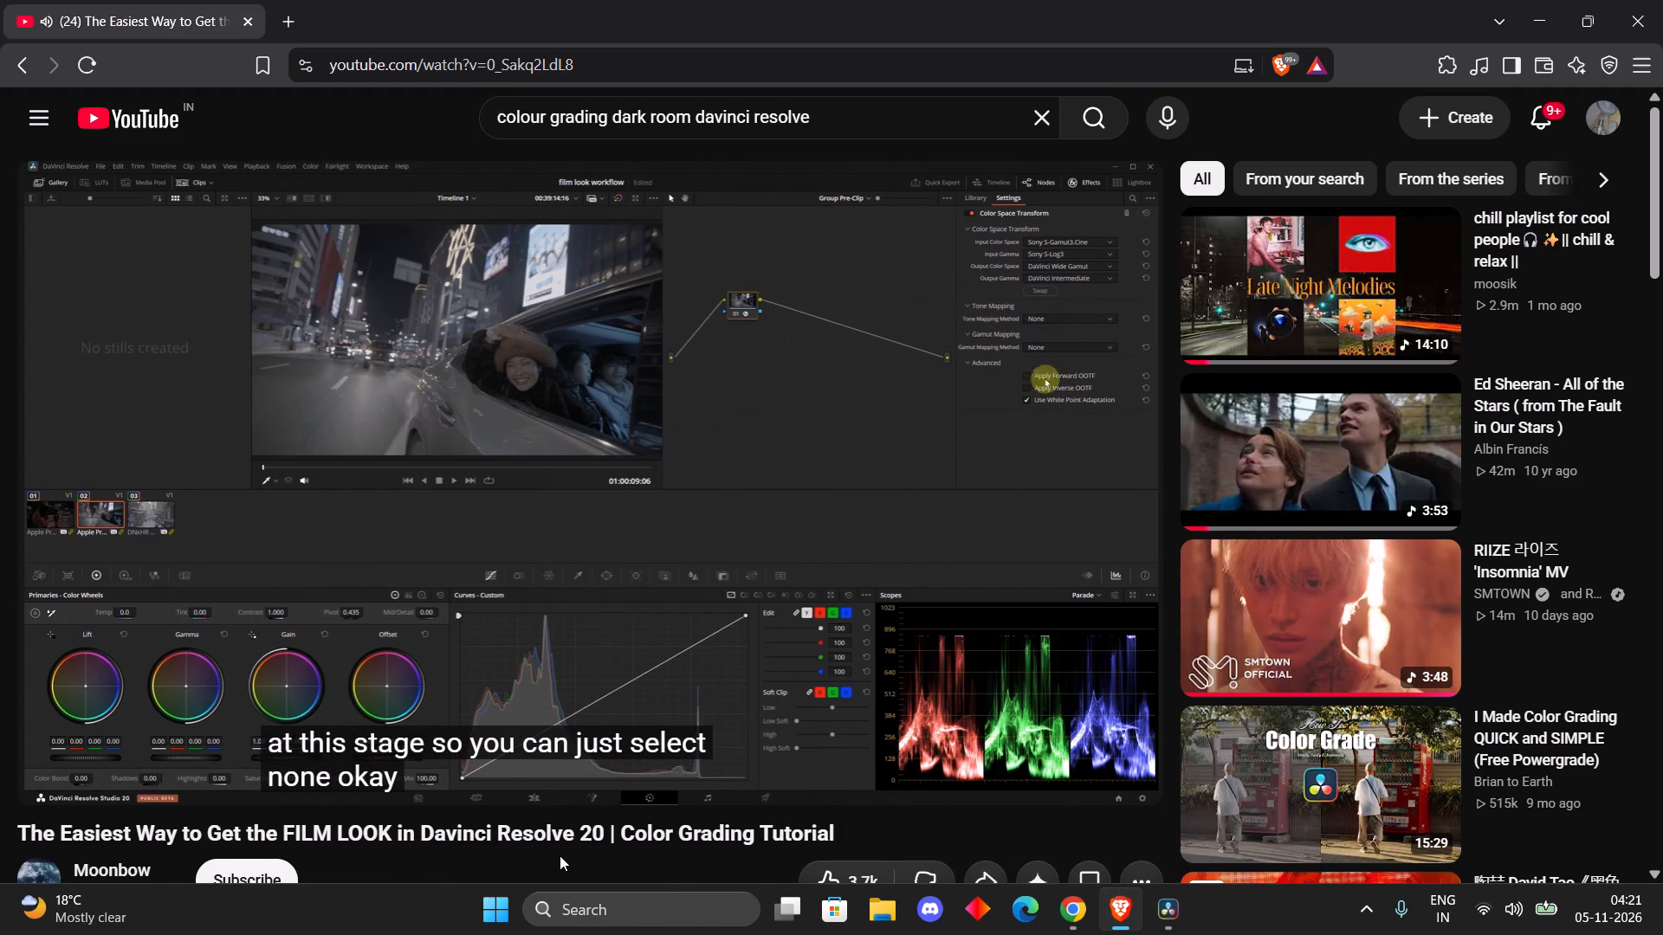
click(671, 619)
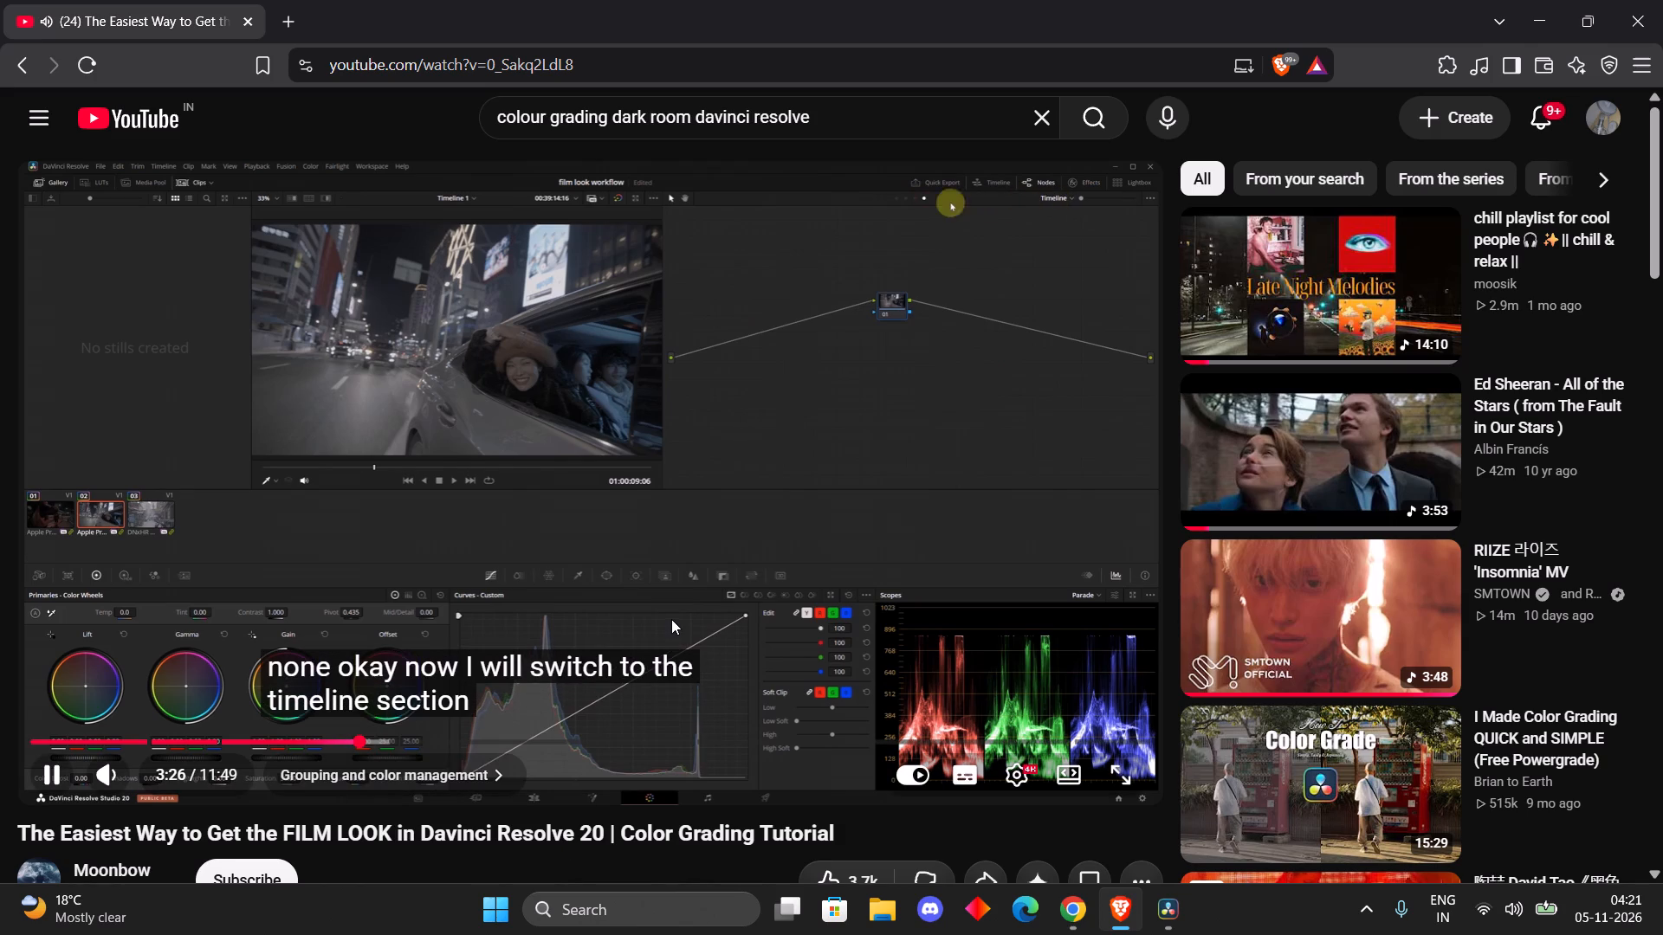
Switch to DaVinci Resolve and set the Color Space Transform's Tone Mapping Method to None.
click(1180, 913)
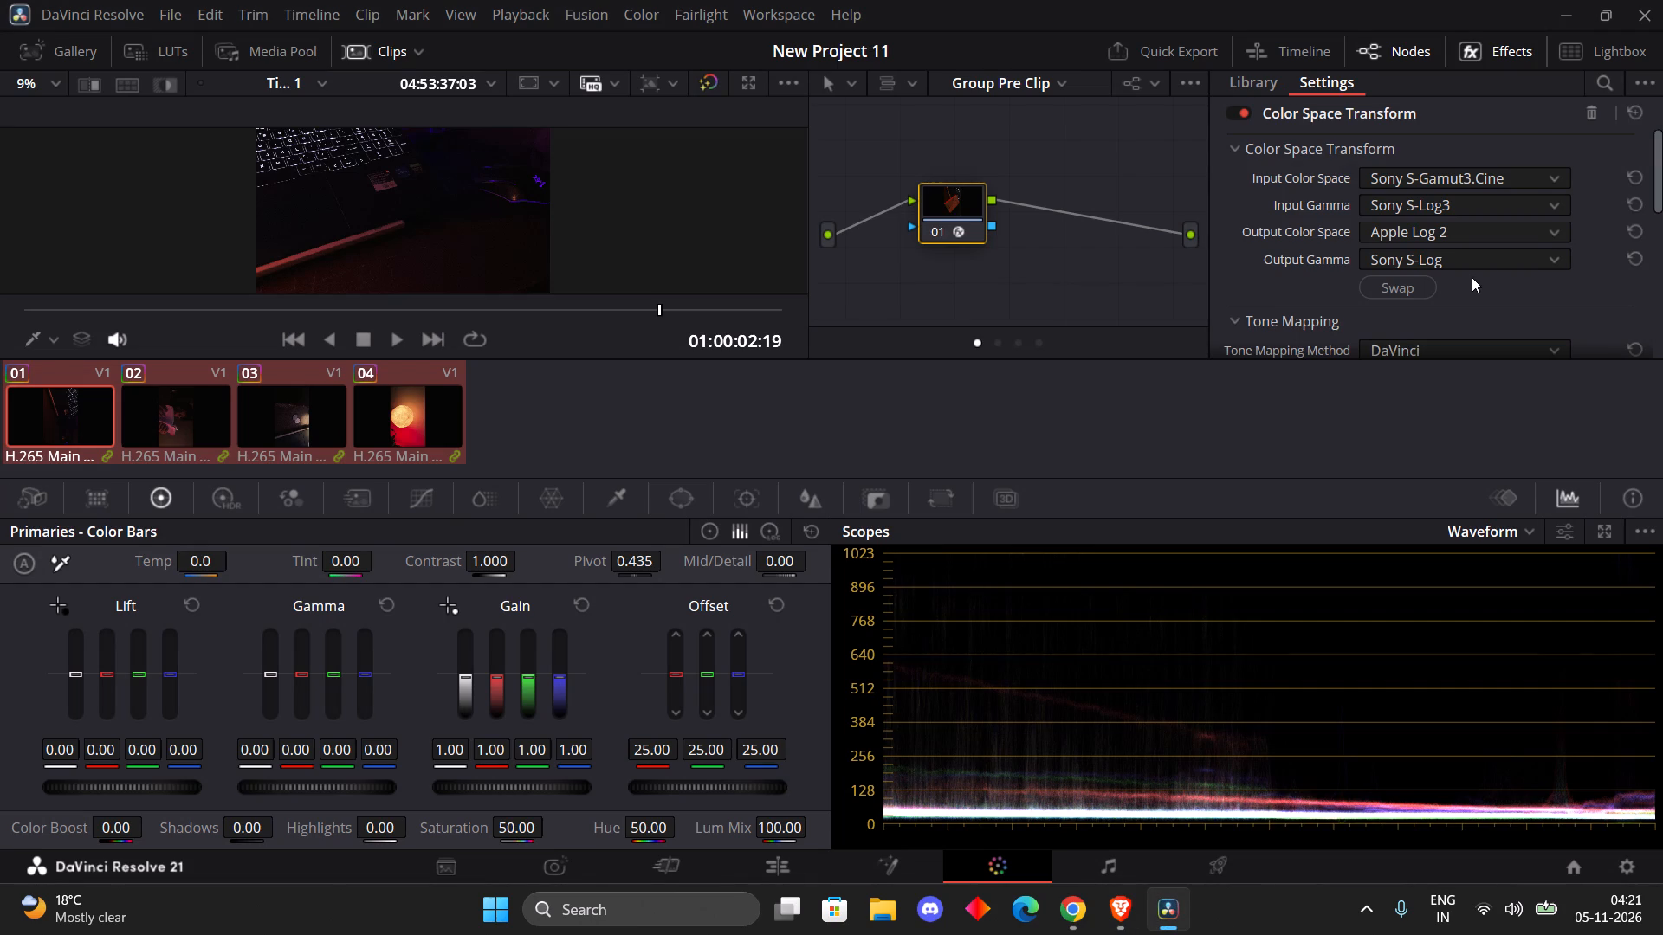
scroll(1472, 277, down, 1)
click(1426, 264)
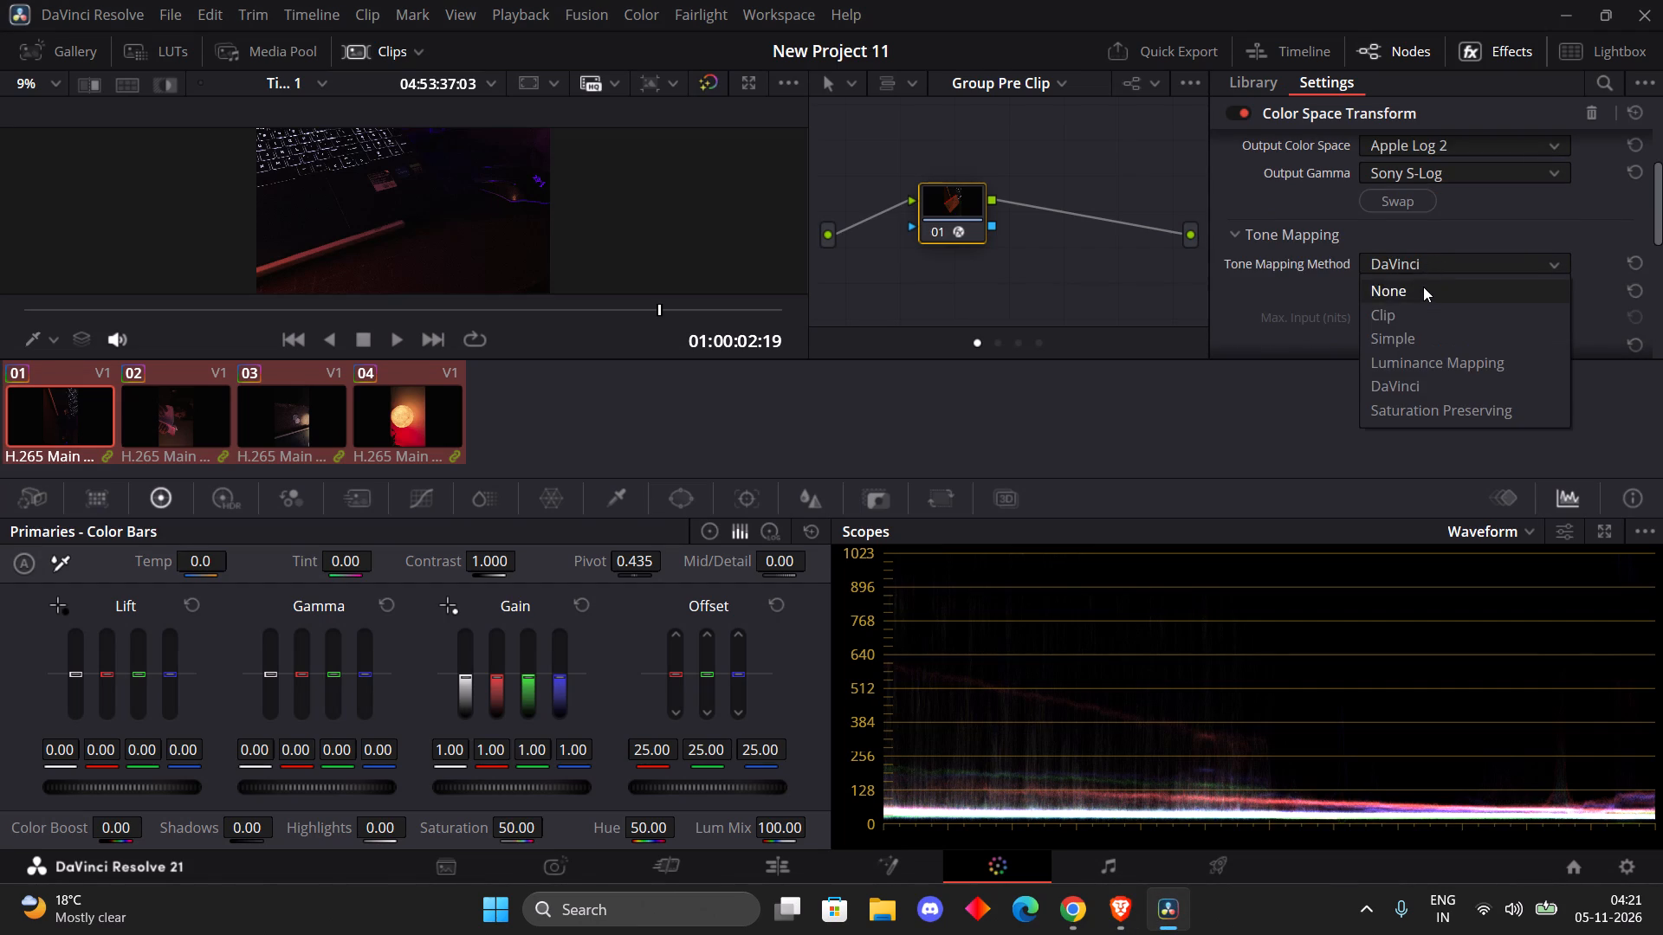
click(1423, 287)
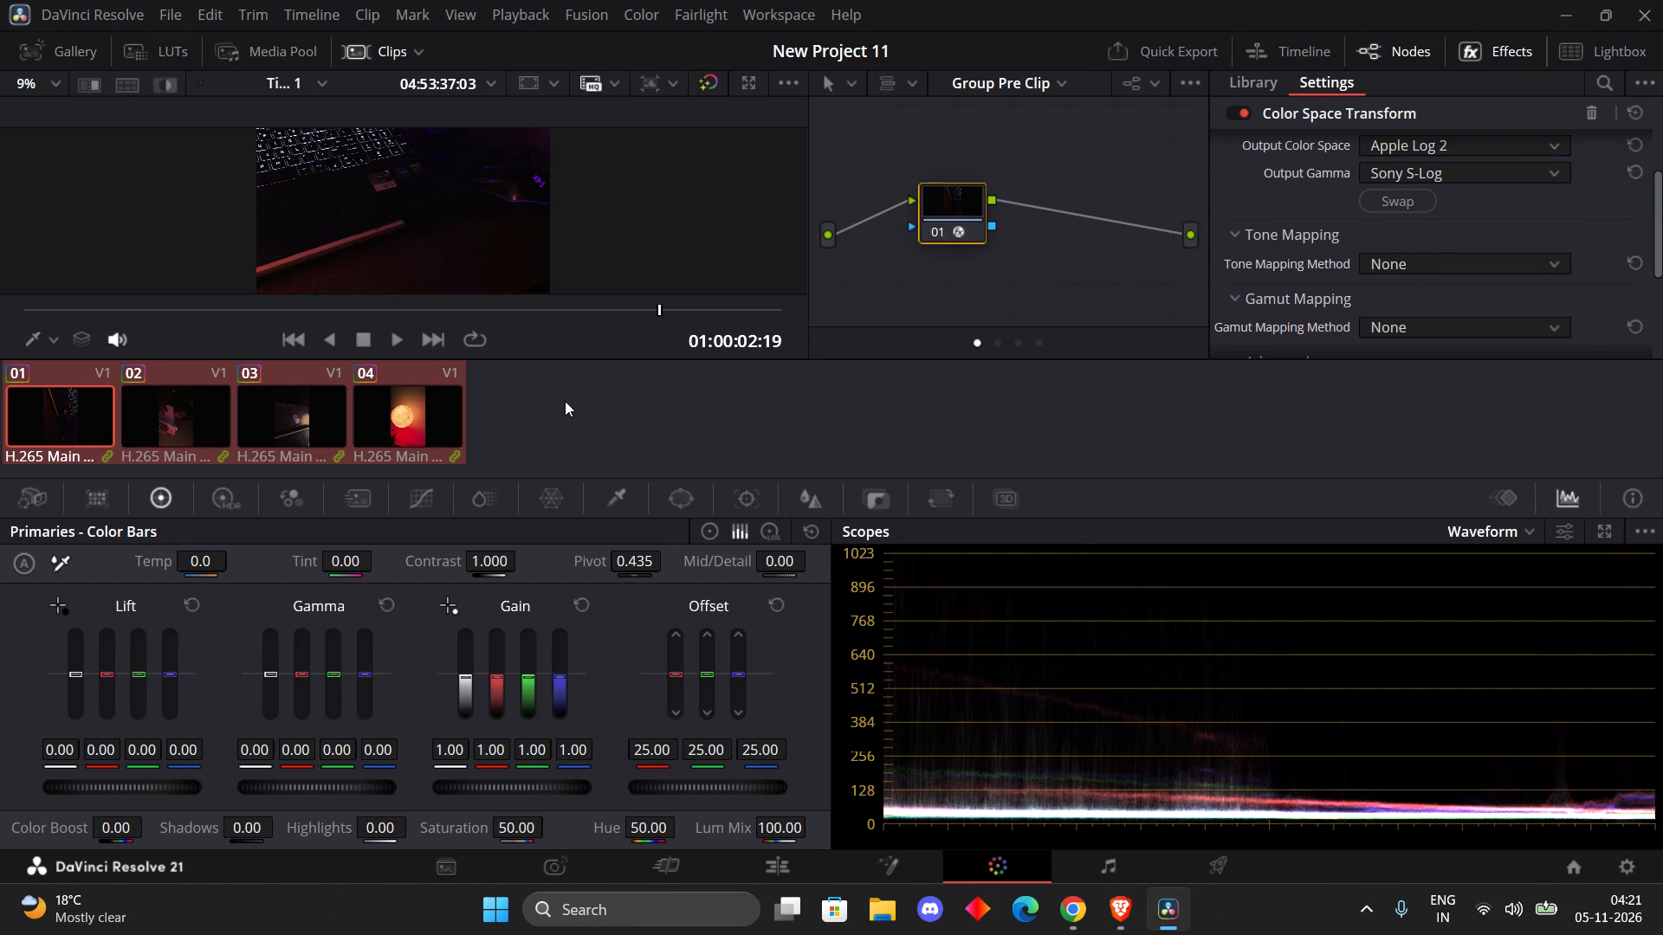
Return the playhead to the start of clip 01.
drag(649, 308, 0, 370)
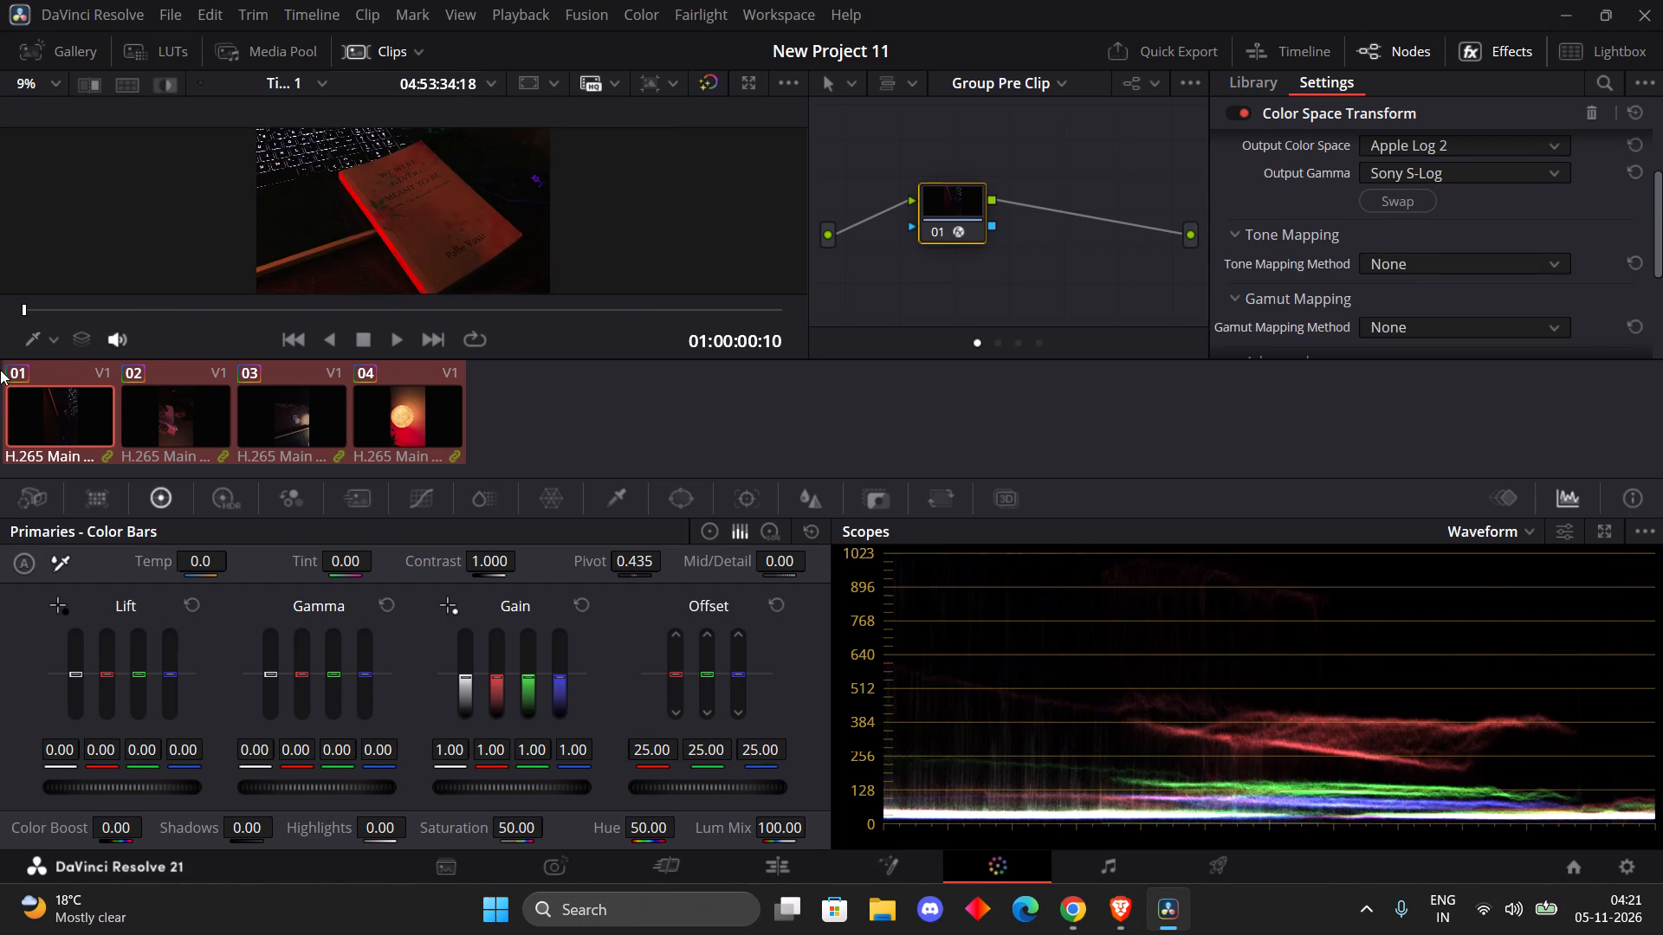
drag(0, 370, 0, 372)
Switch to Brave and watch how the tutorial sets up its timeline-level nodes, then pause it.
click(1065, 906)
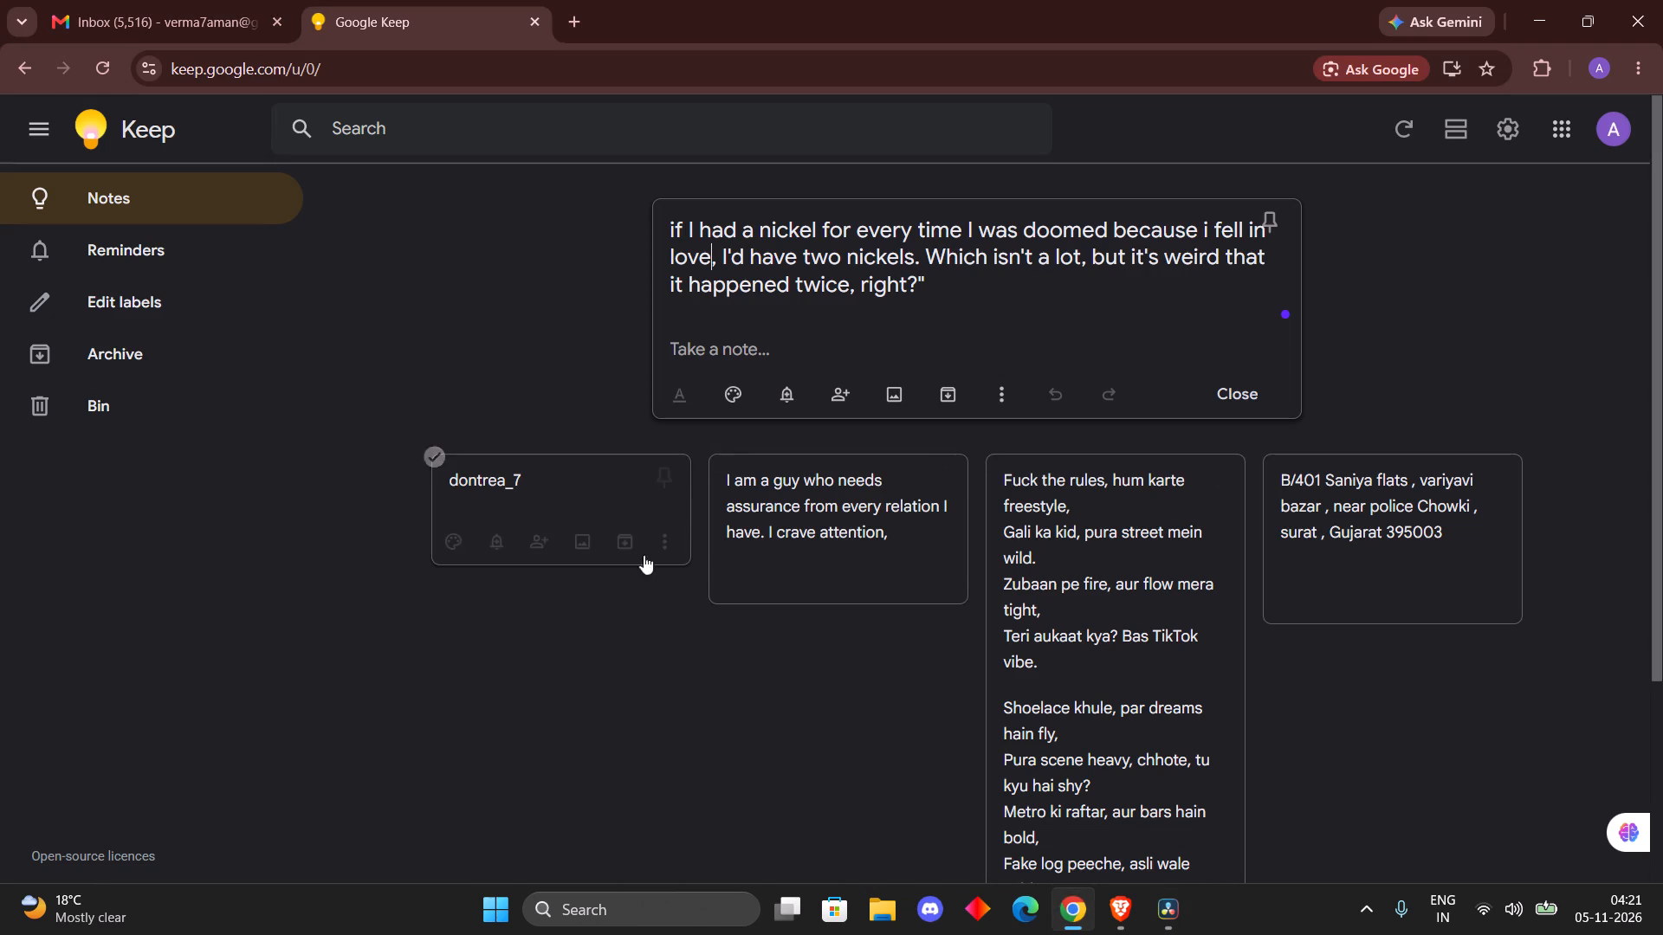
click(1167, 913)
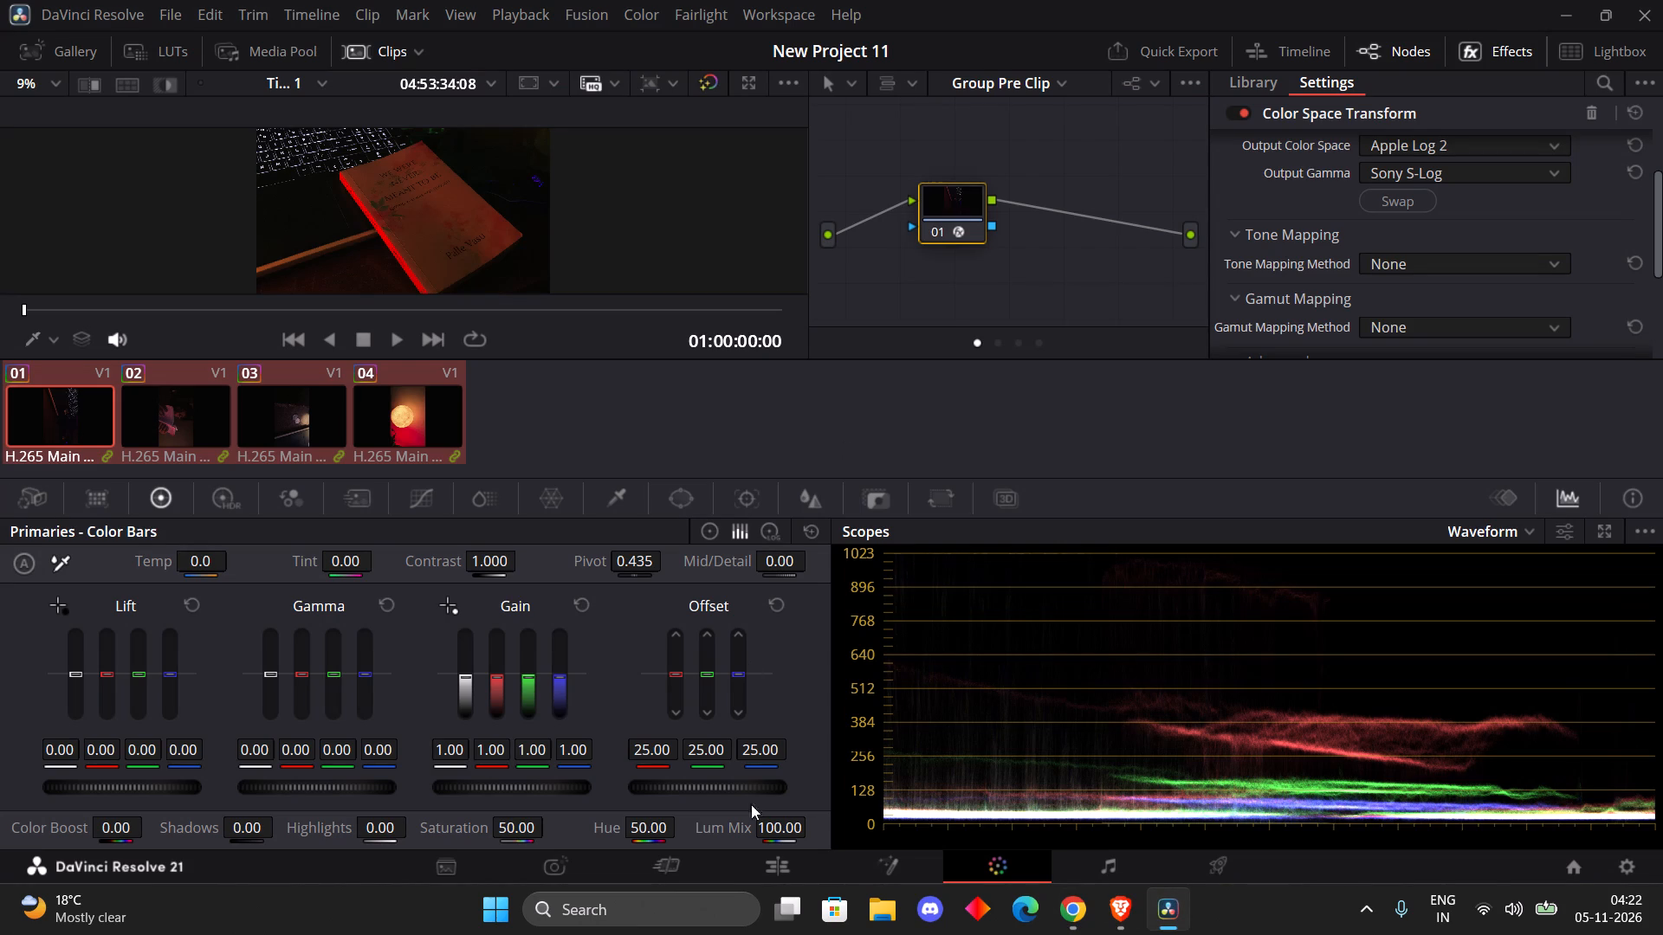
click(1109, 912)
click(710, 502)
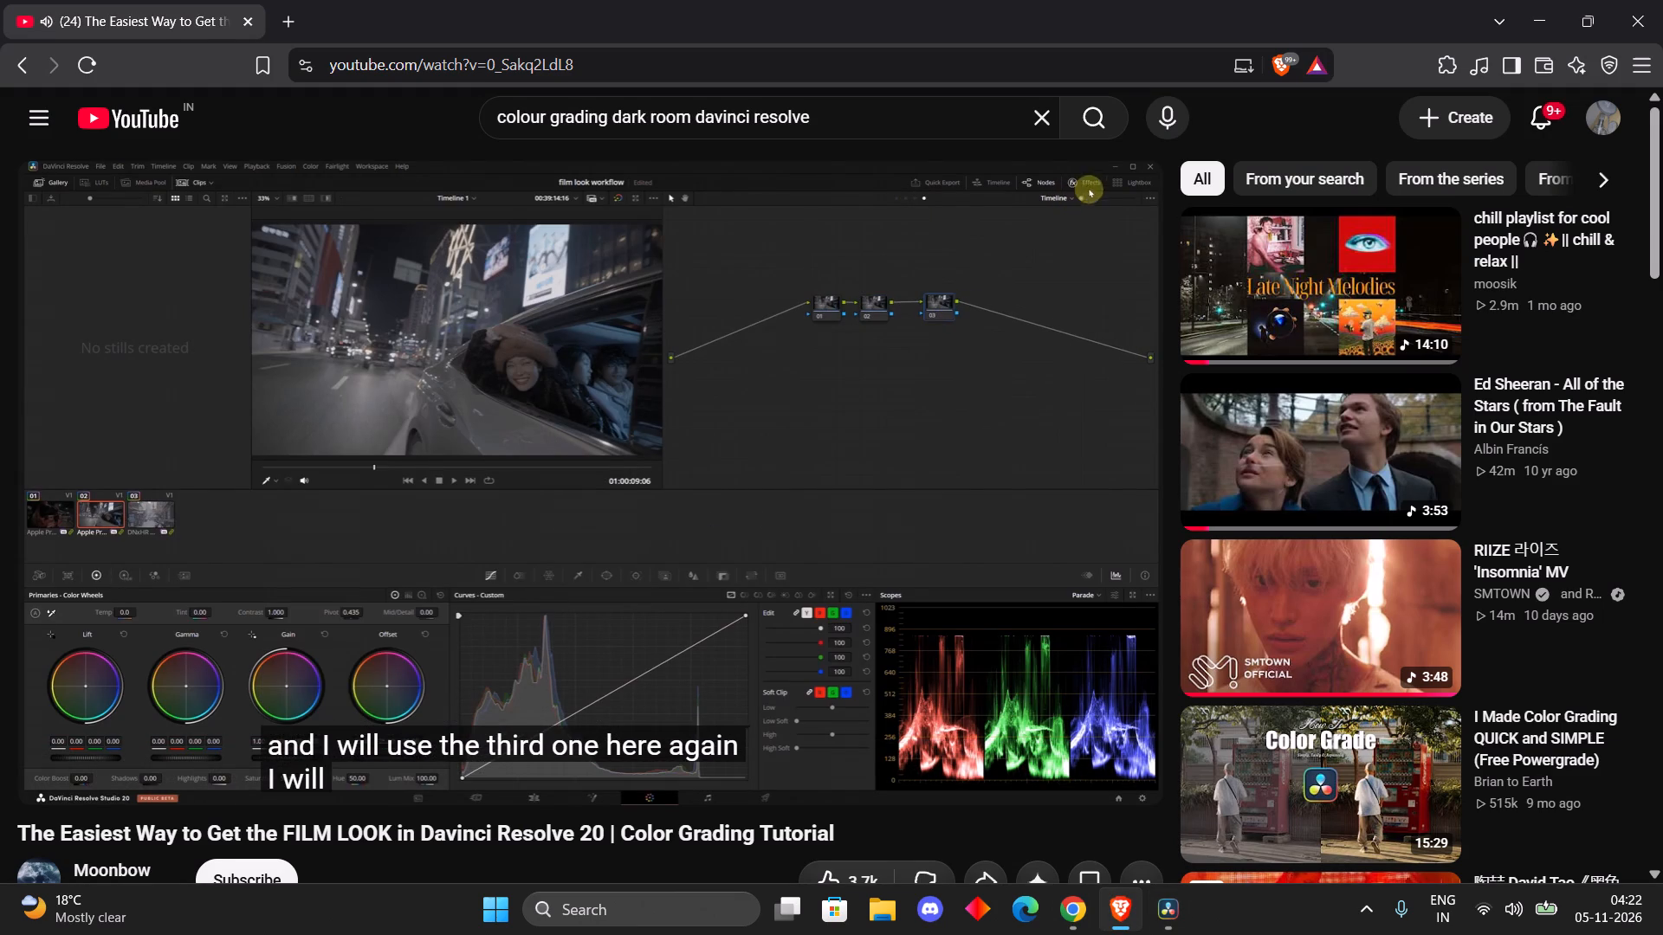
click(710, 515)
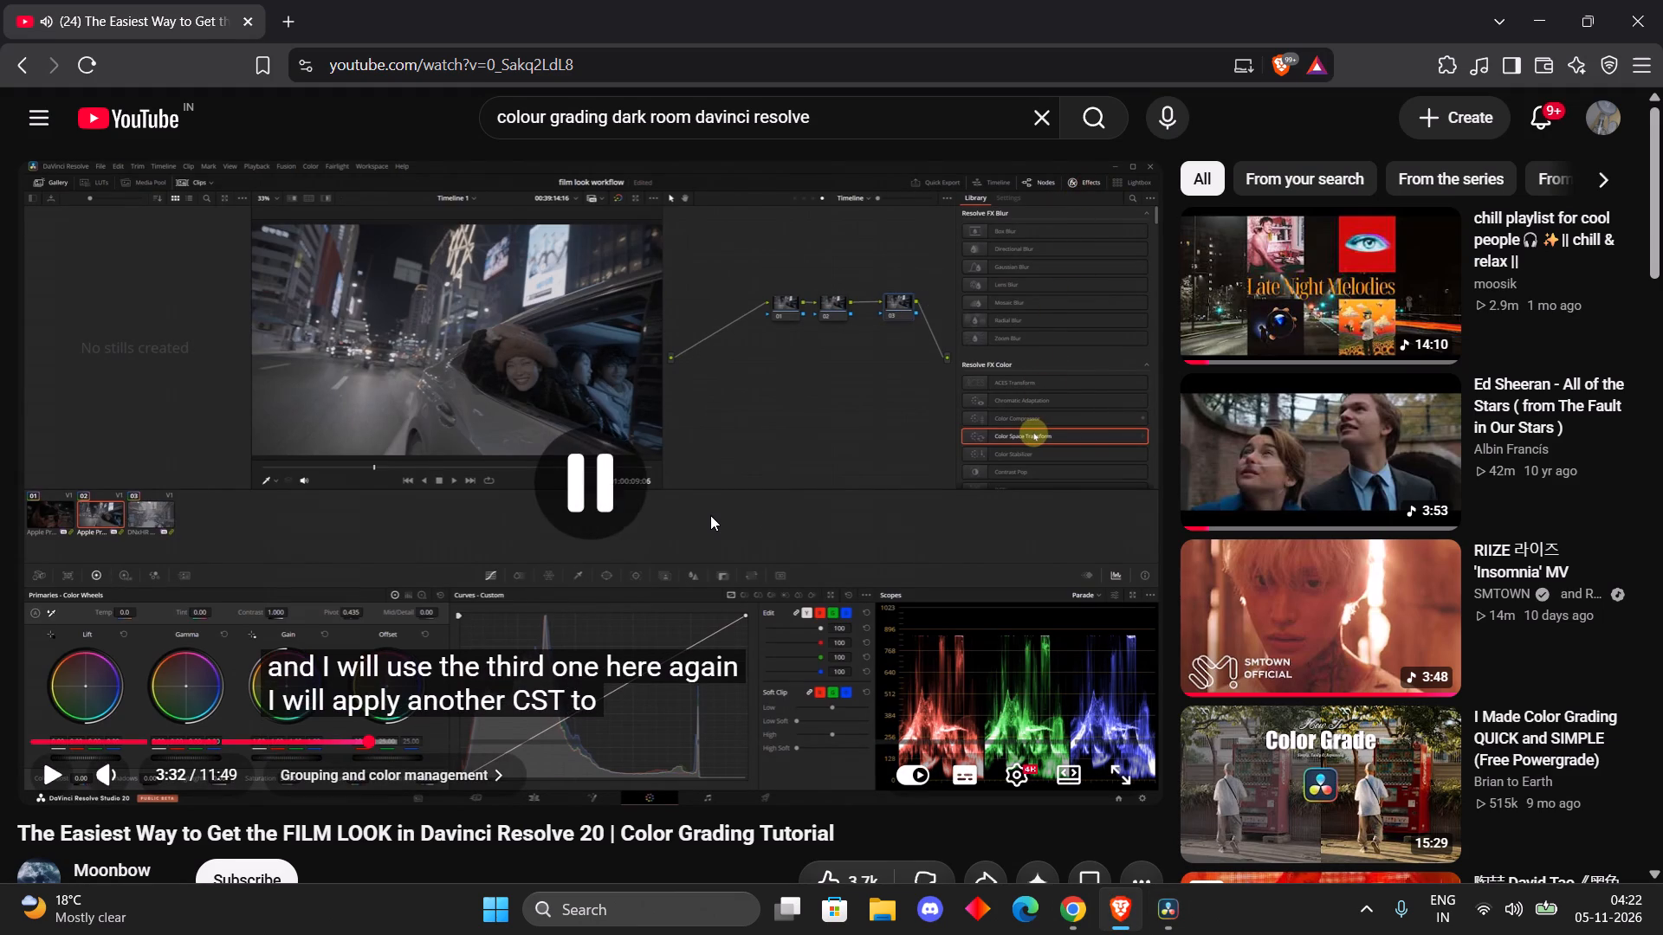
Switch to DaVinci Resolve and change the node graph from Group Pre Clip to Timeline level, rechecking the paused tutorial.
click(1168, 906)
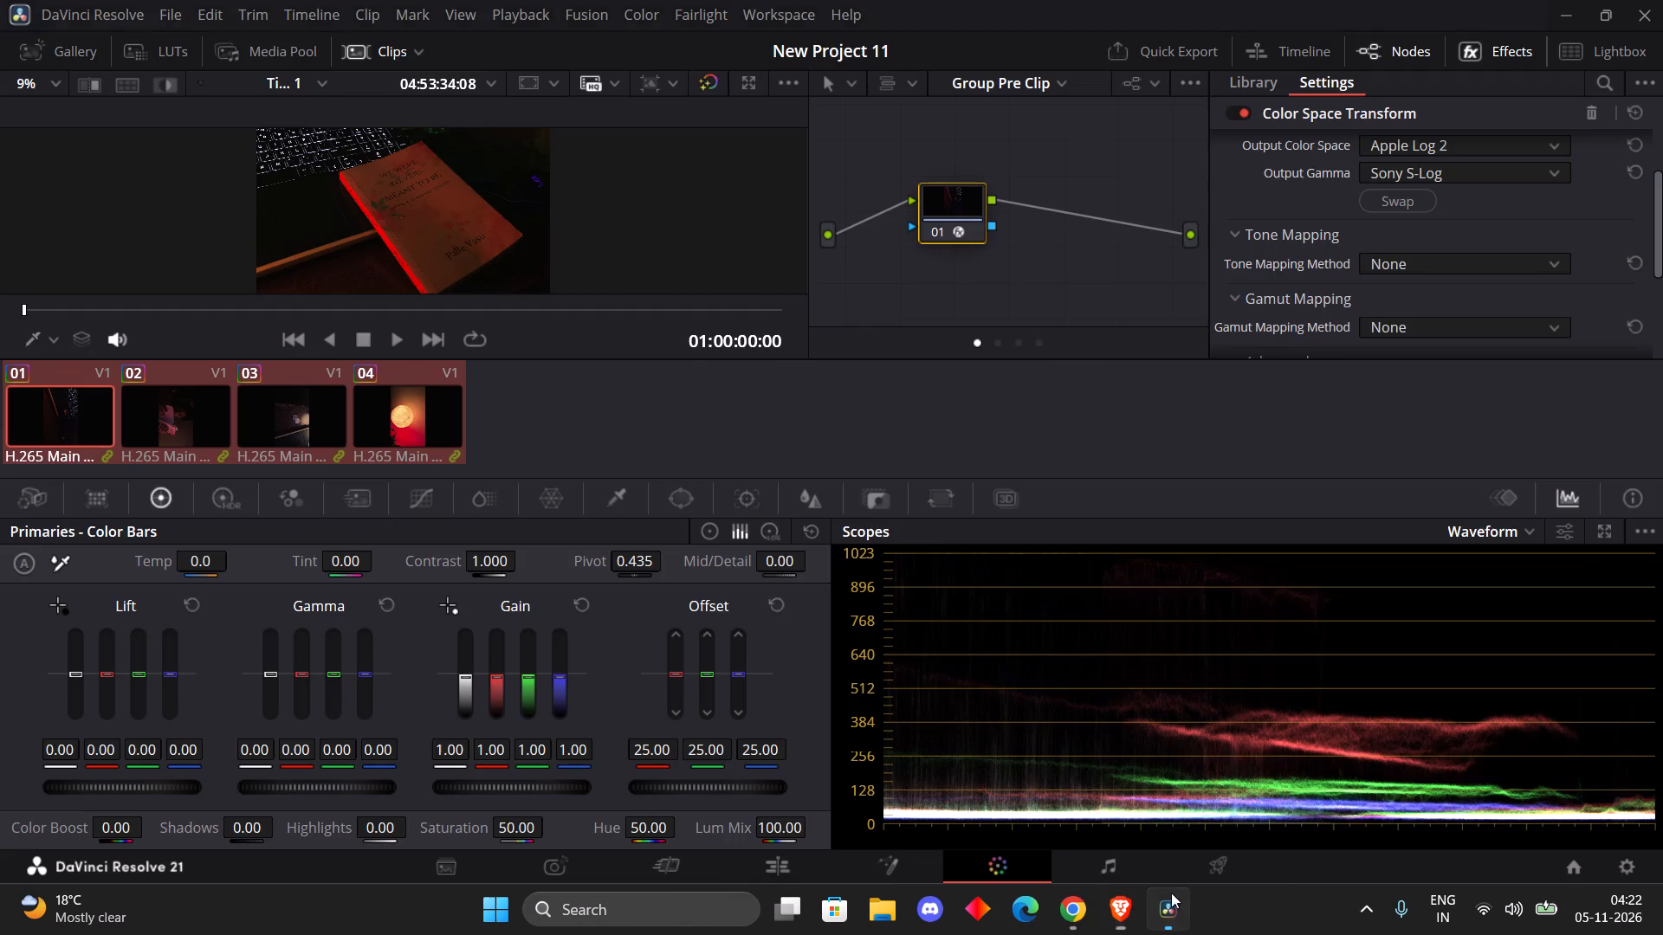
click(1039, 345)
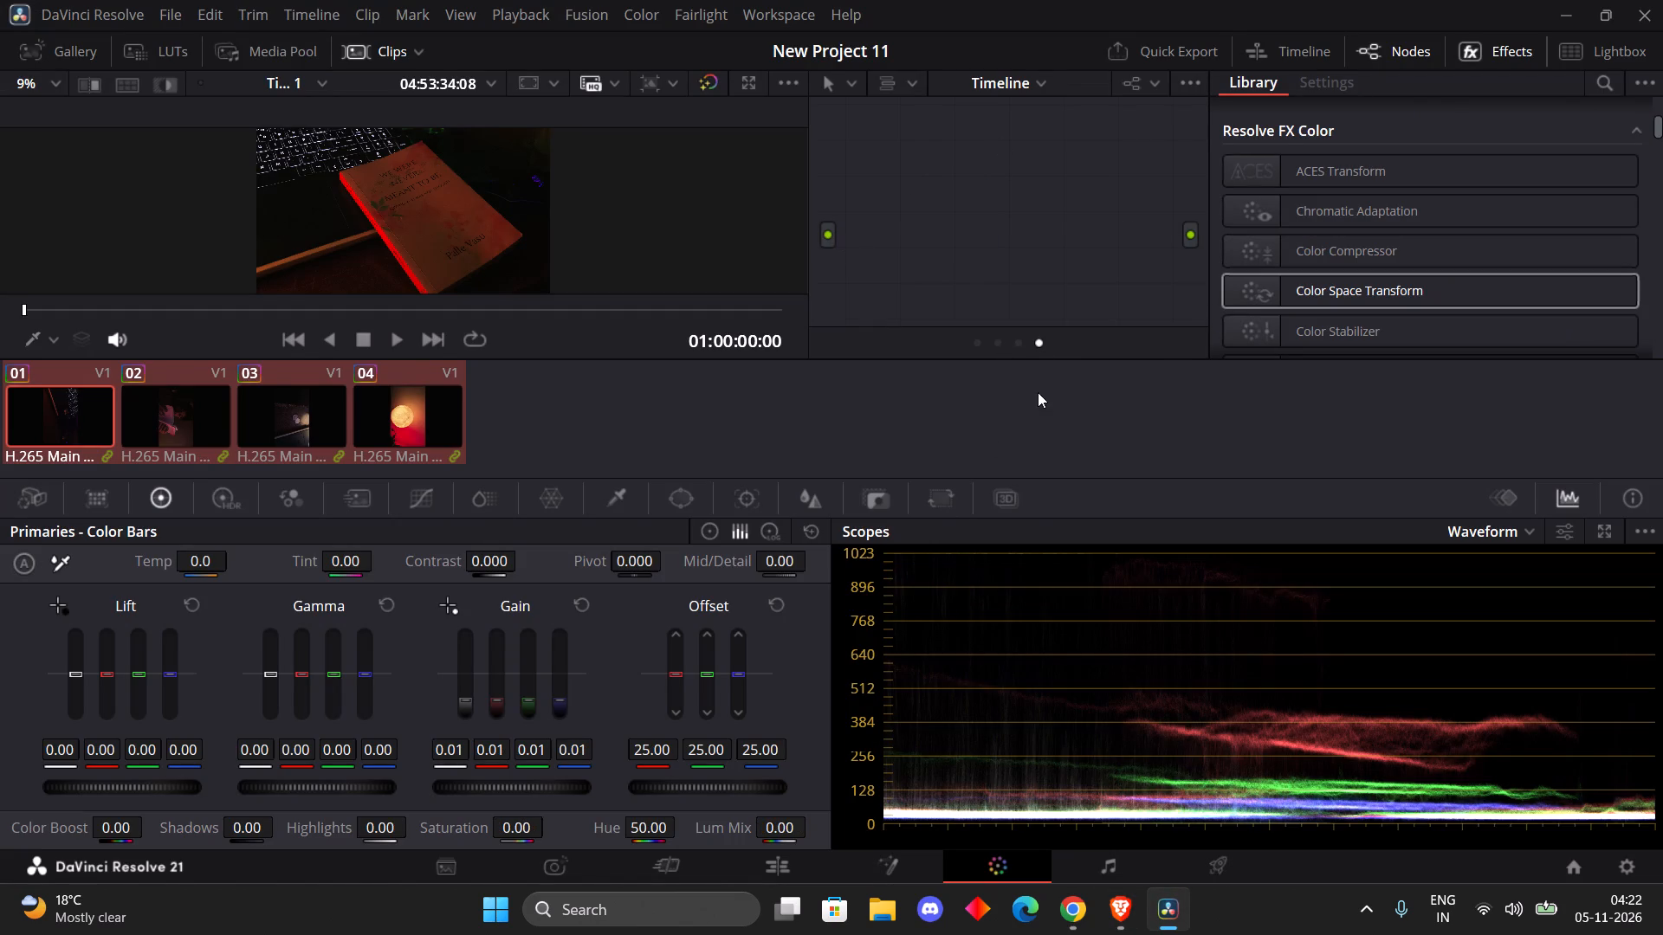
click(1124, 899)
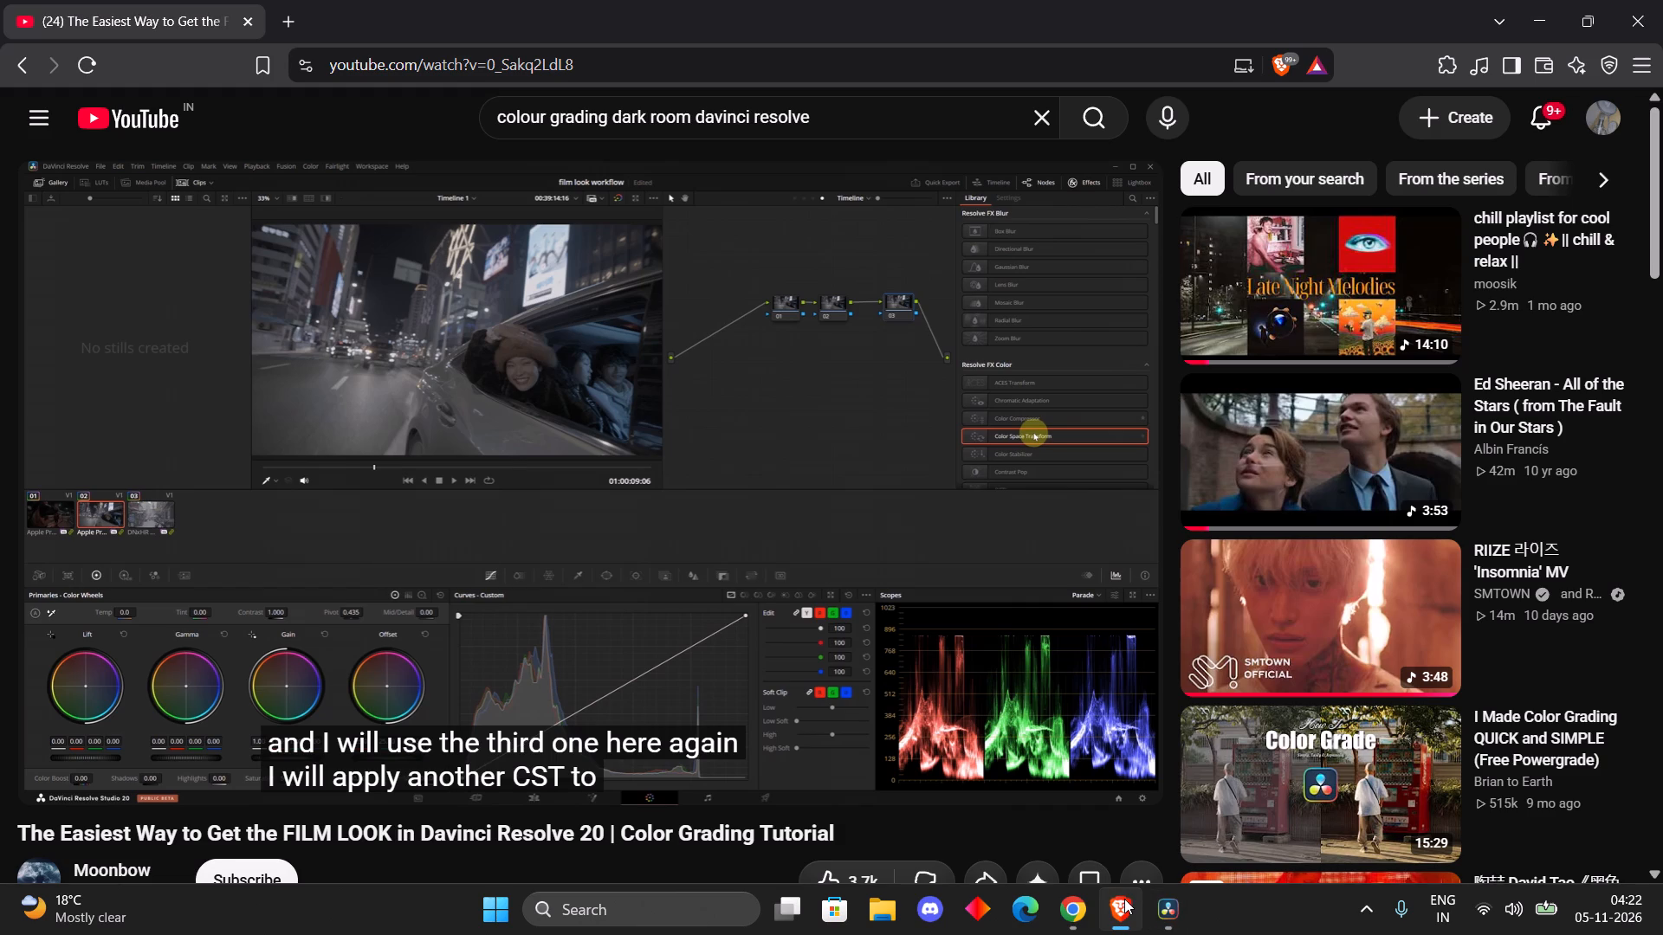
click(1166, 932)
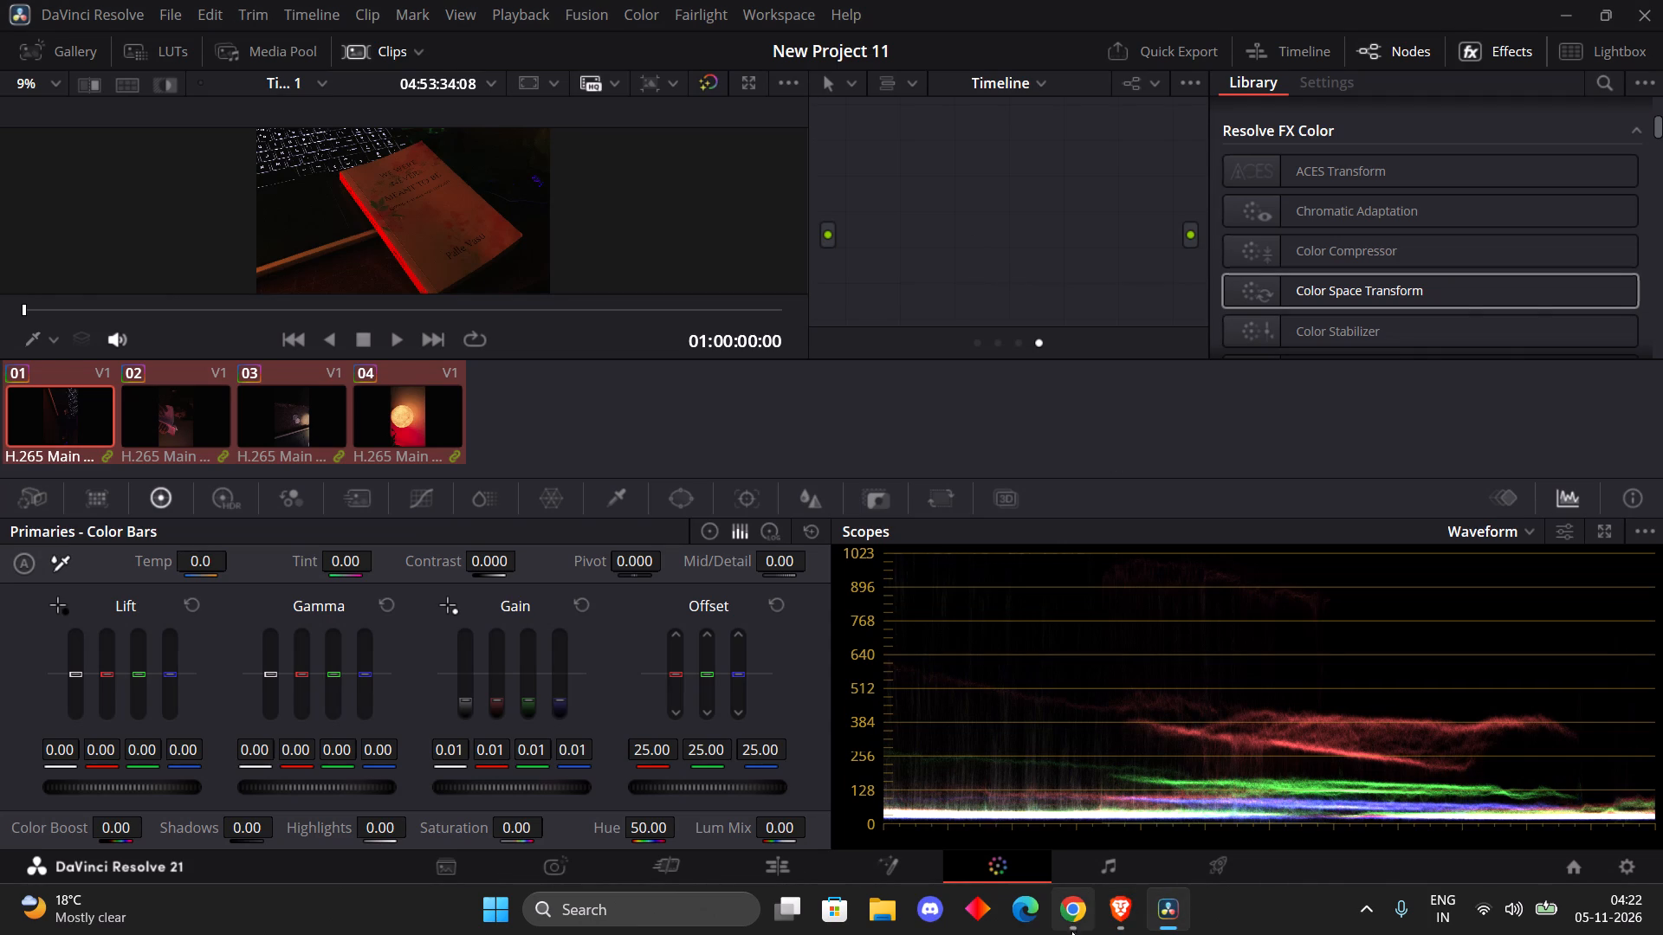
Switch to Chrome, search for "add node in davinci resolve shortcut", read the answer and close the search tab.
click(1085, 933)
click(577, 29)
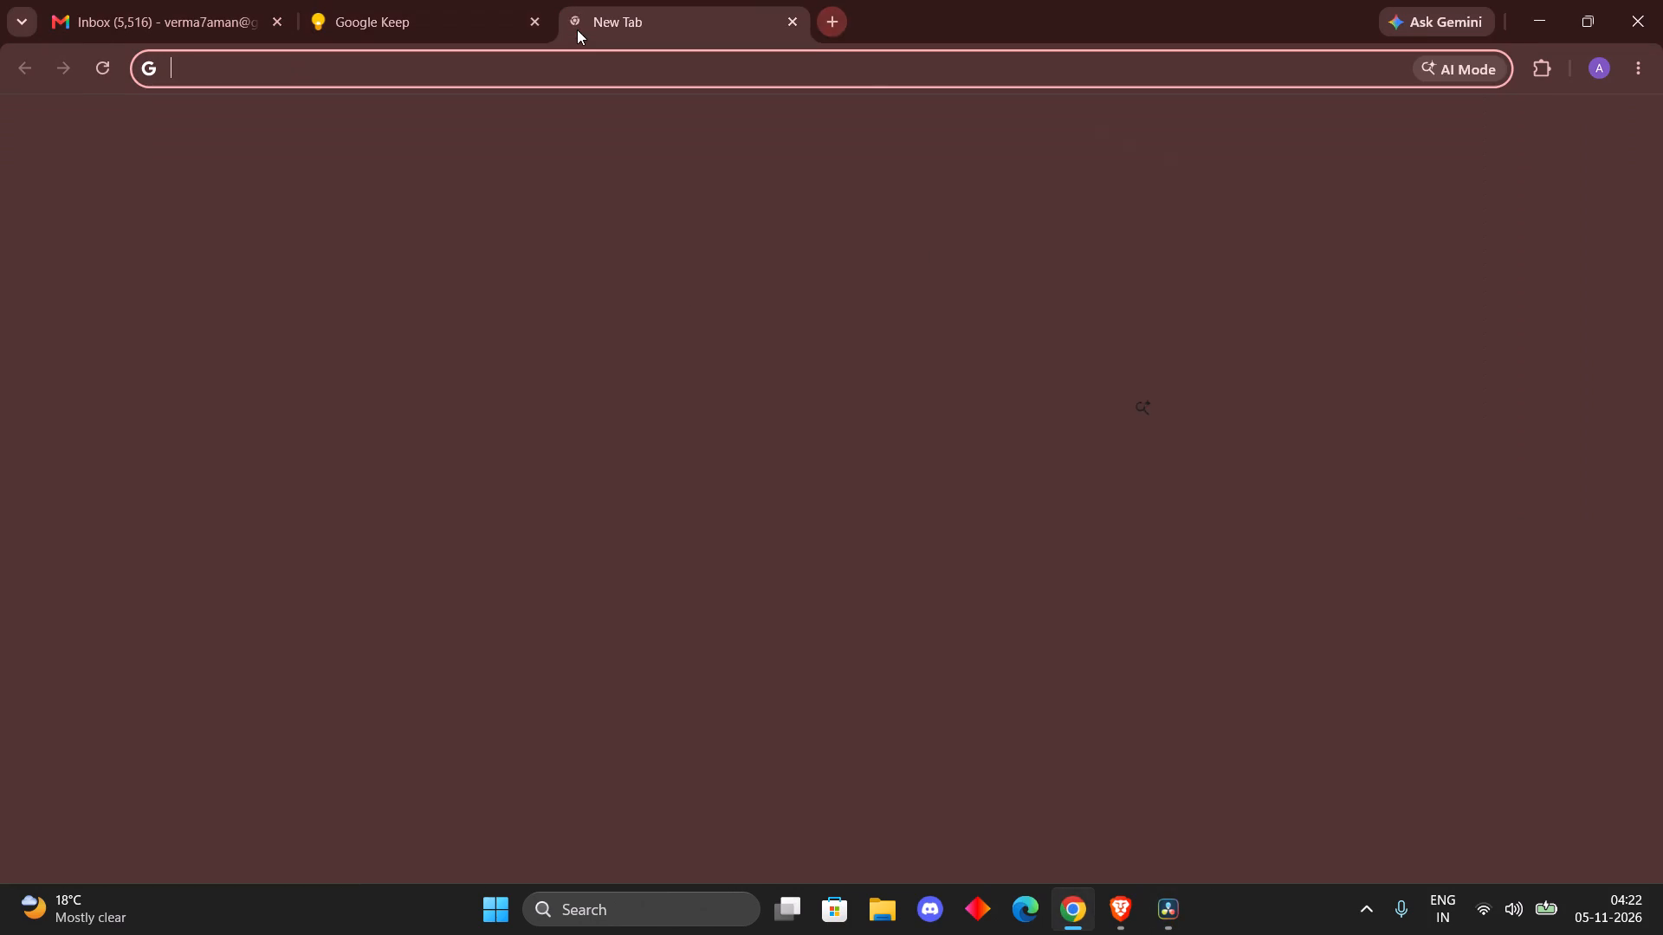
text(nodes add)
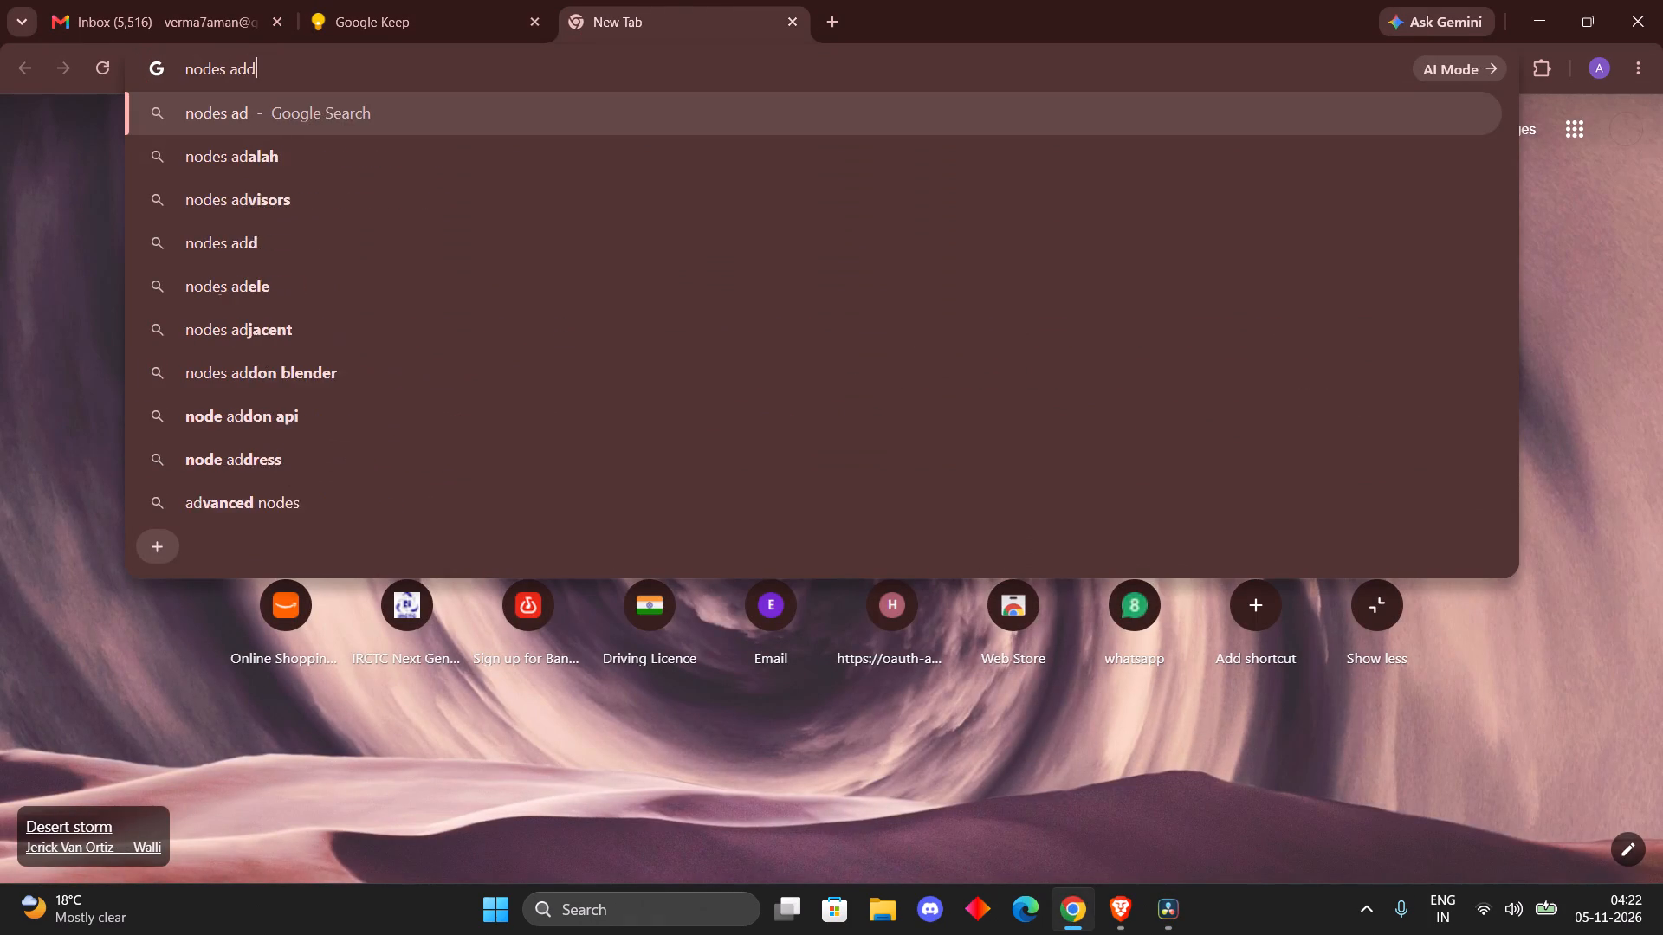
key(space)
key(space)
text(in da)
click(454, 291)
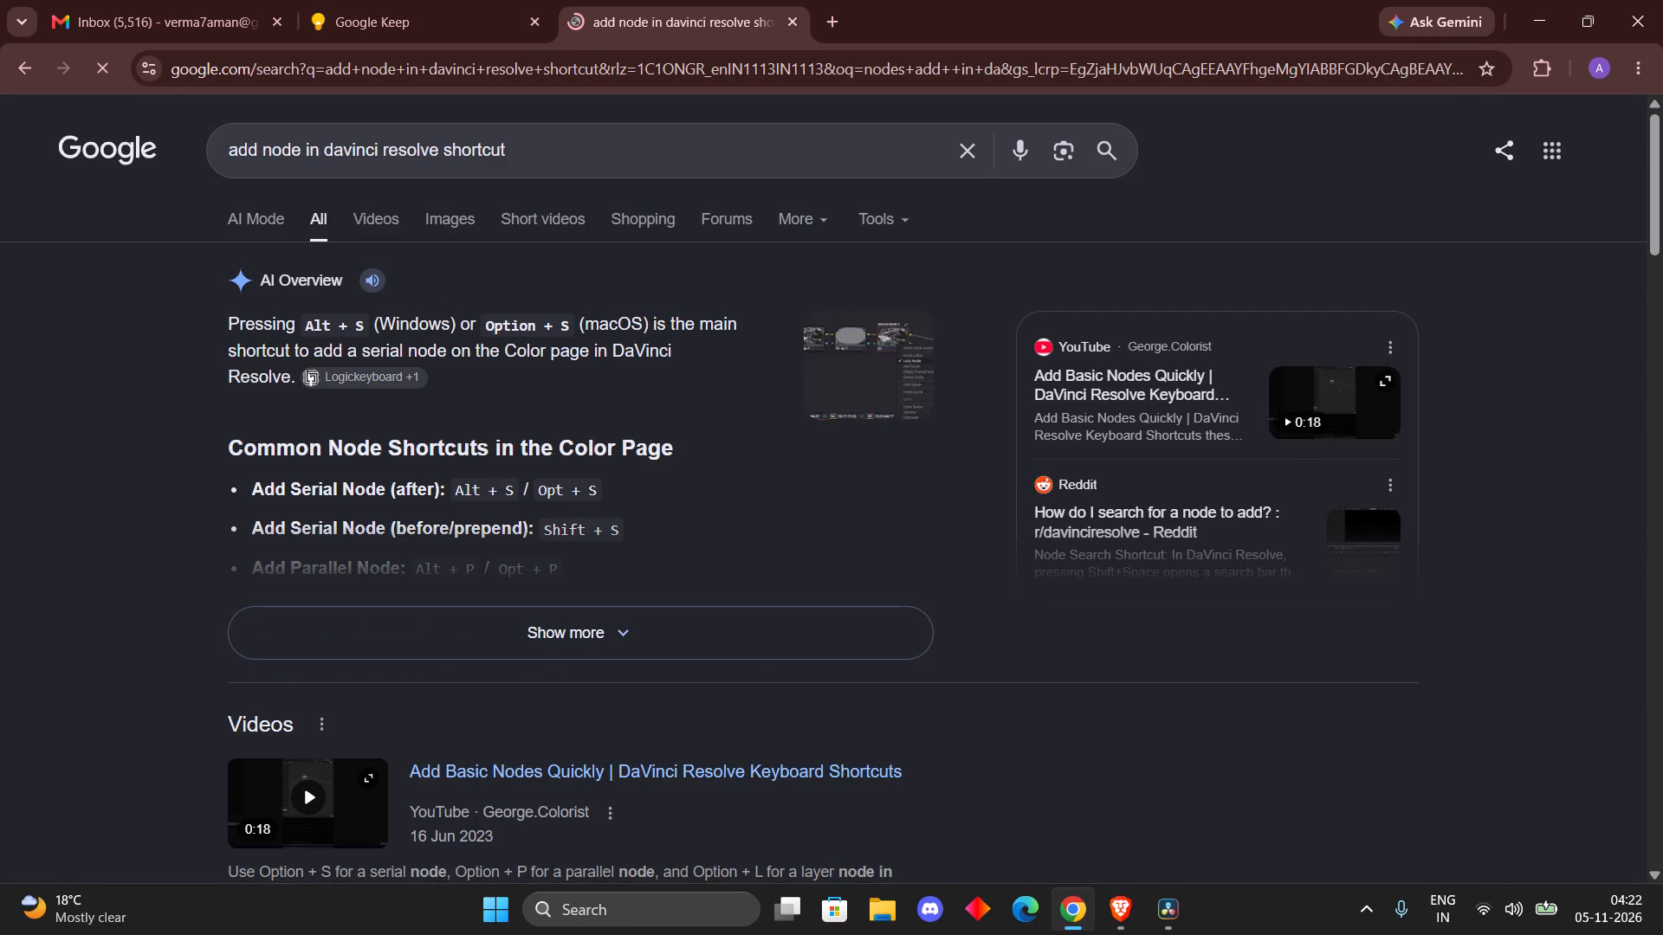
click(794, 19)
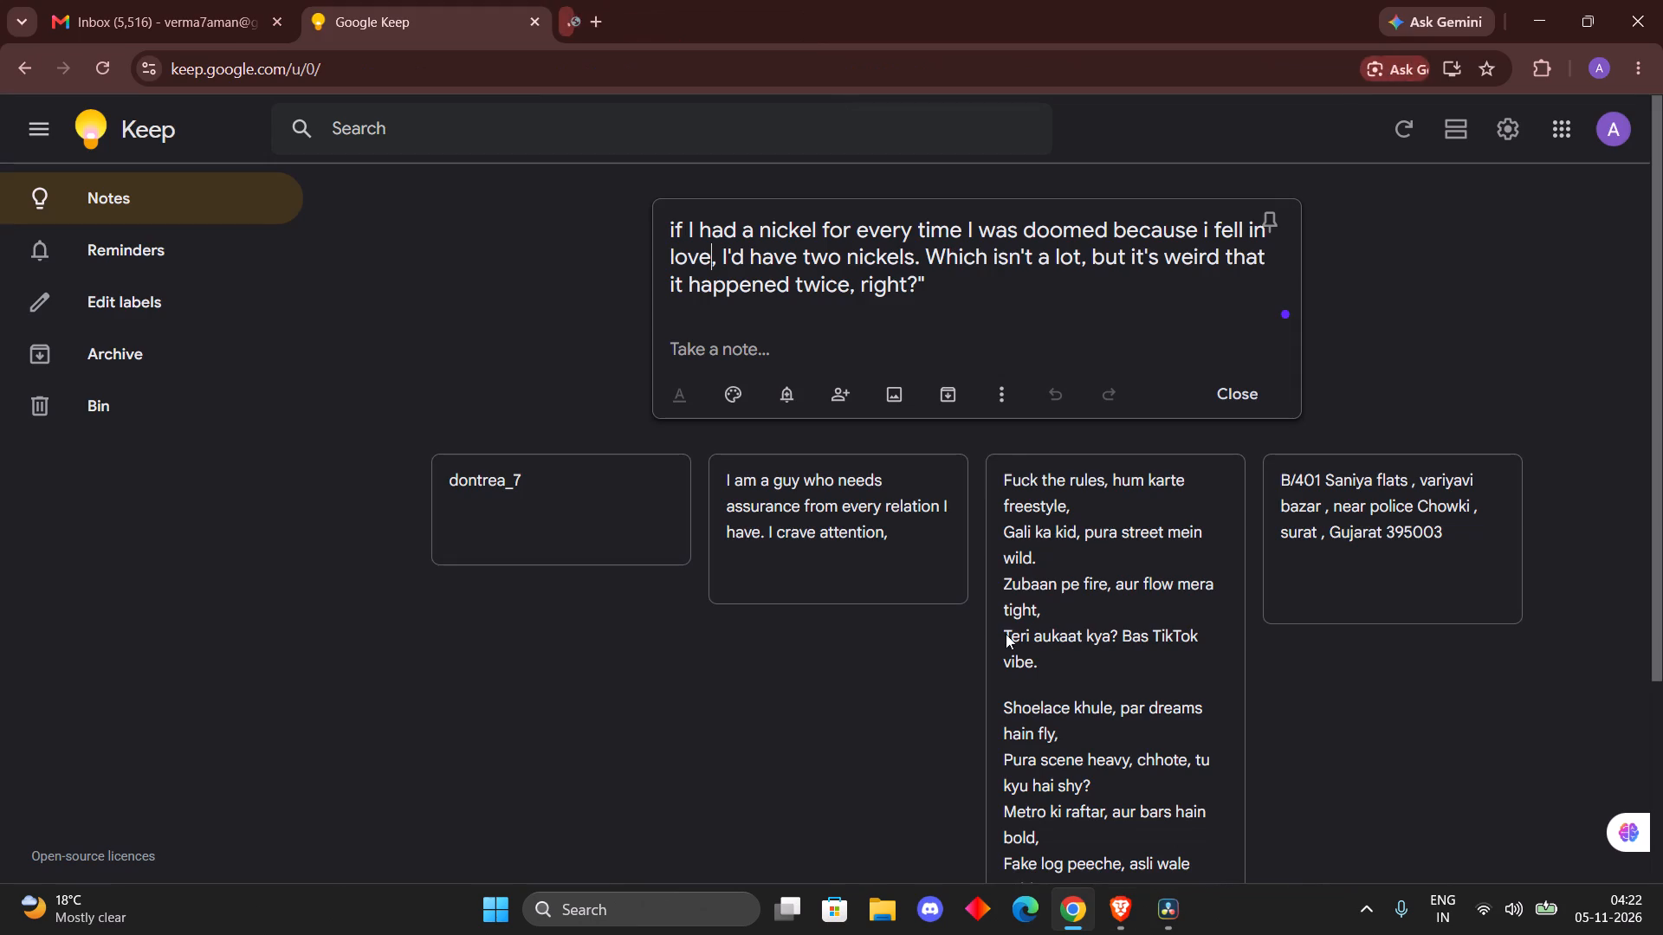
Switch to DaVinci Resolve and add three serial nodes to the Timeline node graph.
click(1182, 924)
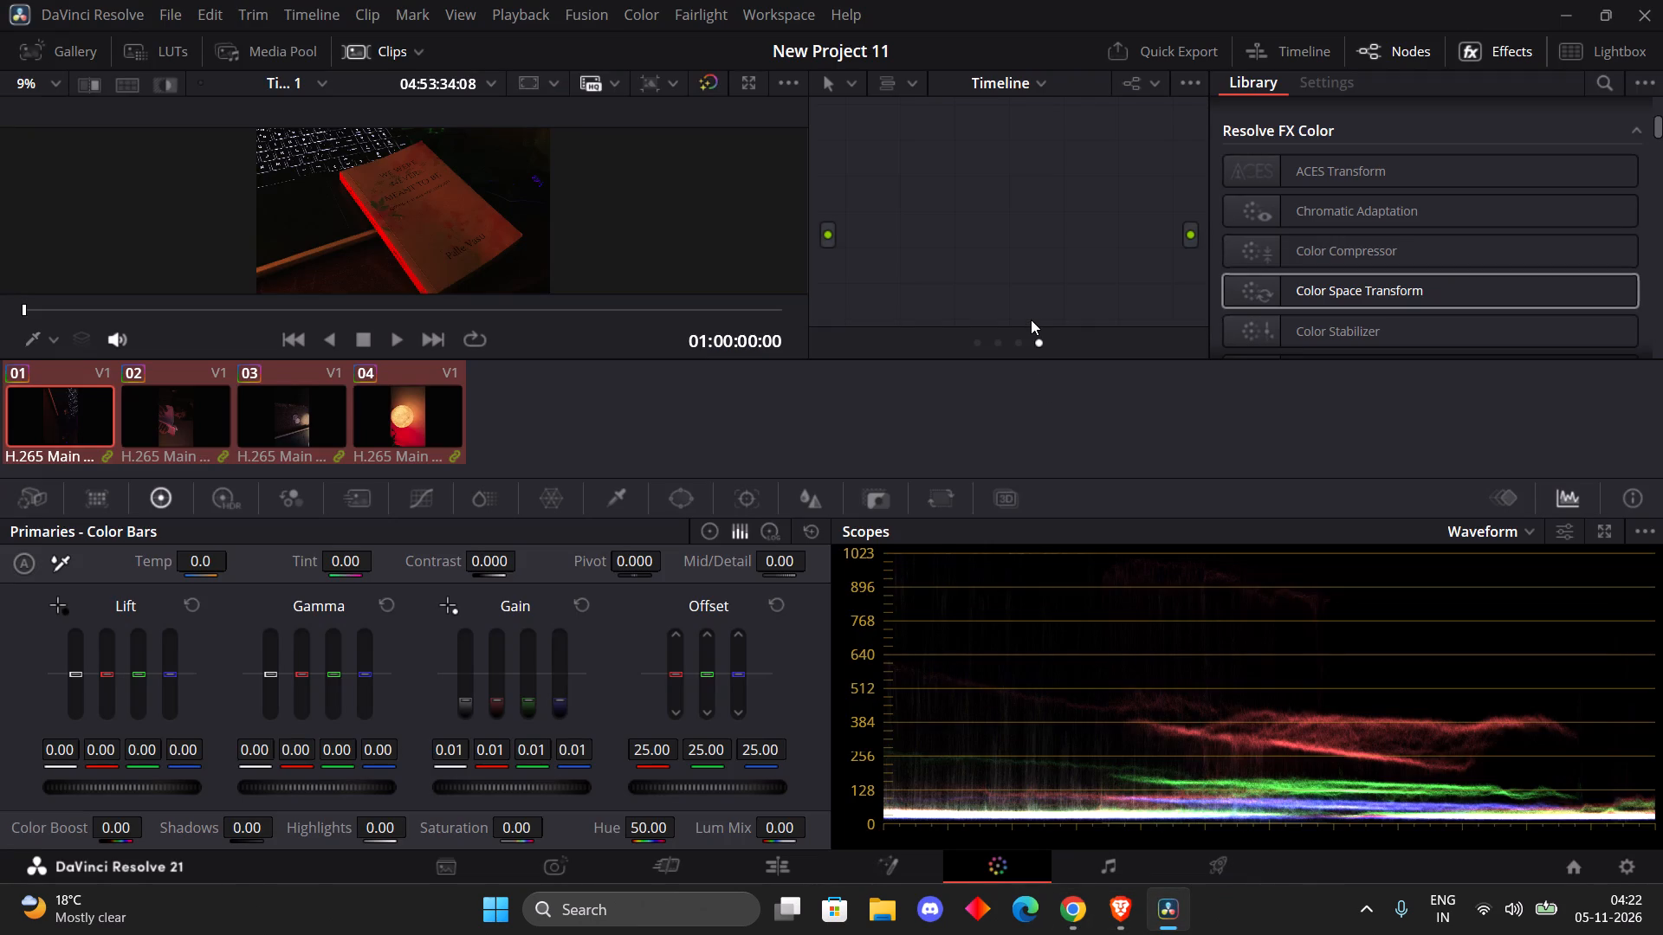
key(alt+s)
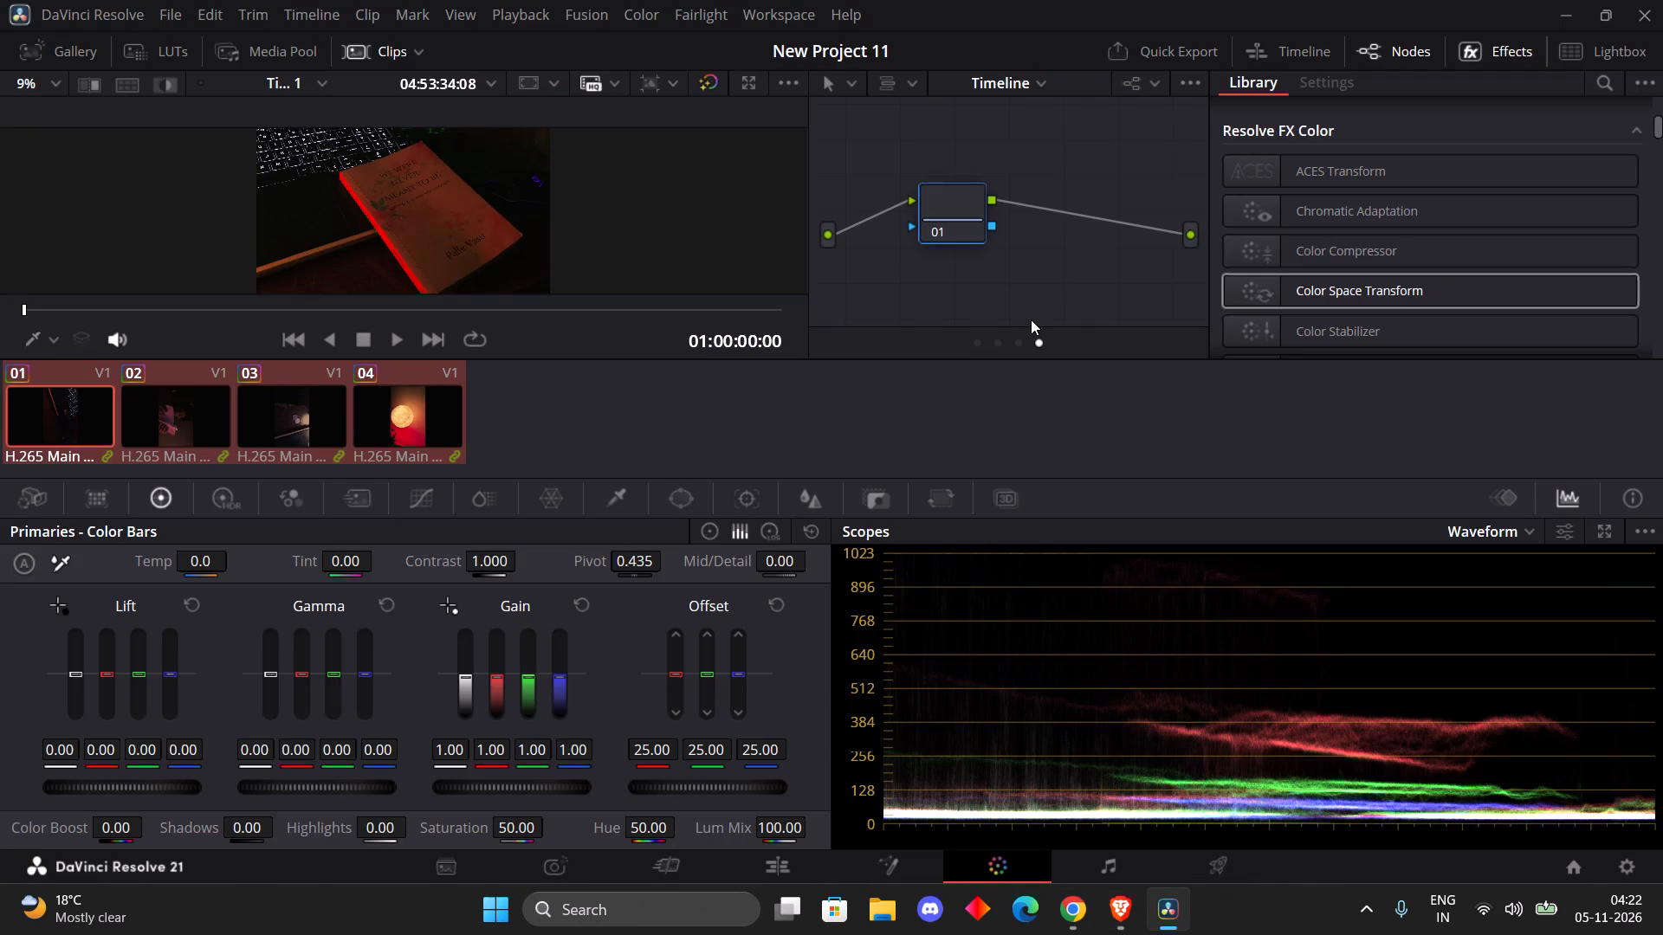
key(alt+s)
key(alt+s)
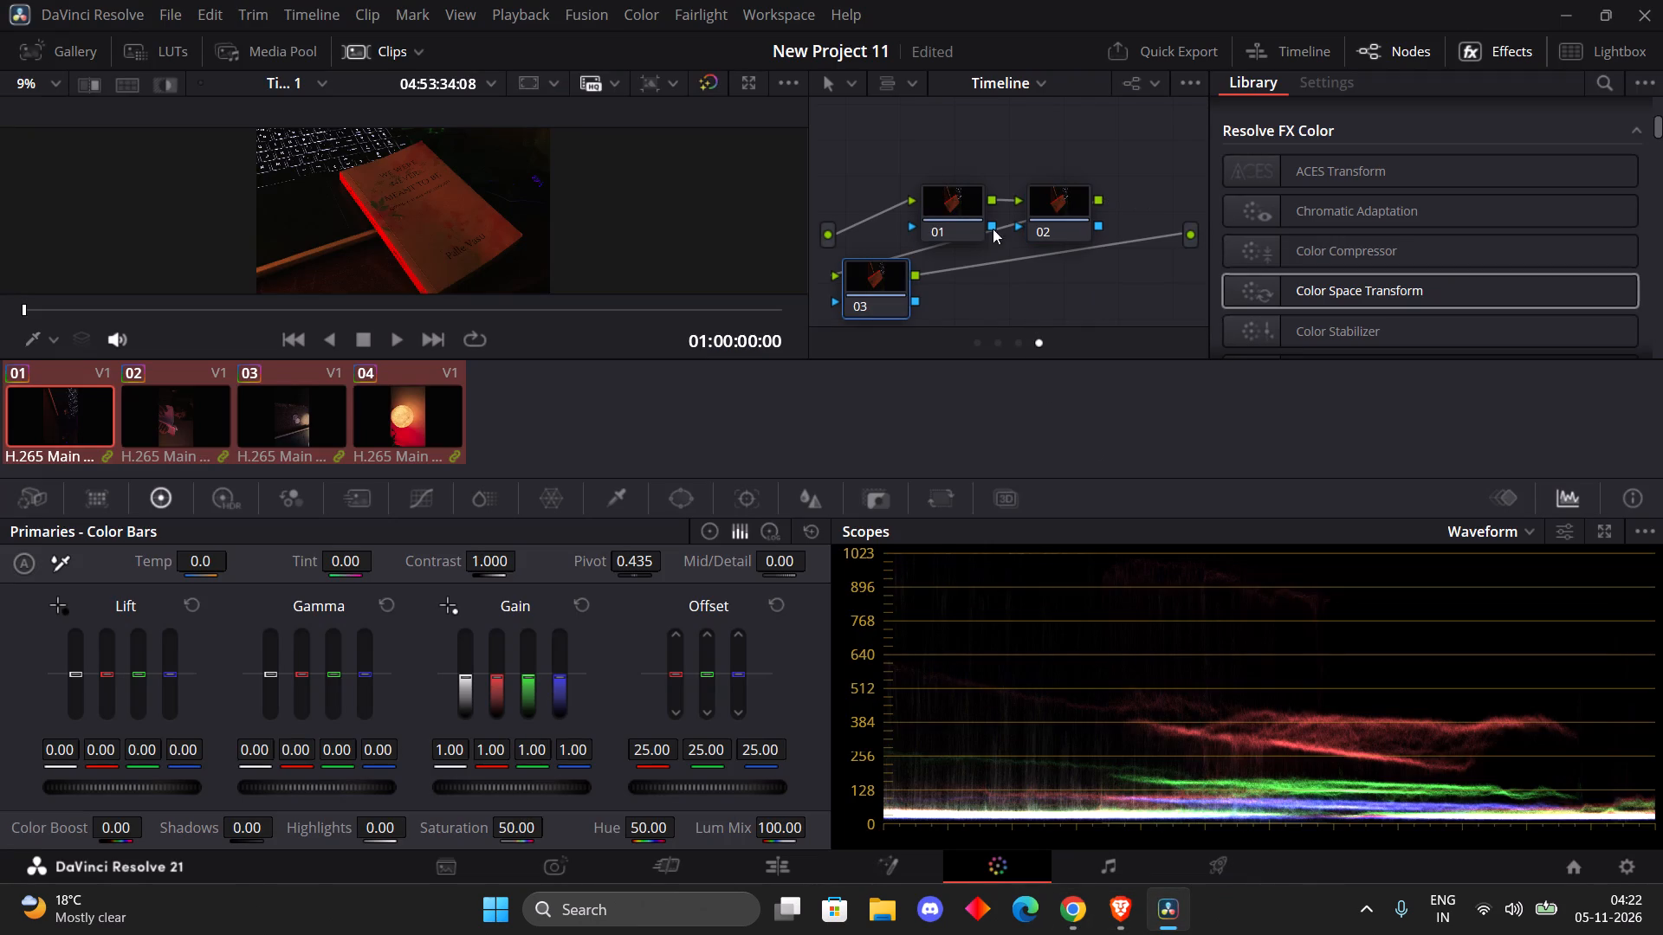
Arrange nodes 01, 02 and 03 of the Timeline graph in a single row from left to right.
drag(964, 203, 917, 162)
drag(1047, 203, 1012, 152)
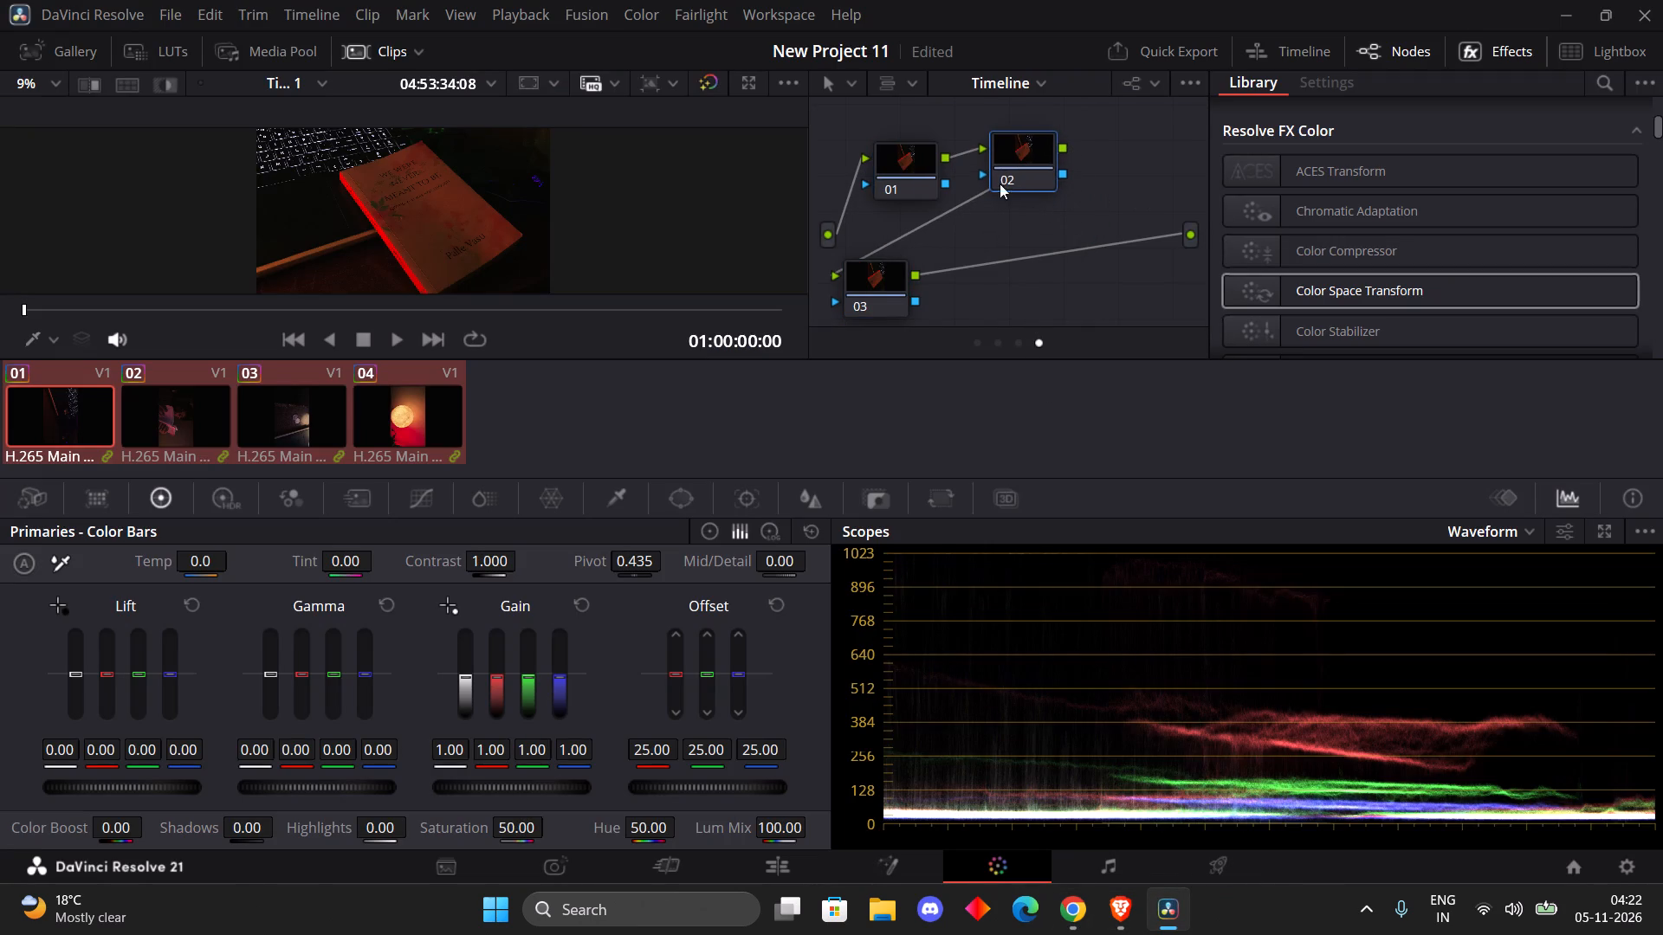
drag(880, 277, 1140, 145)
Switch to Brave, watch the tutorial's timeline-level Color Space Transform and tone mapping settings, and pause it.
click(1146, 932)
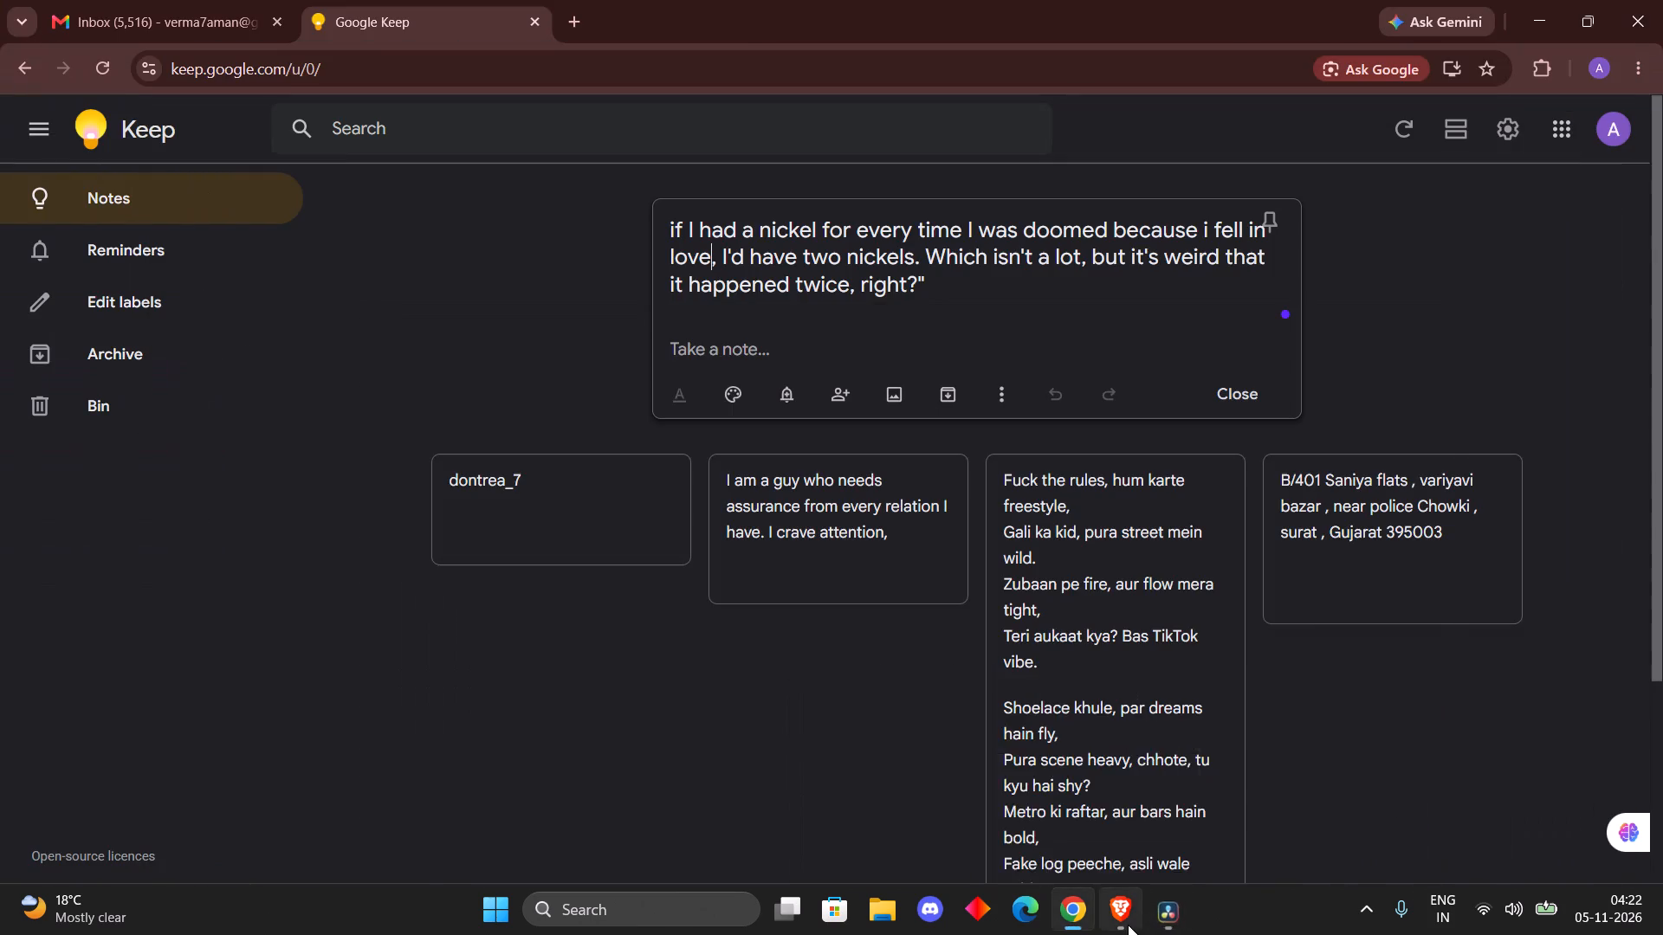
click(1161, 915)
click(1117, 914)
click(611, 515)
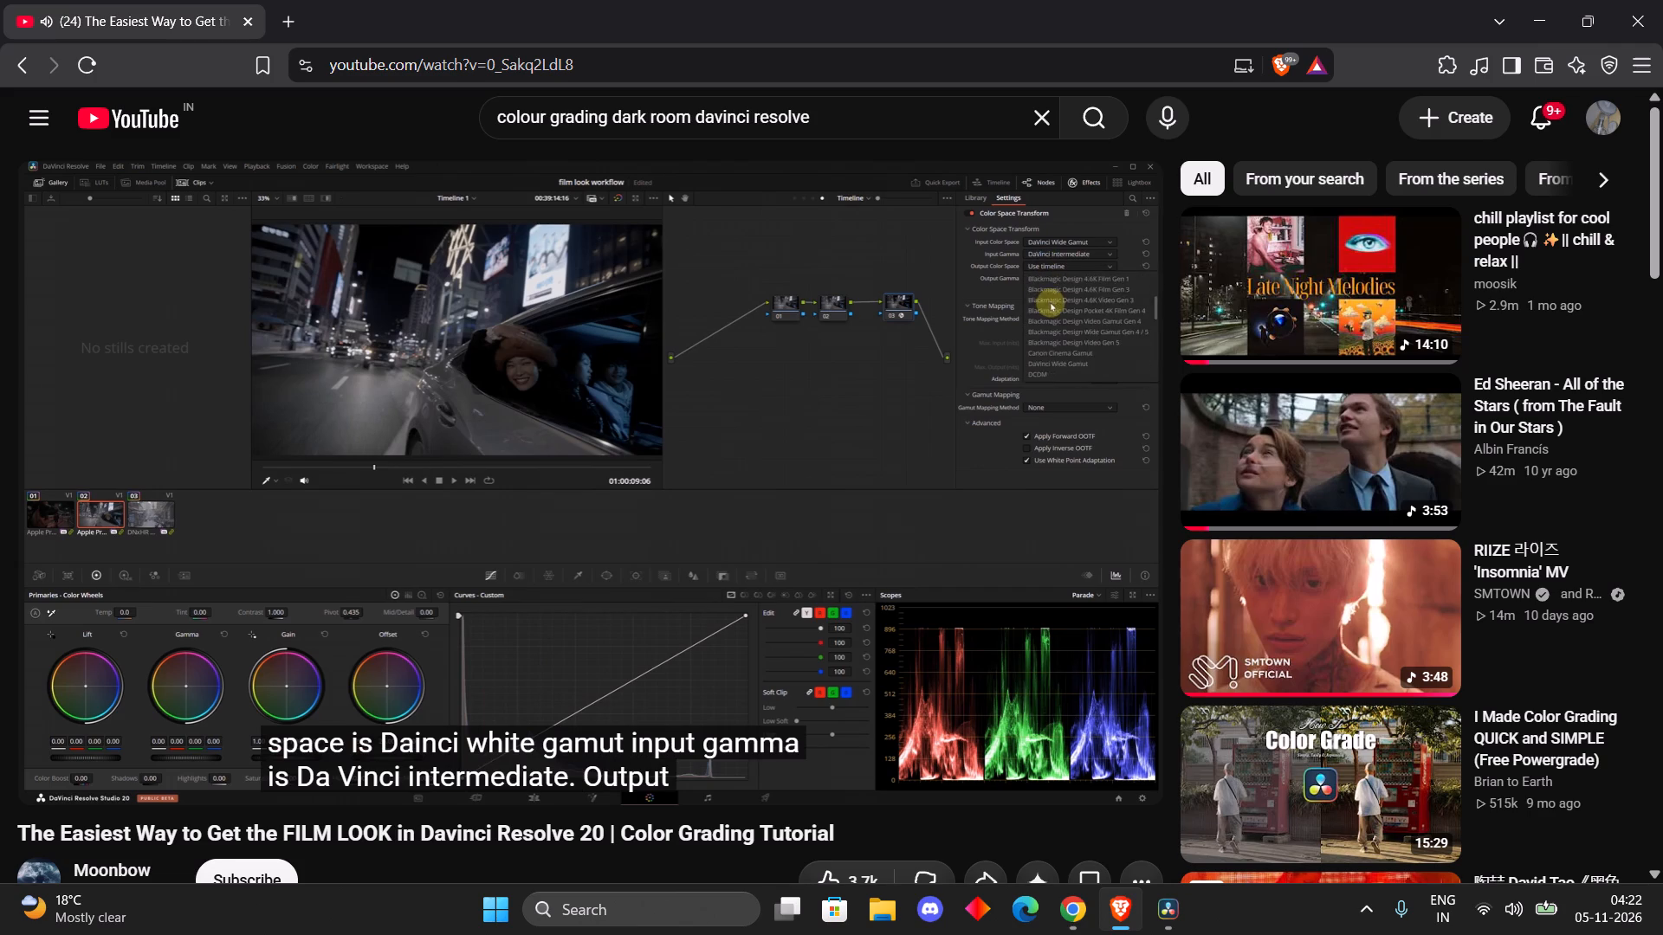
click(771, 500)
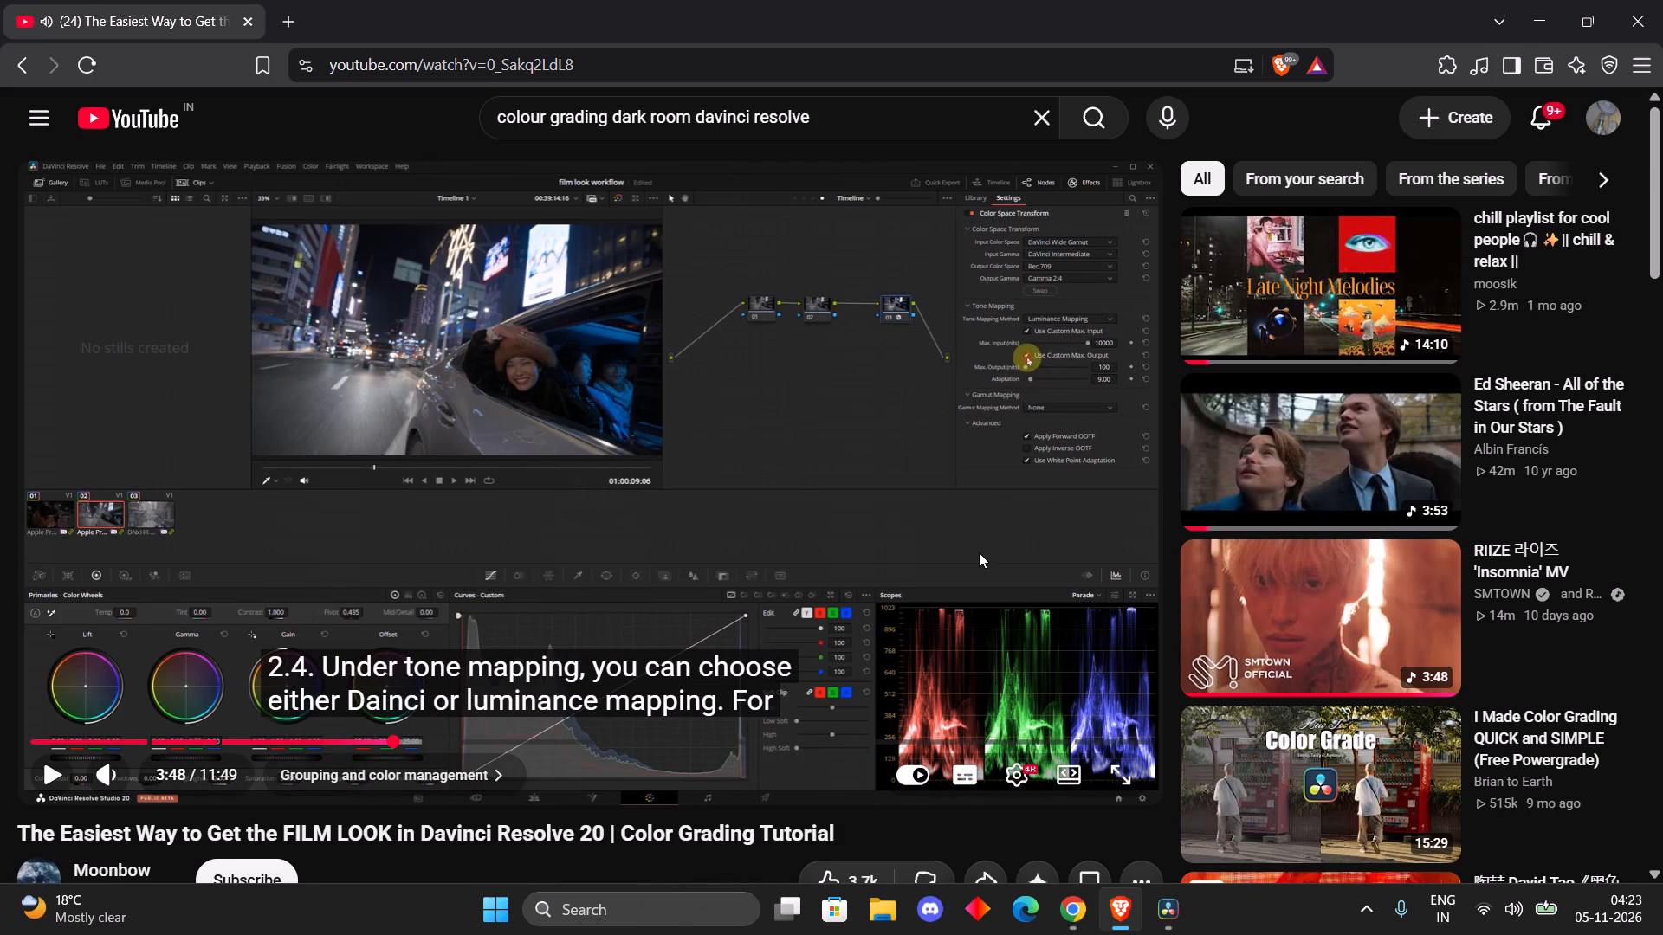
Switch to DaVinci Resolve and apply the Color Space Transform effect to timeline node 03.
click(1172, 918)
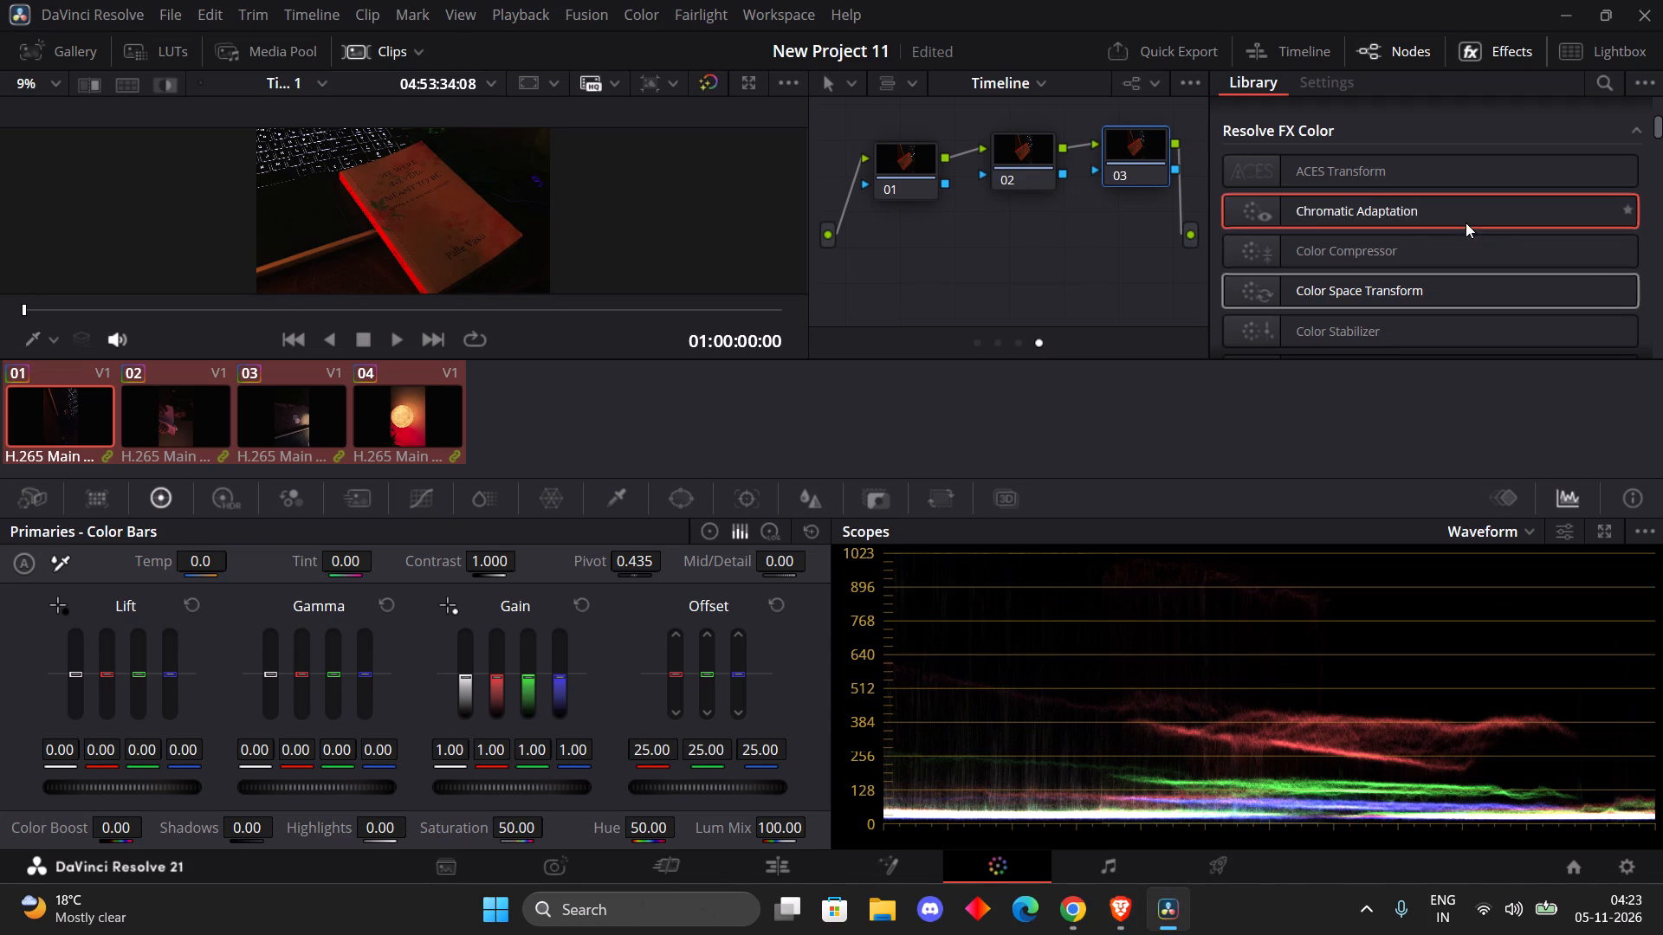
drag(1392, 293, 1144, 152)
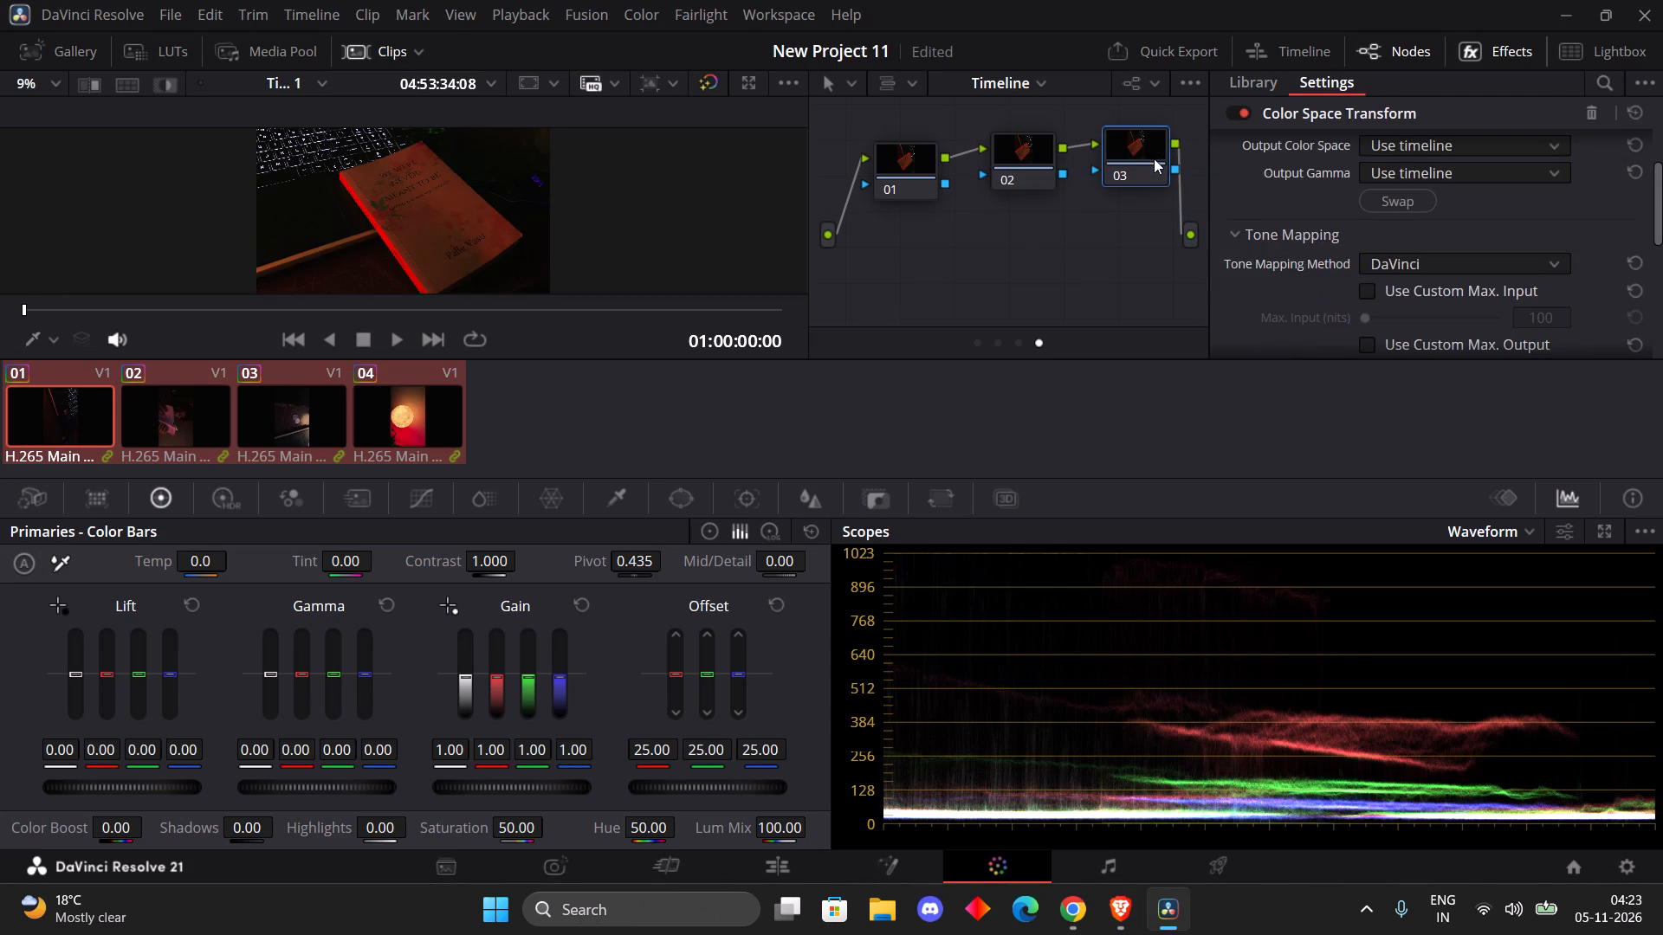
Set node 03's input color space to ARRI Wide Gamut 3 and its input gamma to Blackmagic Design Video.
scroll(1394, 315, down, 2)
scroll(1394, 315, up, 2)
scroll(1370, 278, down, 1)
scroll(1368, 286, up, 2)
scroll(1368, 286, down, 1)
scroll(1368, 286, up, 1)
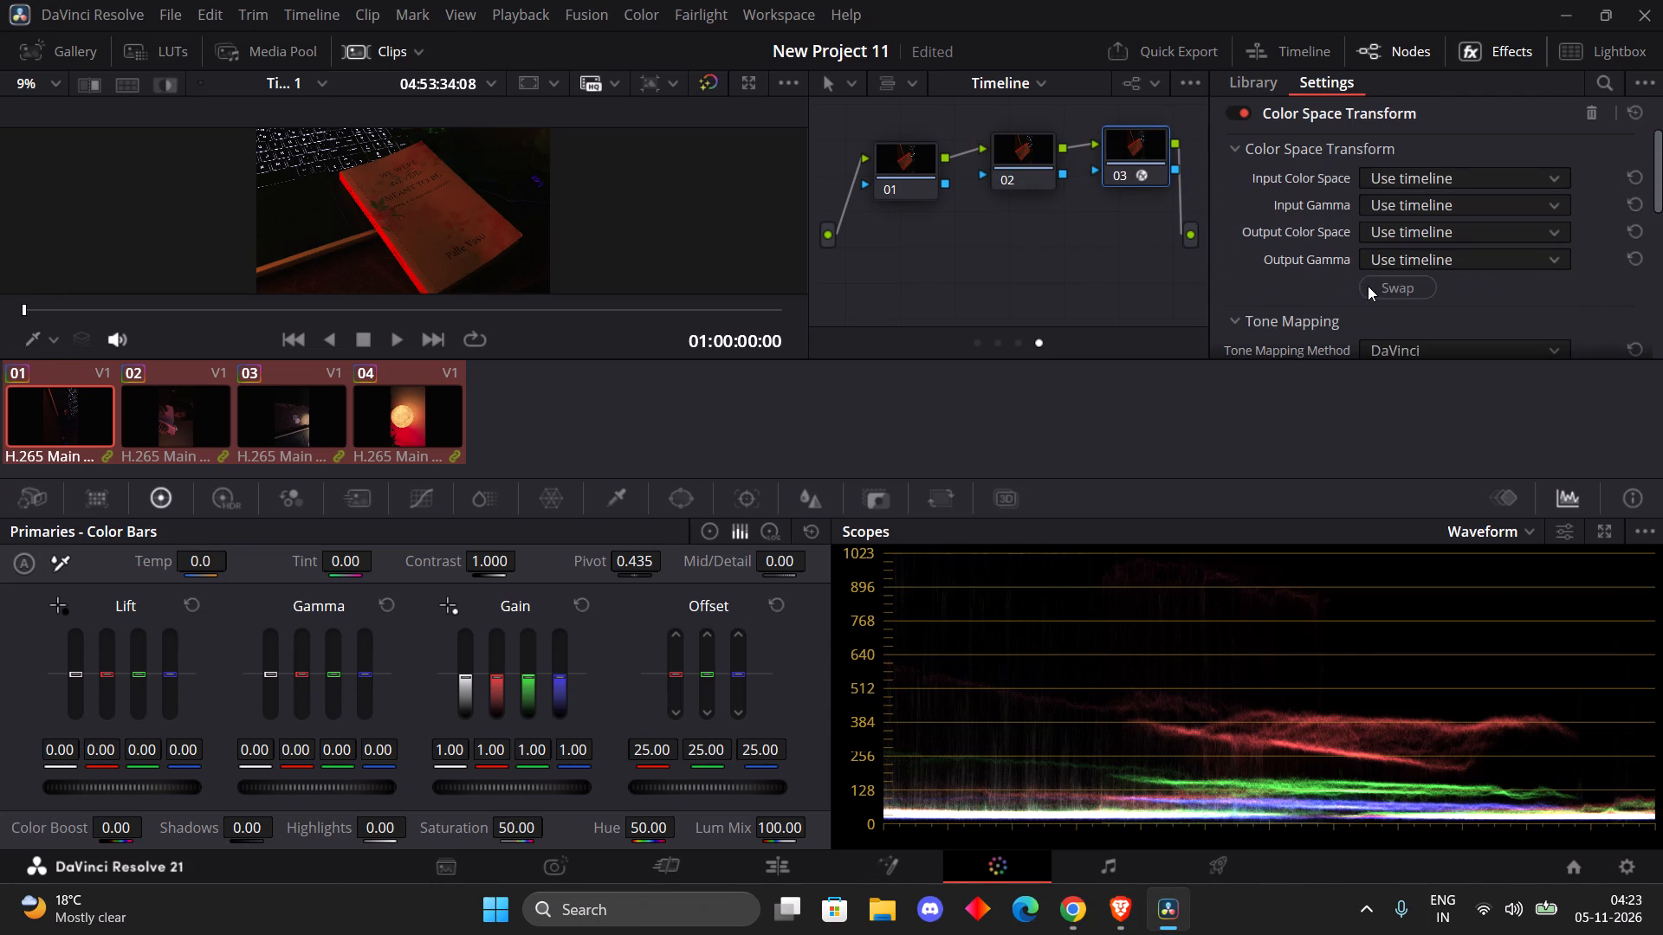
scroll(1368, 286, up, 2)
click(1440, 166)
click(1436, 179)
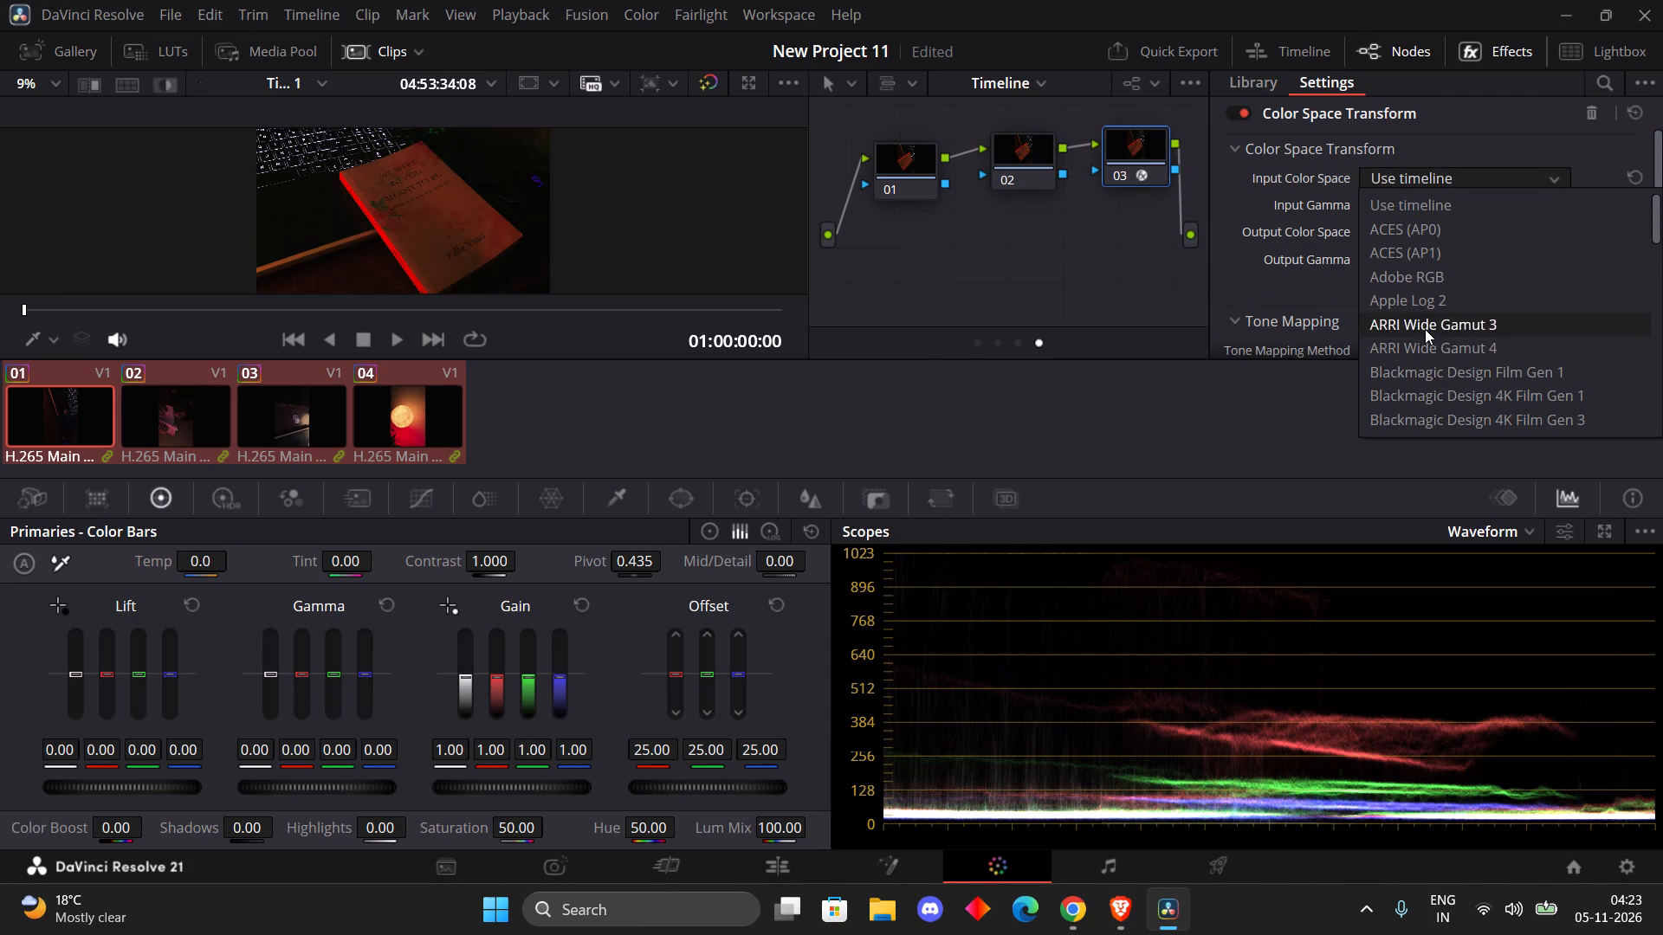
click(1422, 330)
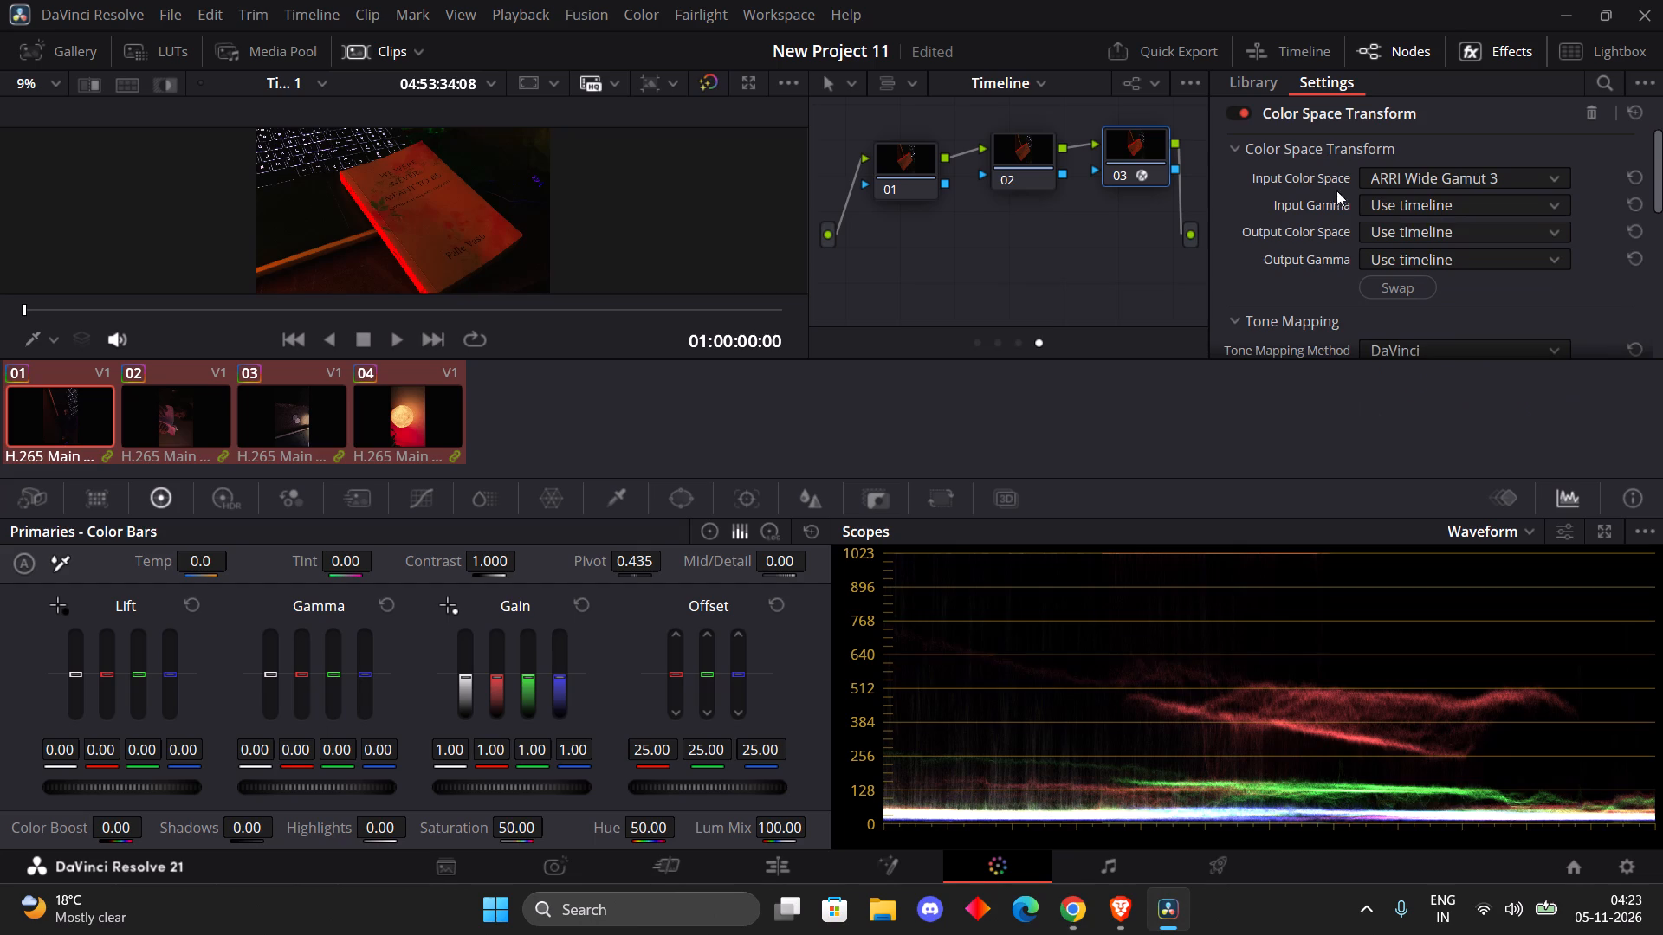
click(1397, 198)
scroll(1408, 392, down, 2)
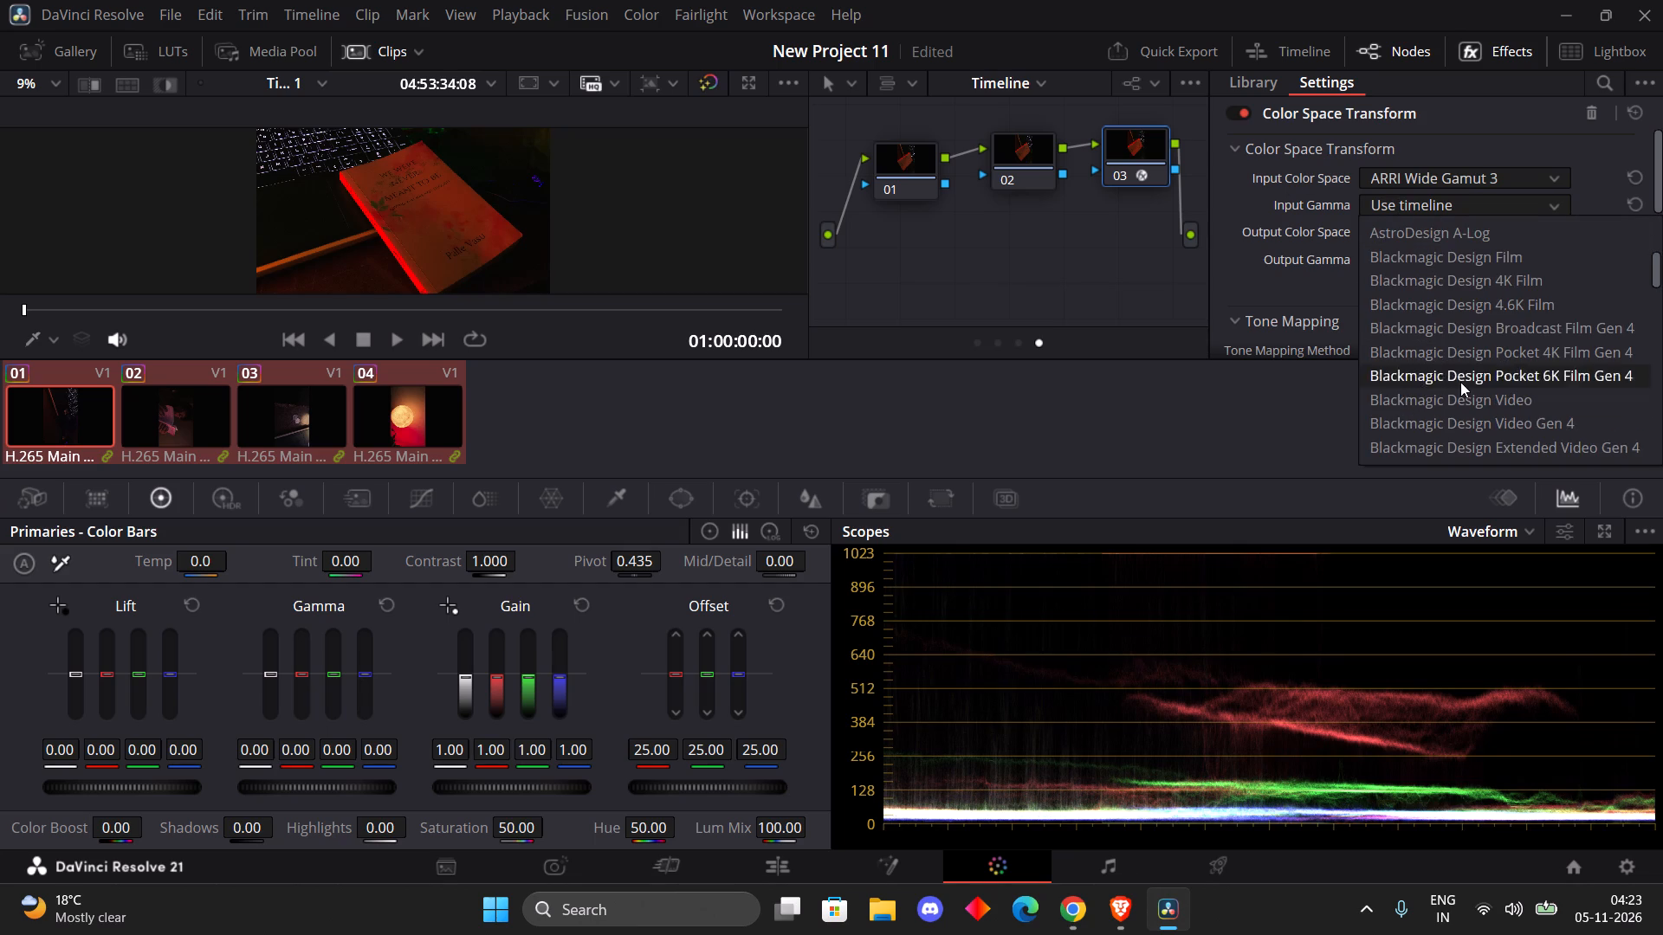
click(1458, 397)
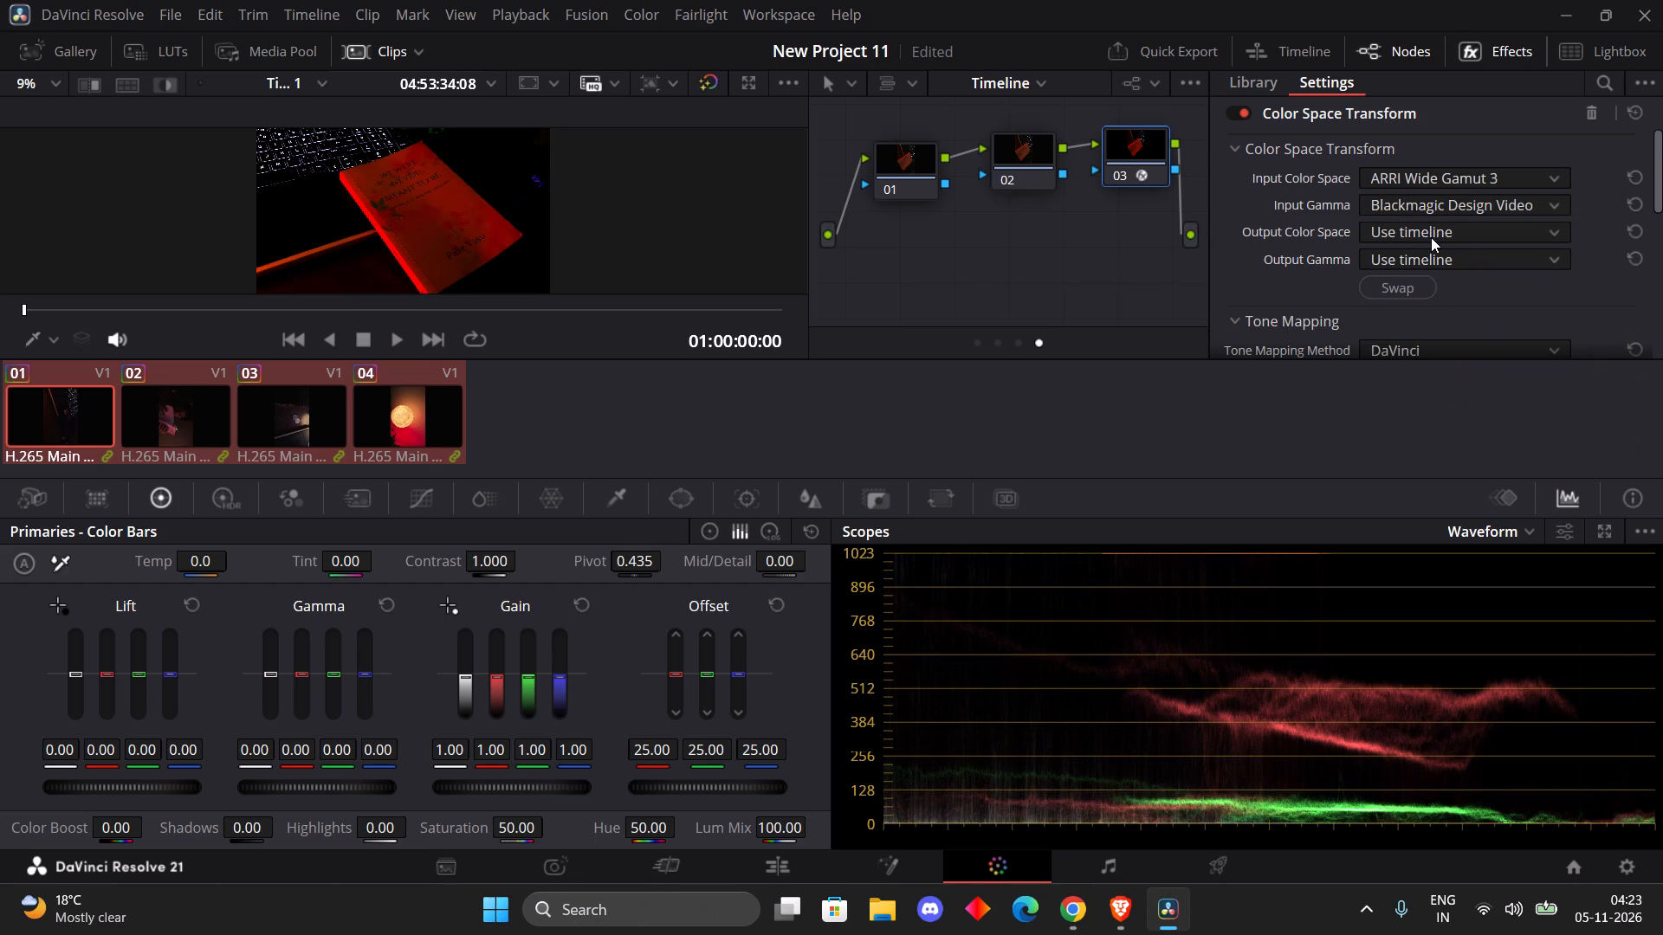
Check the paused tutorial in Brave, and set node 03's output color space to Rec.709 in DaVinci Resolve.
click(1431, 236)
scroll(1430, 363, down, 3)
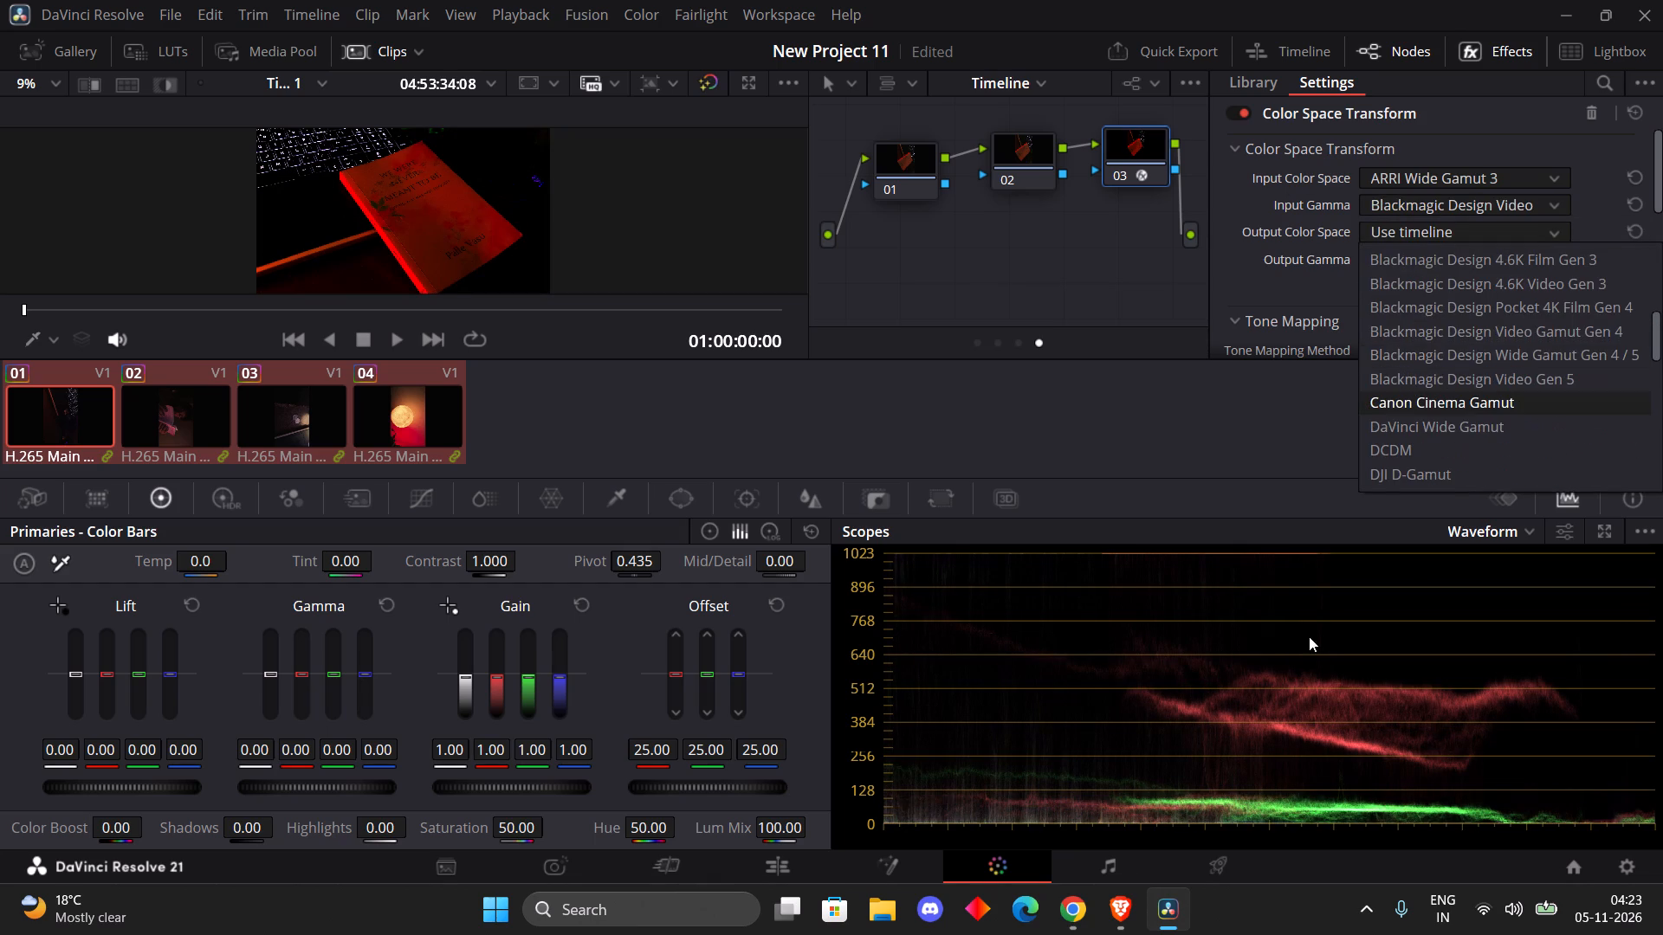
click(1109, 934)
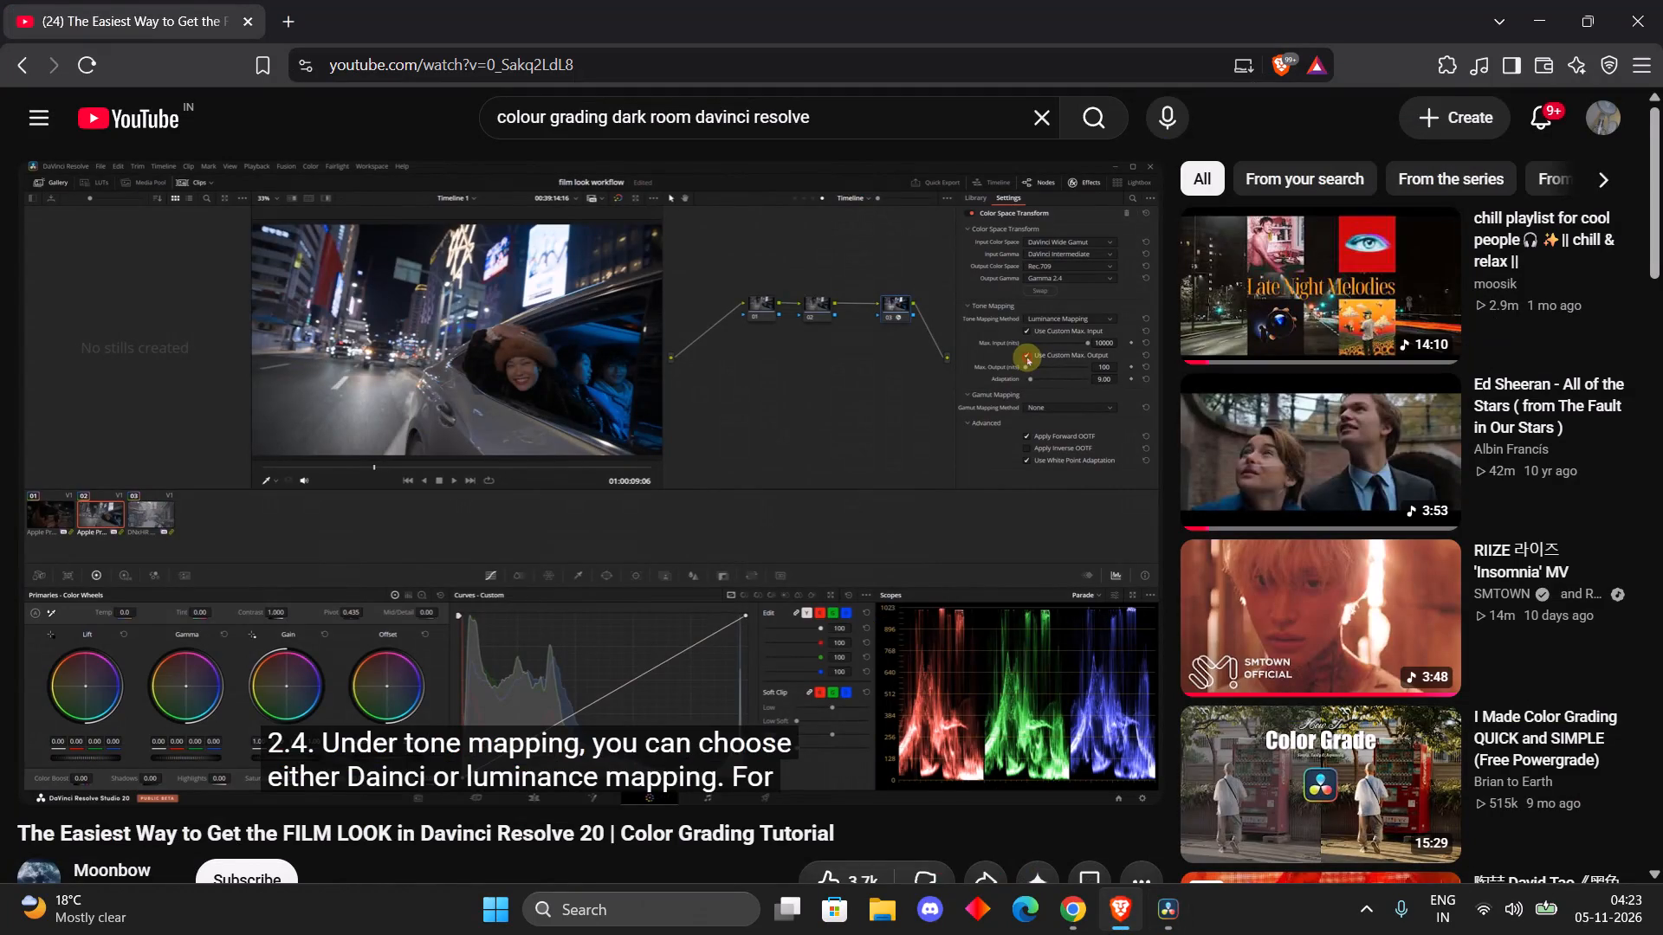
click(1204, 930)
click(1181, 921)
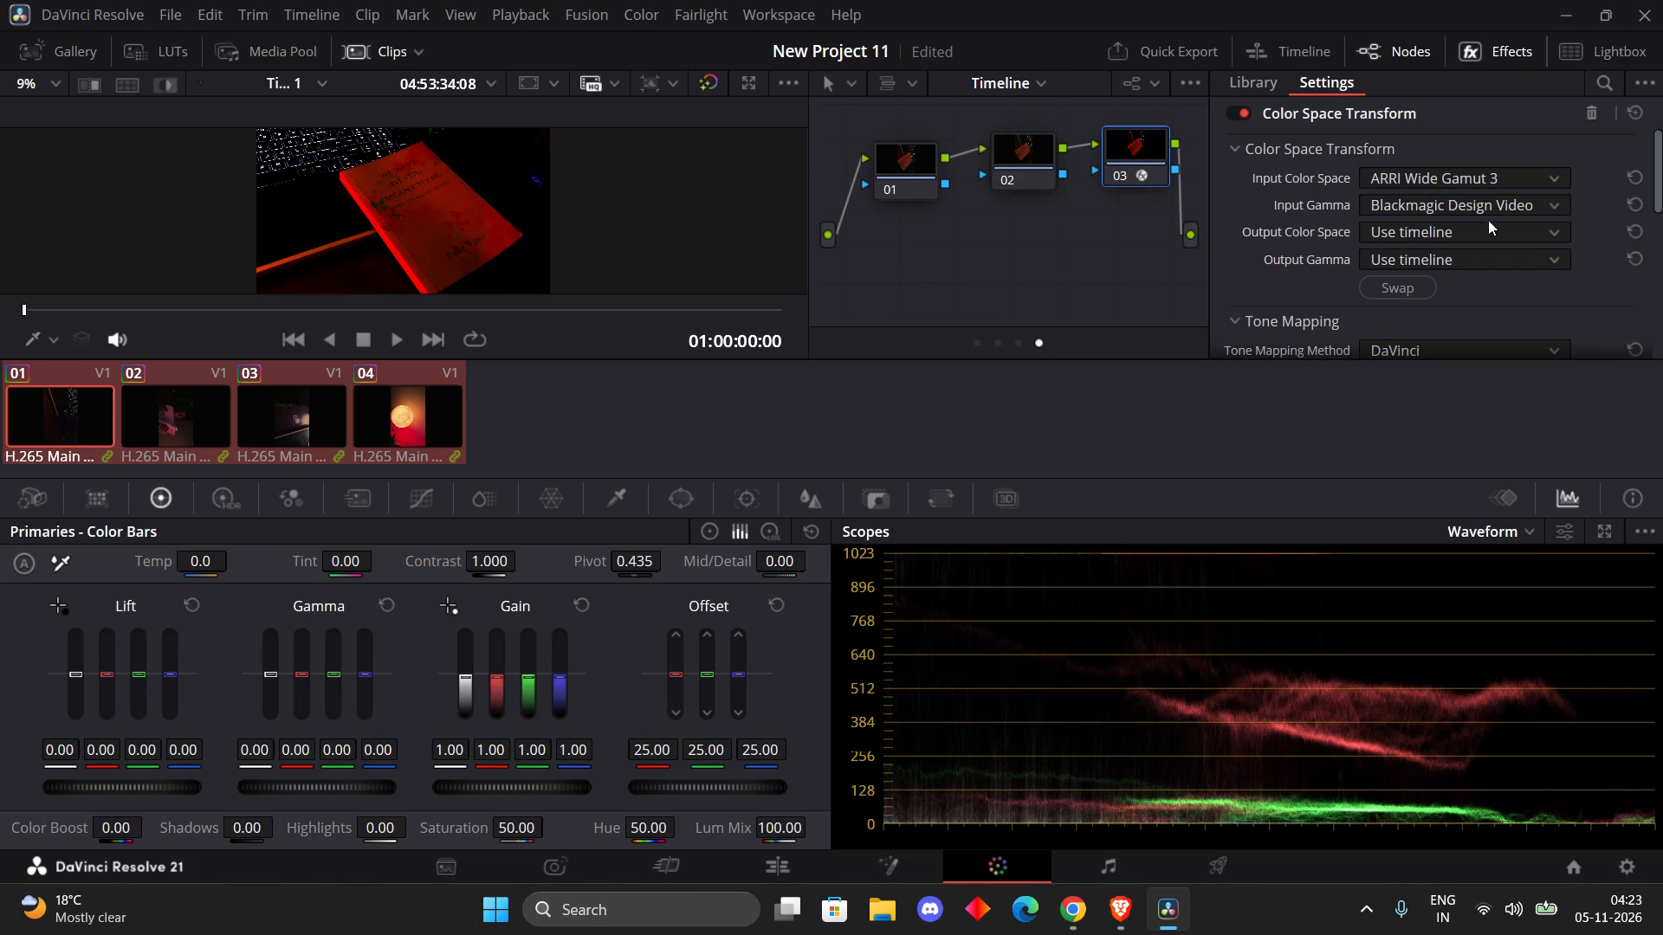
click(1477, 234)
scroll(1418, 438, down, 6)
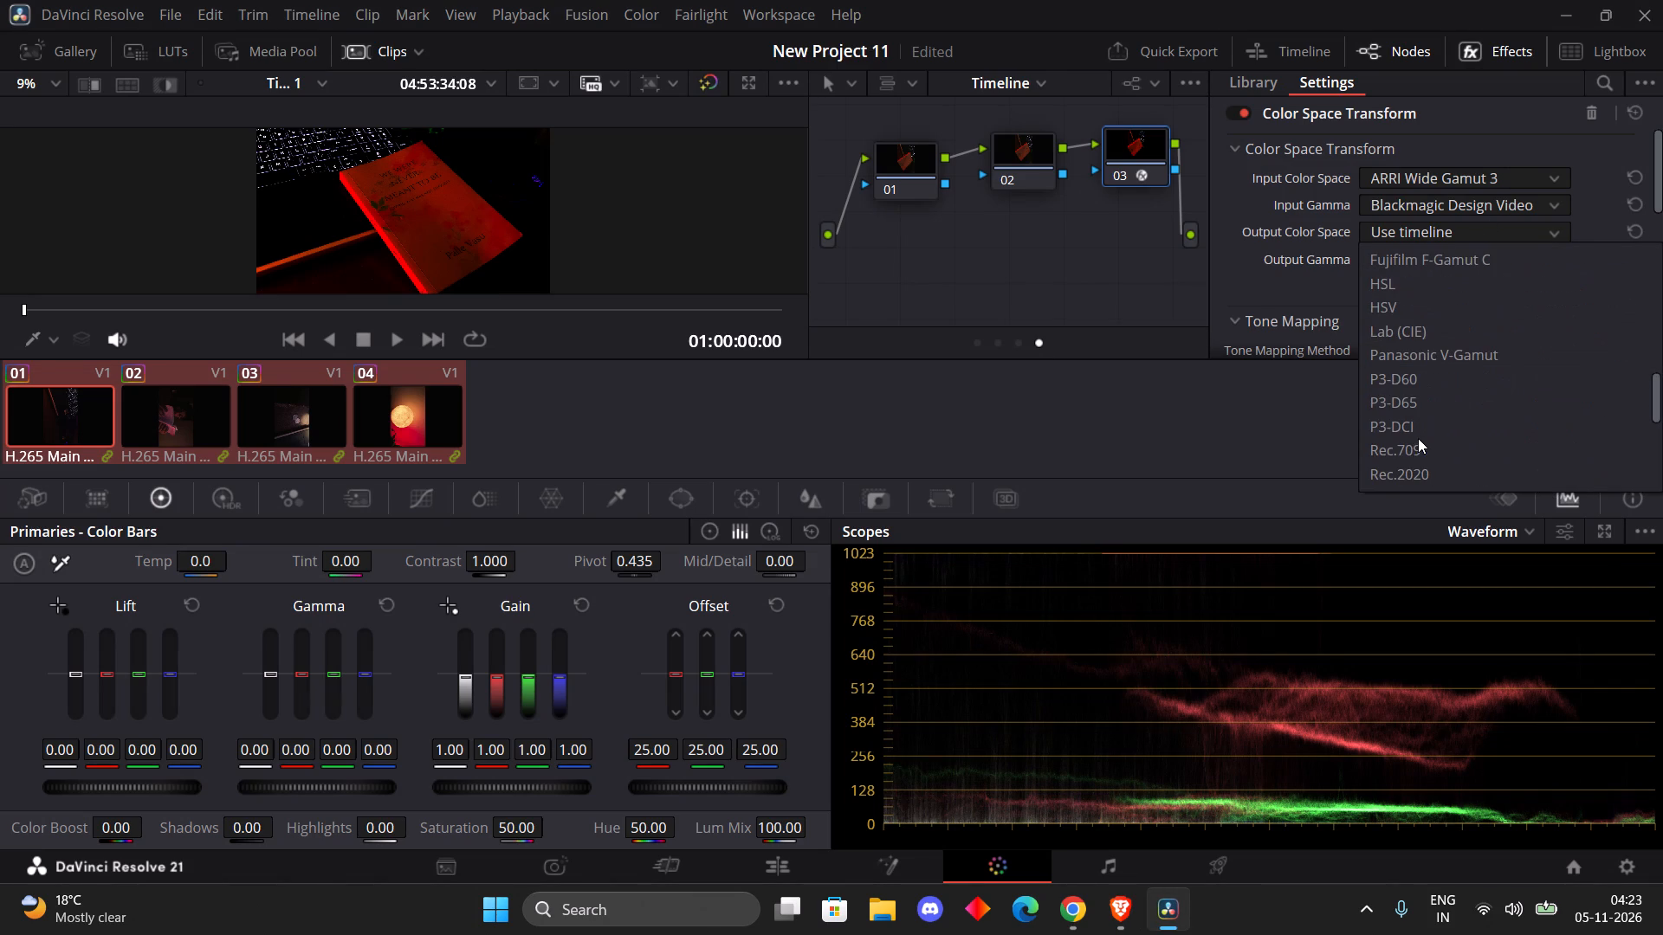
scroll(1409, 455, down, 1)
click(1422, 351)
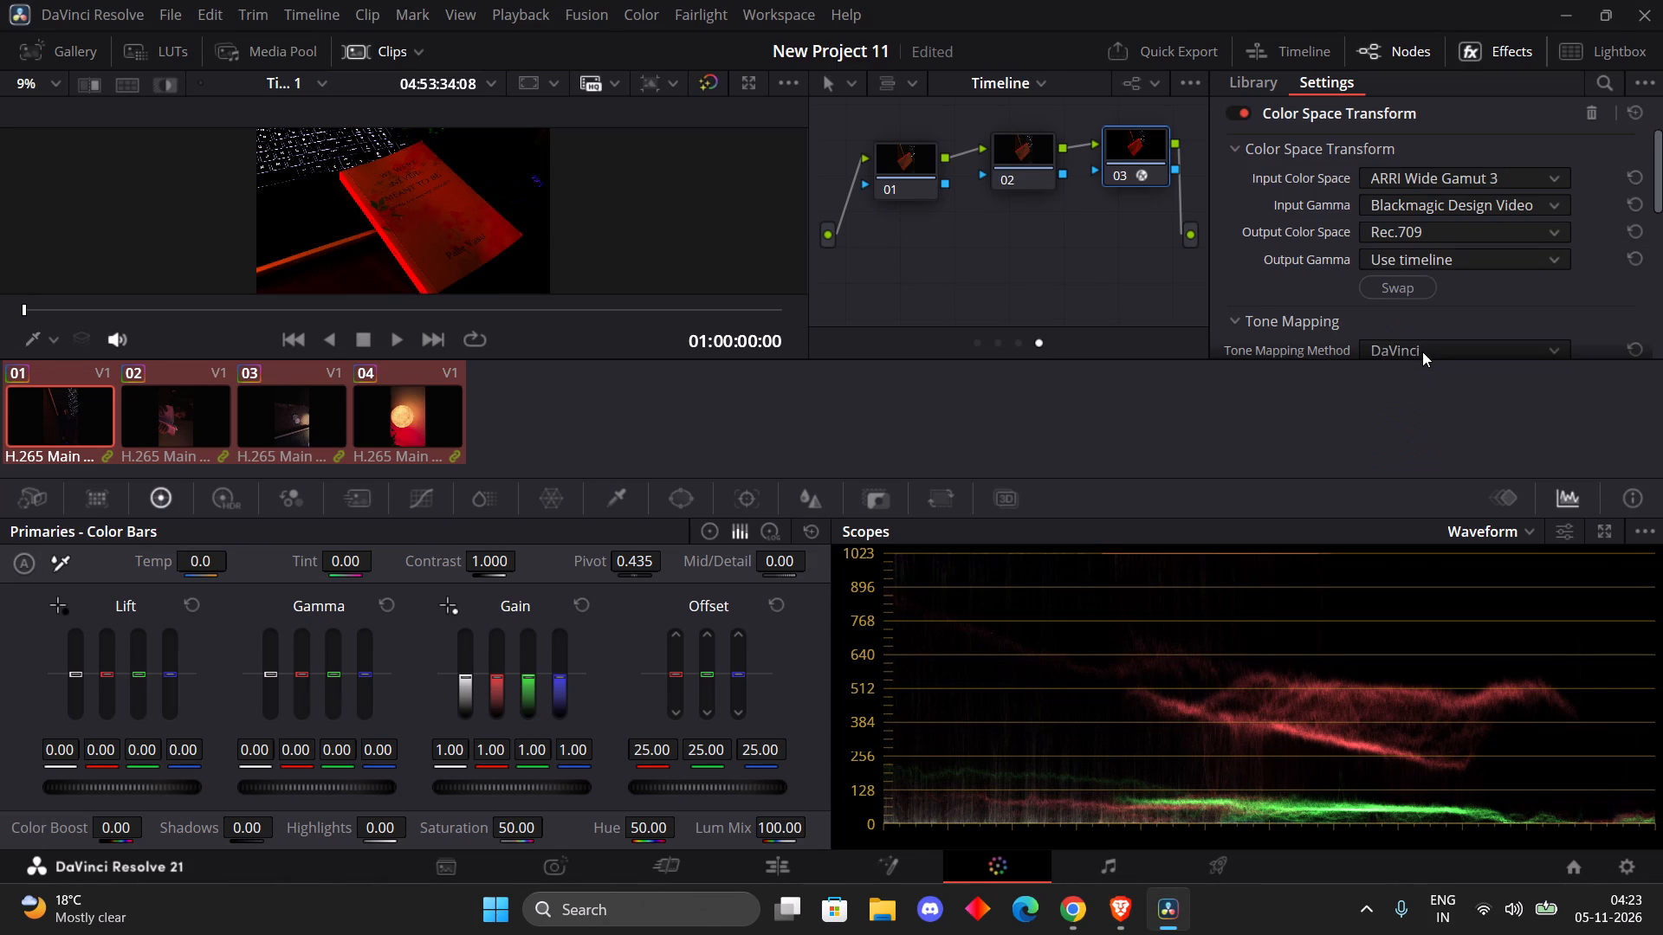
Recheck the paused tutorial in Brave, and set node 03's output gamma to Gamma 2.4 in DaVinci Resolve.
click(1403, 258)
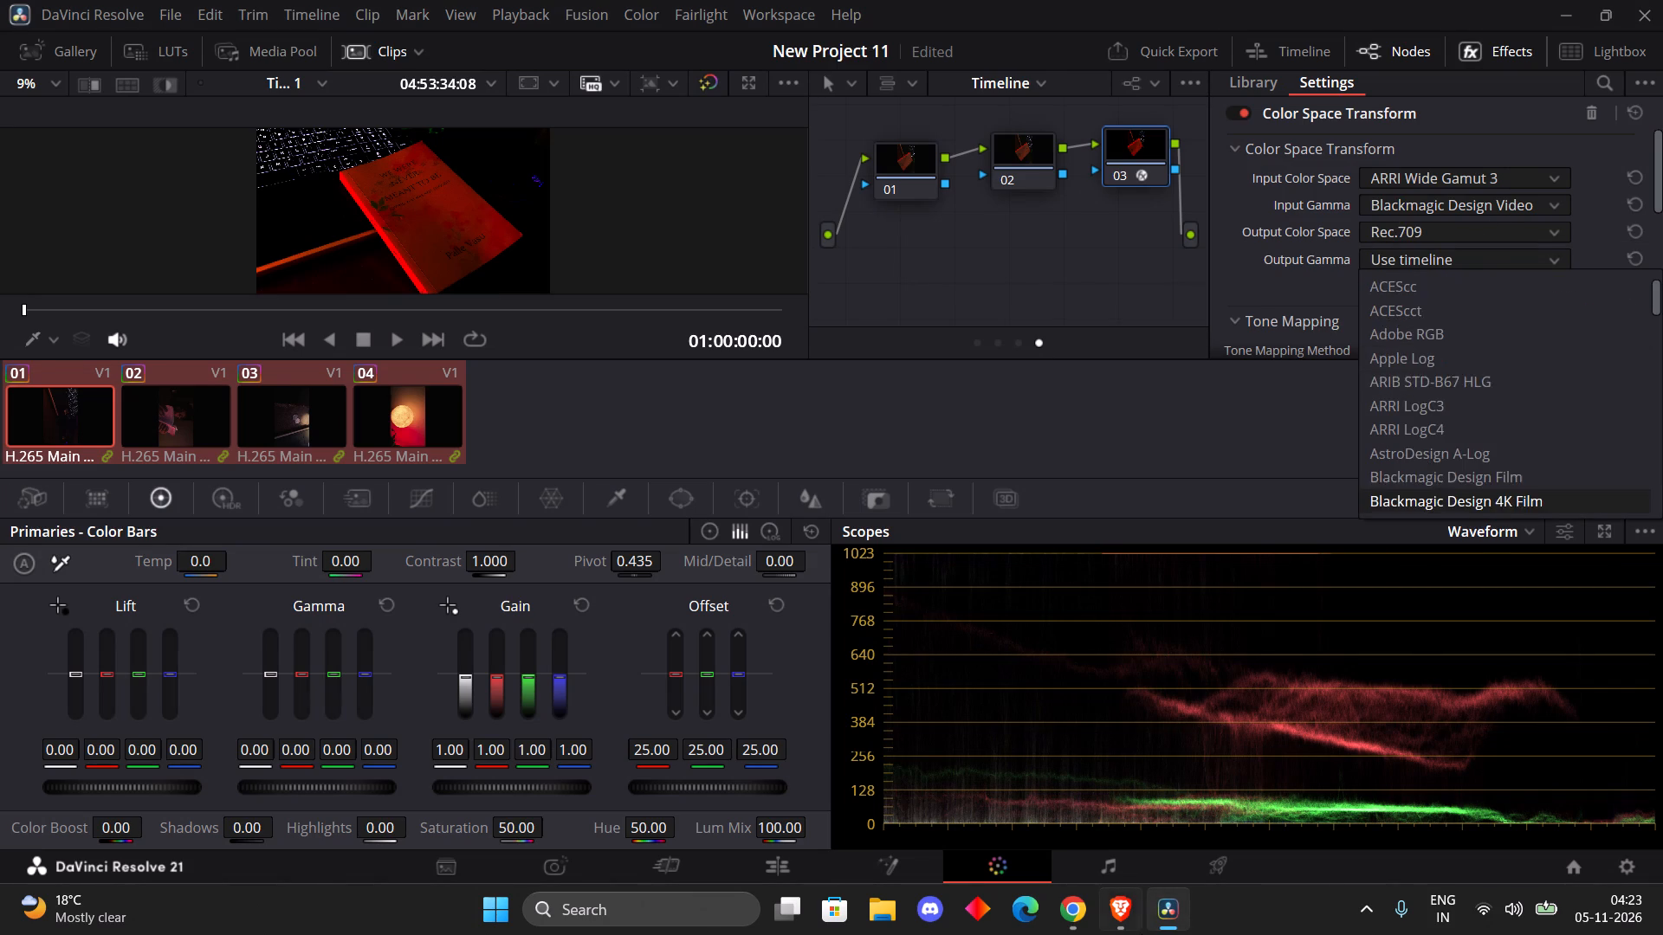
click(1140, 934)
click(1162, 929)
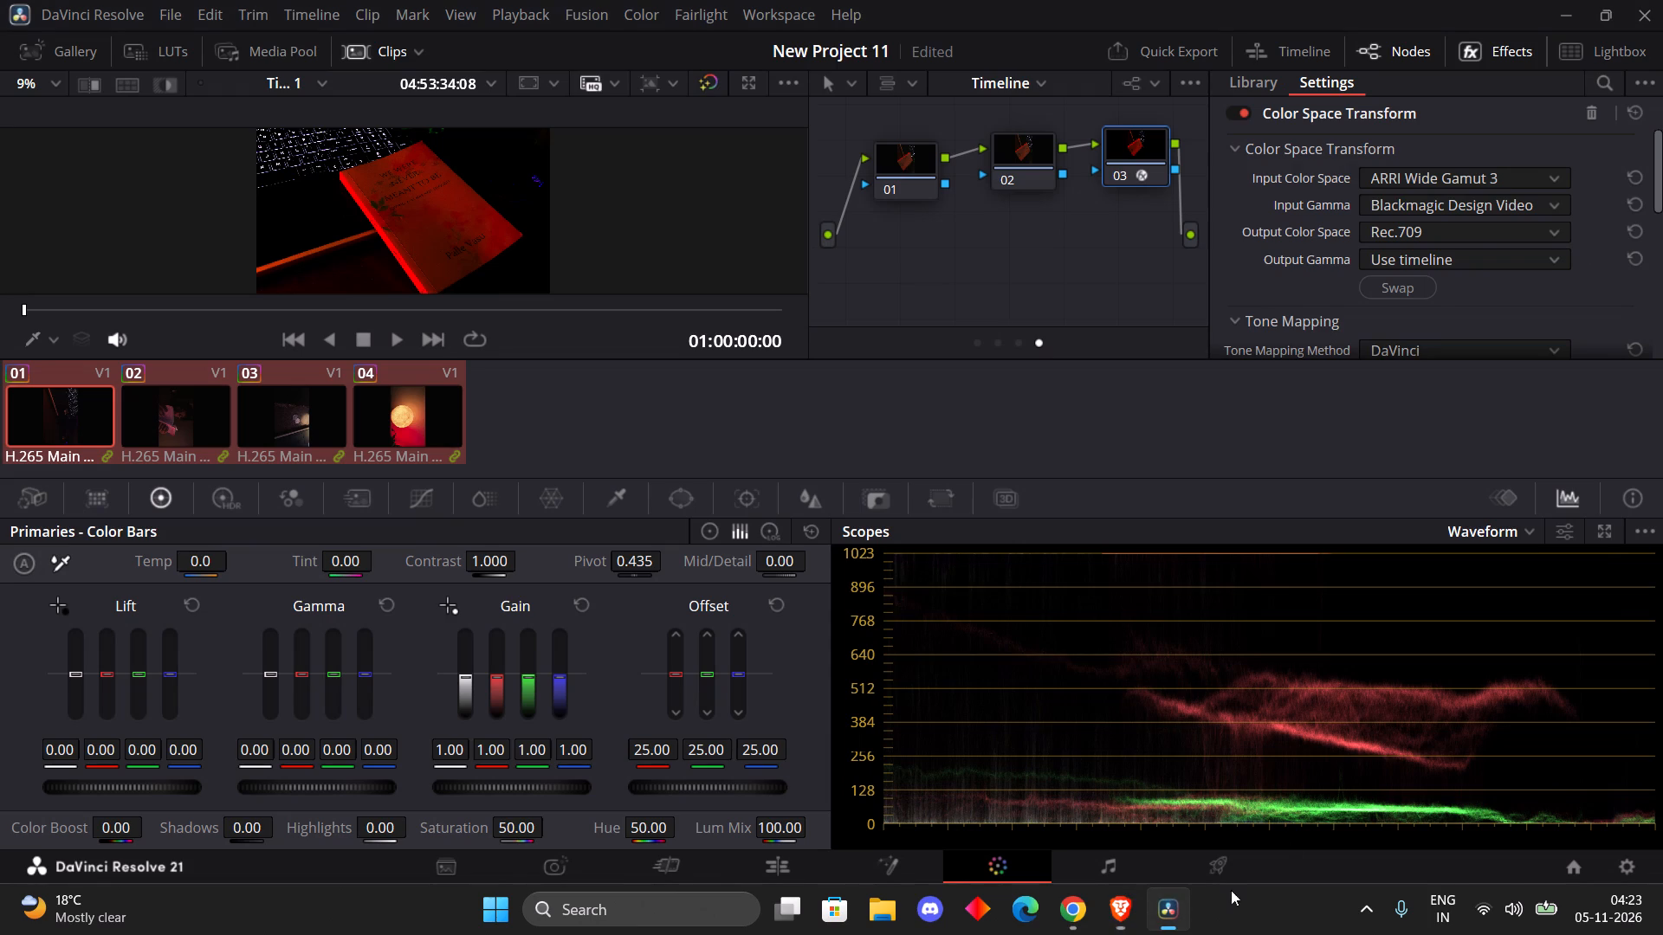
click(1466, 255)
scroll(1456, 357, down, 5)
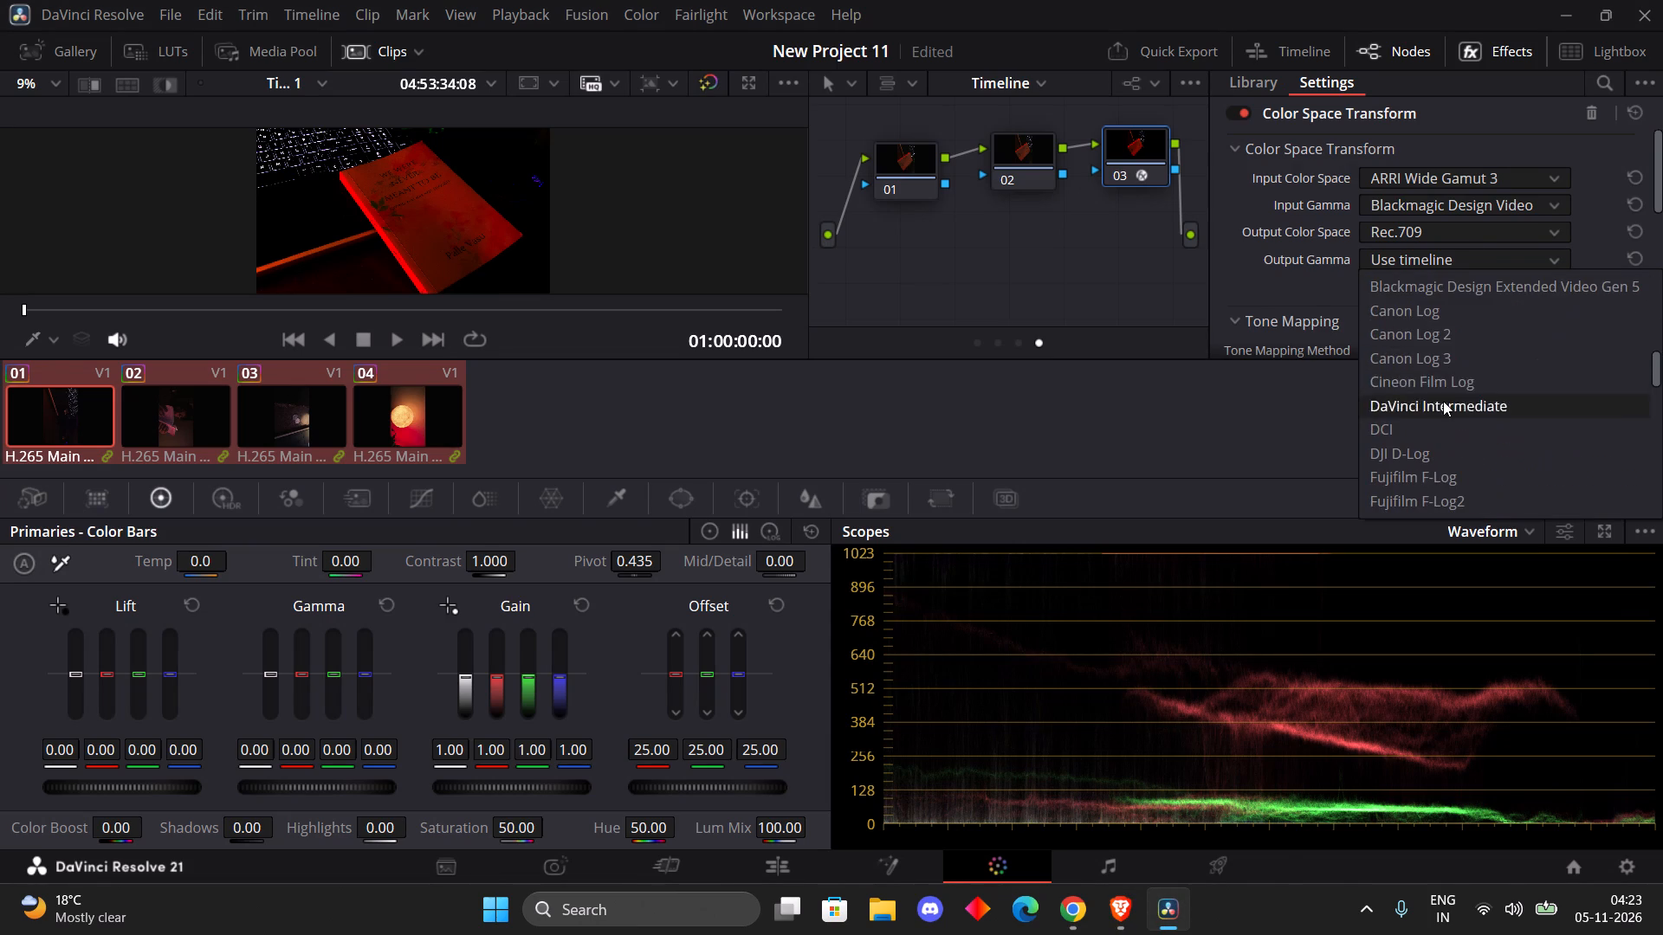
scroll(1433, 429, down, 2)
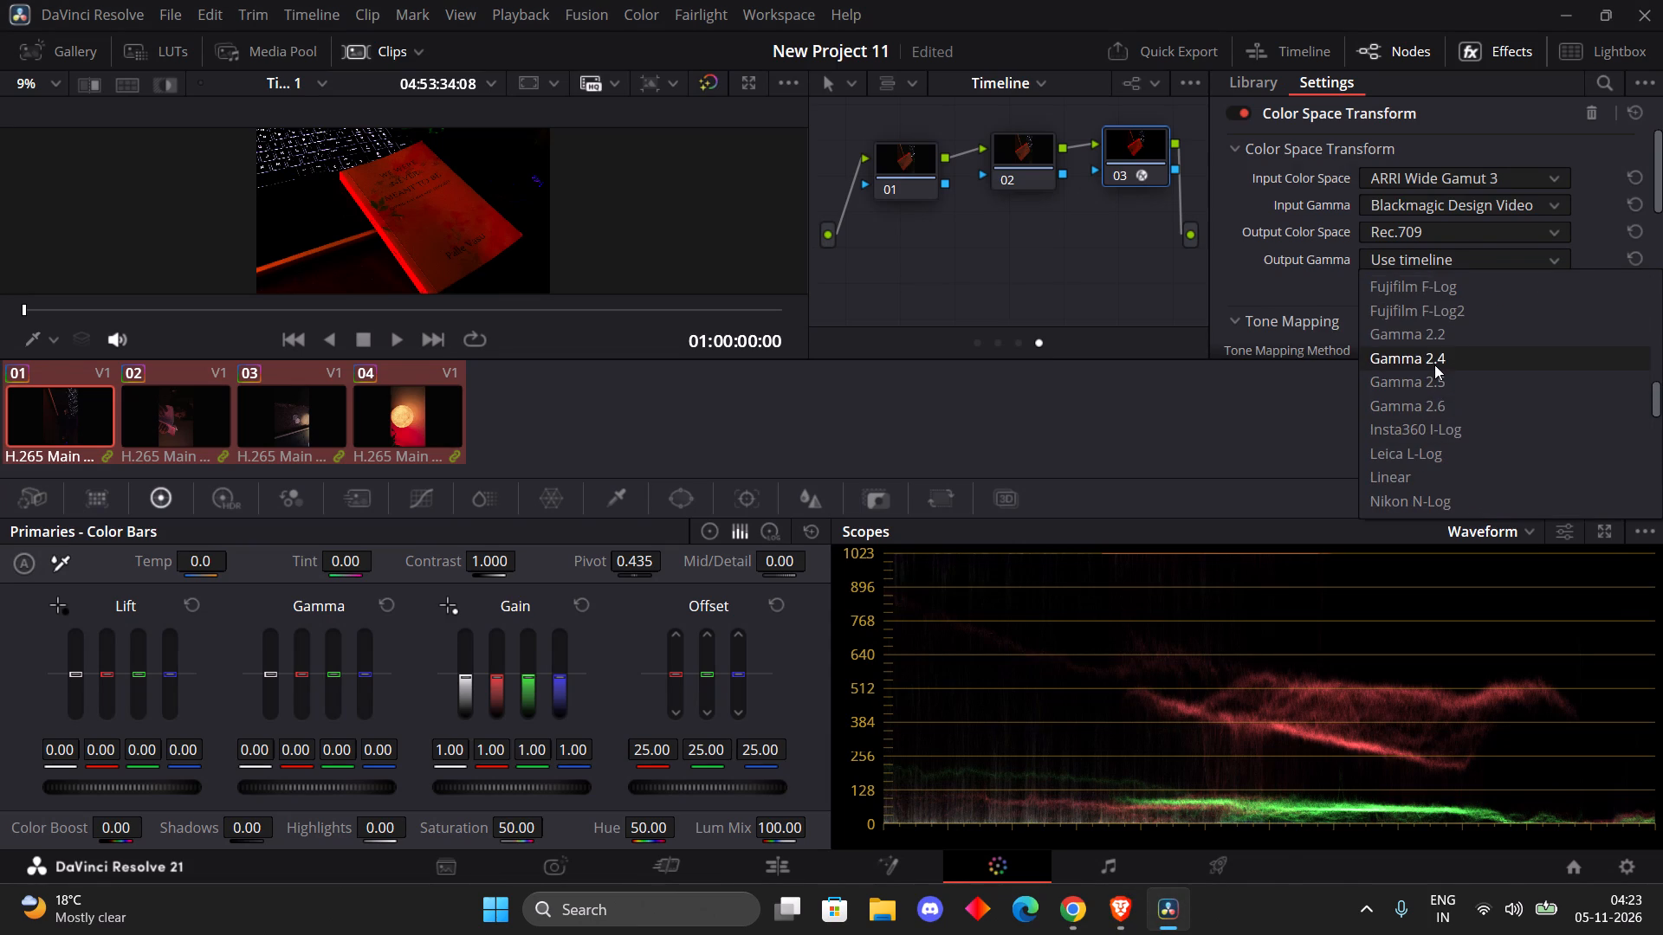
click(1434, 364)
Play the timeline from clip 01 into clip 02 to review the transformed colors, and stop playback.
click(398, 339)
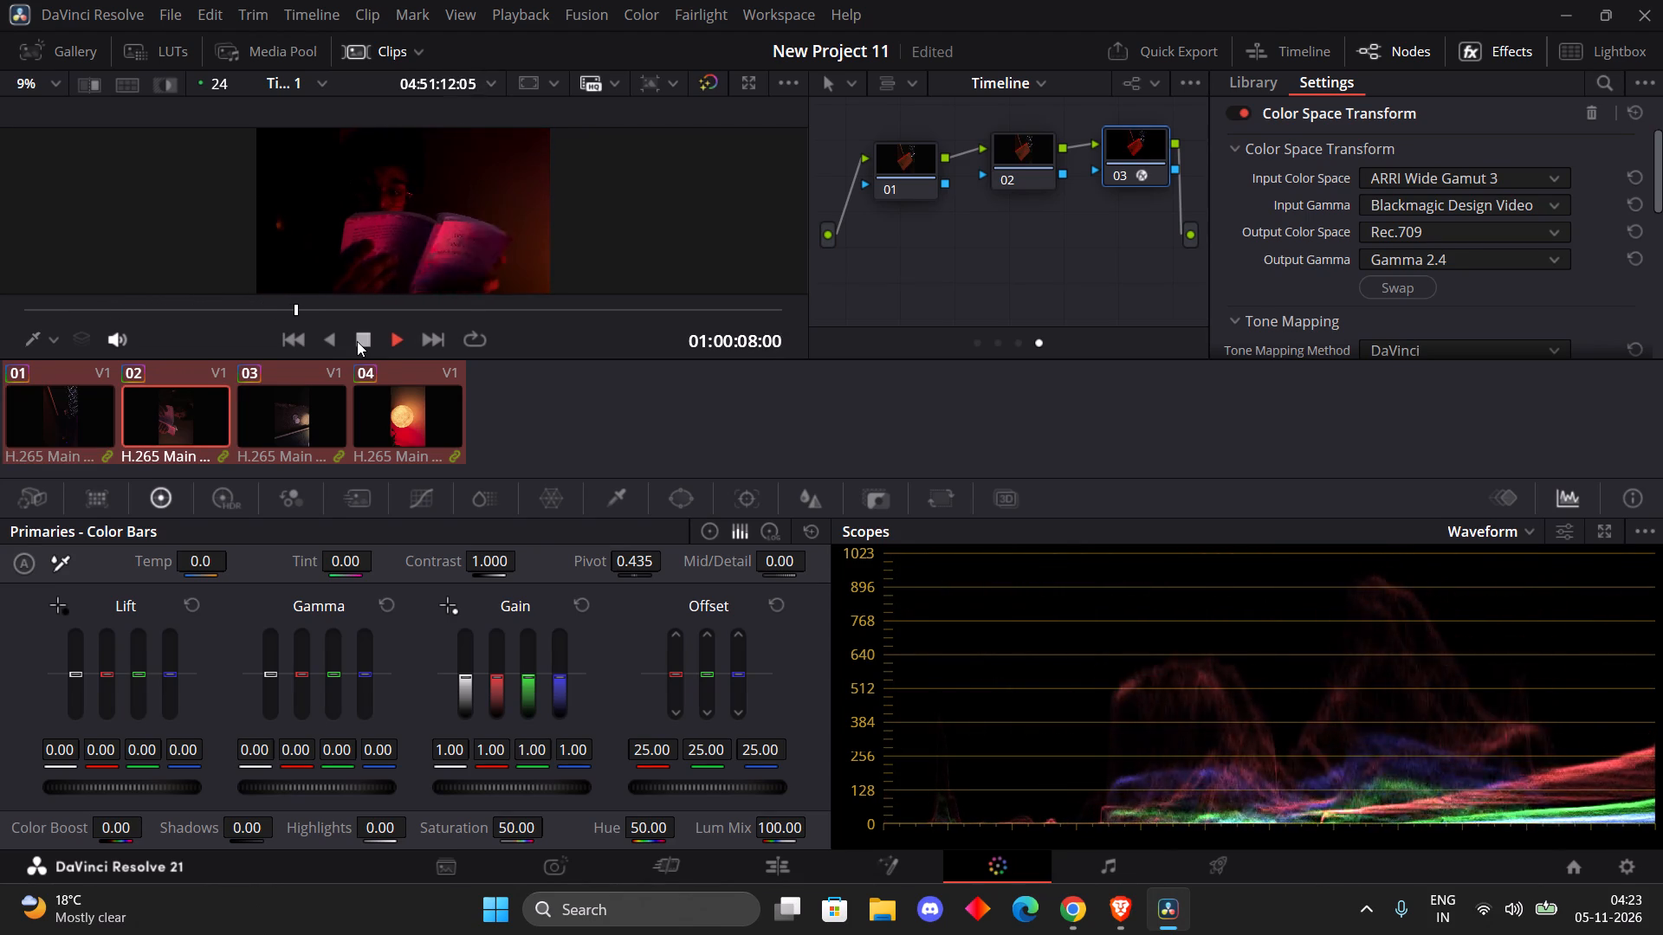
click(357, 341)
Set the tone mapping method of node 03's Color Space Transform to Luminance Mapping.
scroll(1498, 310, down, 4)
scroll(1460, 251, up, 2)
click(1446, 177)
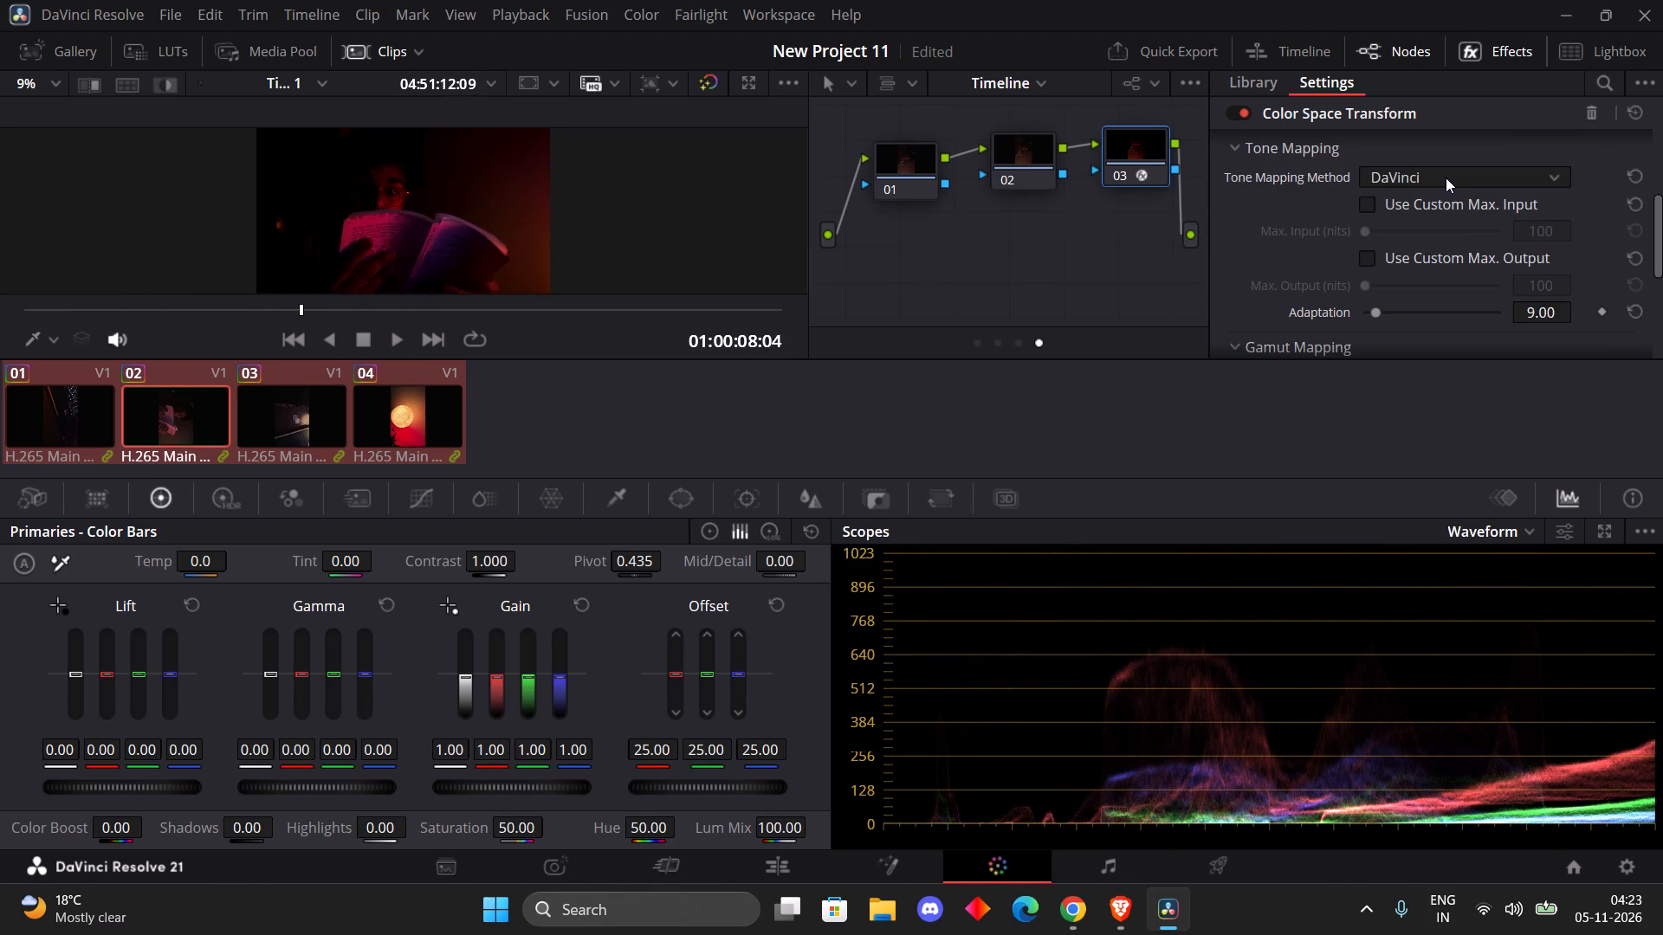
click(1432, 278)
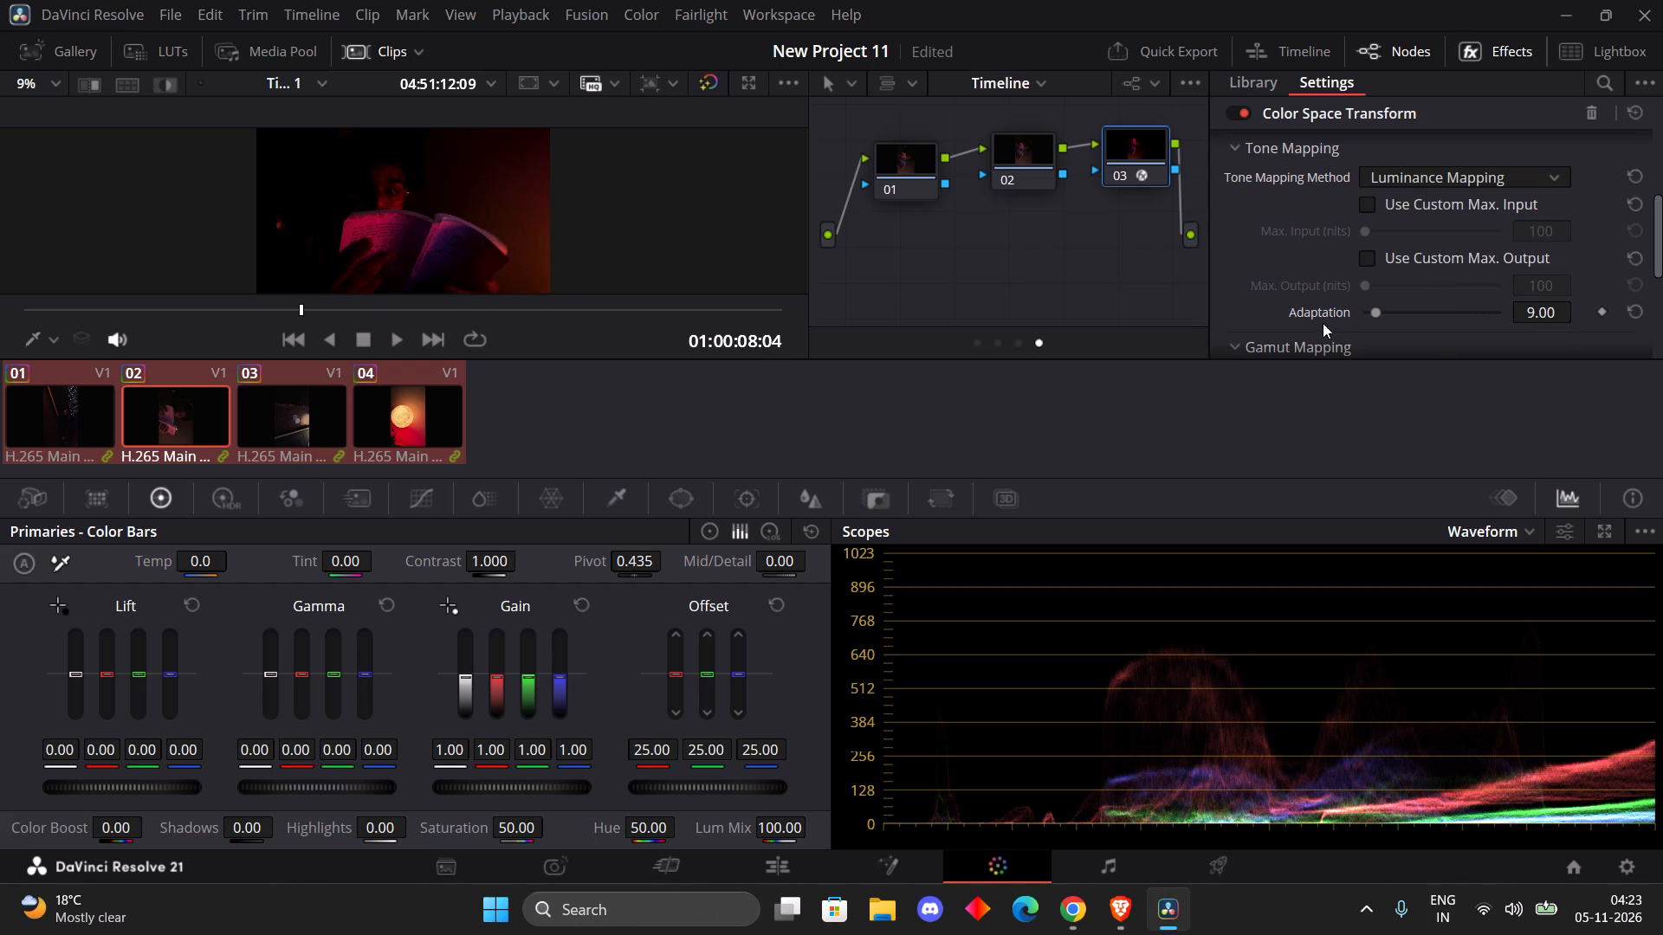
Play back parts of clips 02, 03 and 04 to review the tone-mapped look, and stop in clip 04.
click(329, 338)
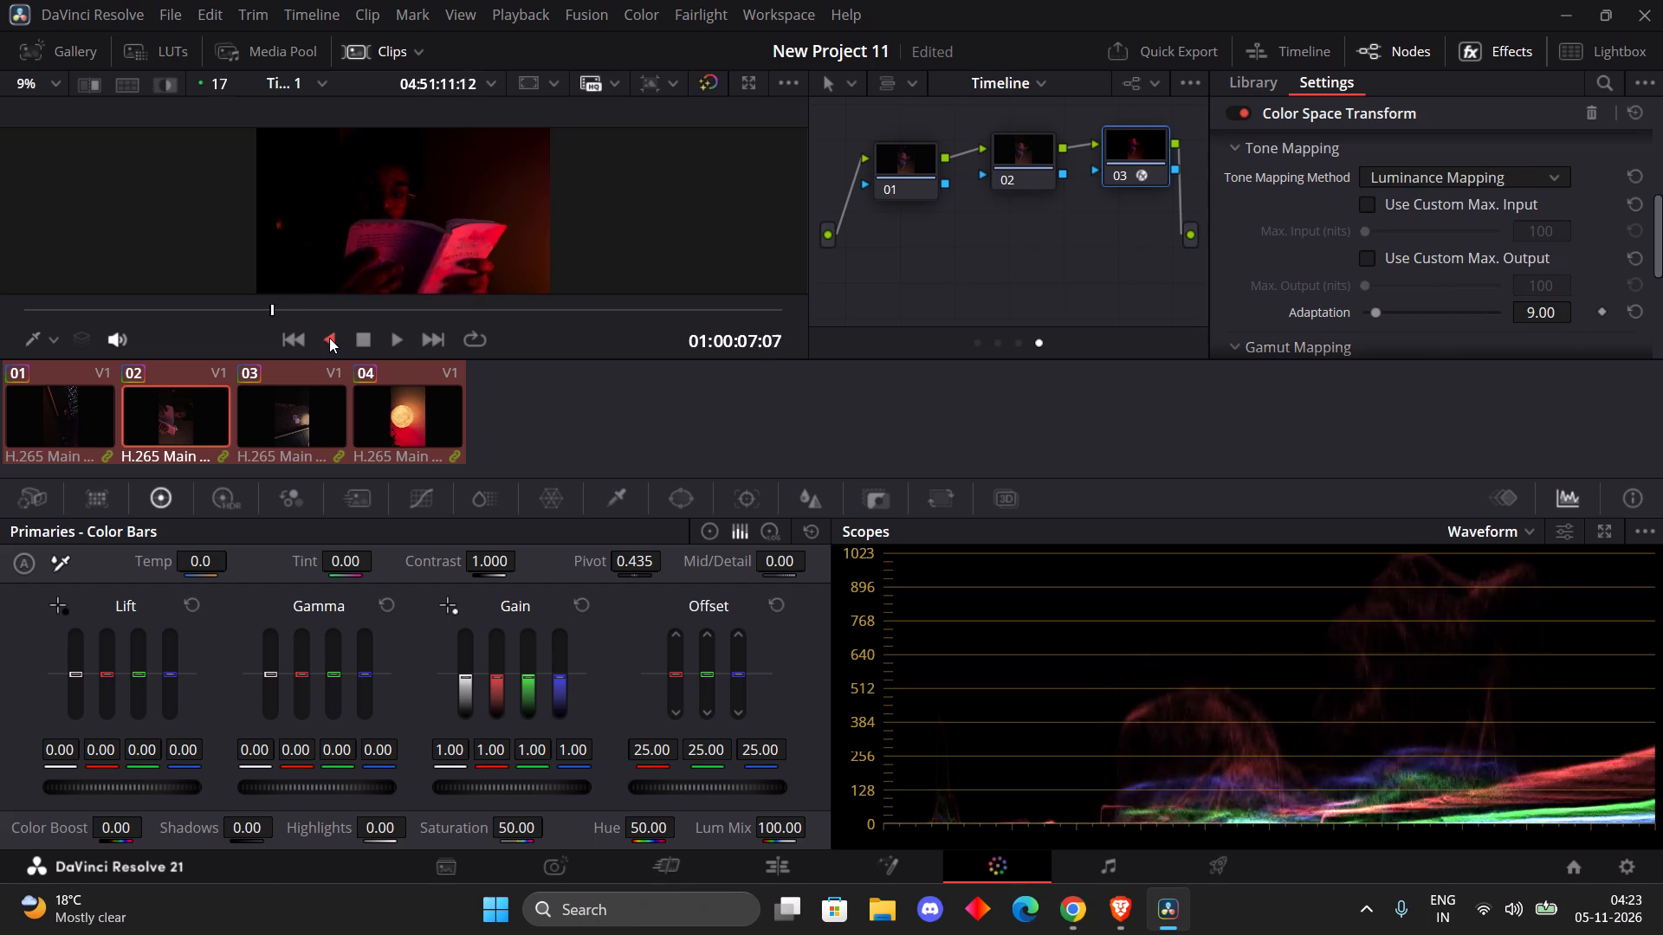
click(398, 345)
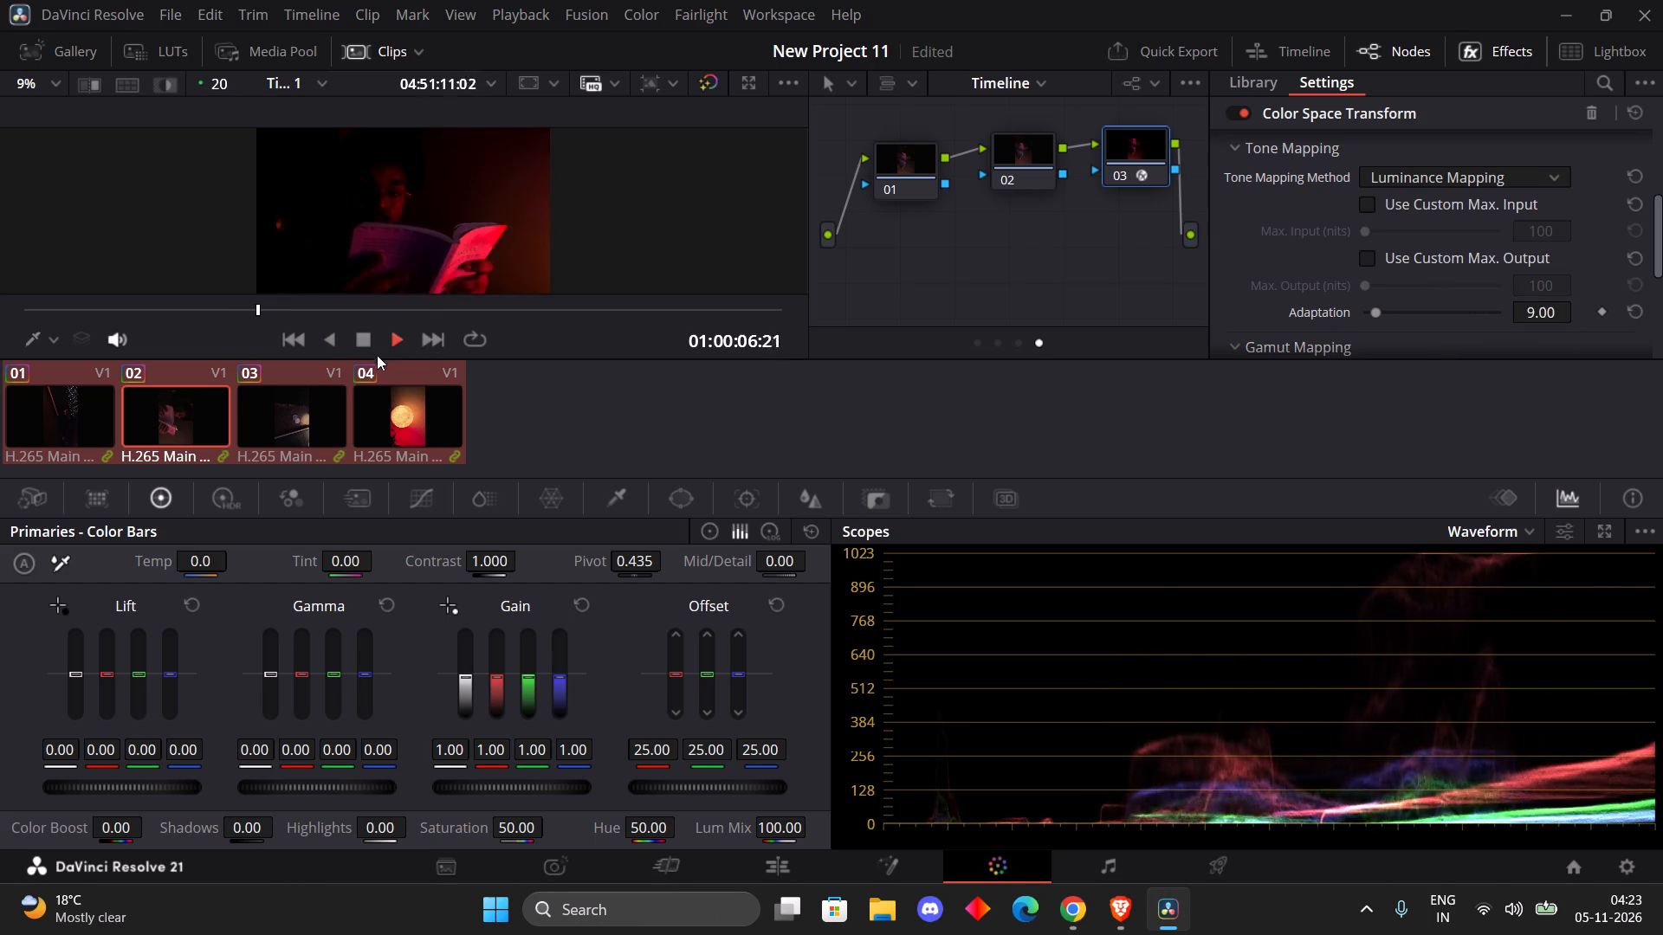
click(275, 397)
click(391, 401)
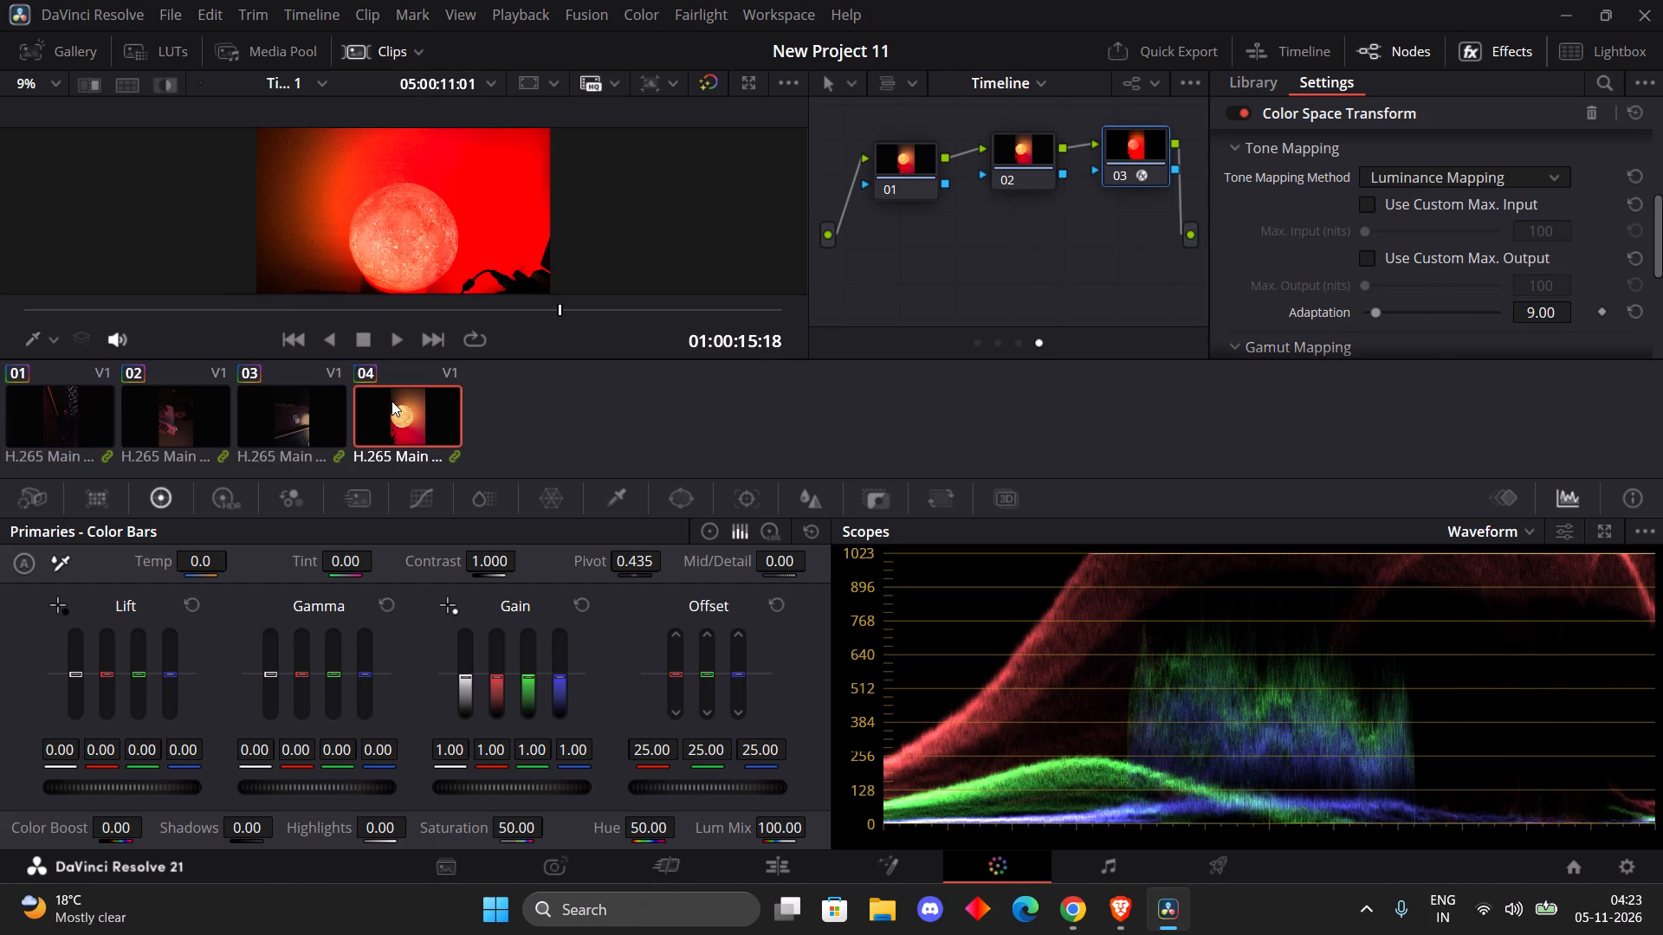
click(391, 339)
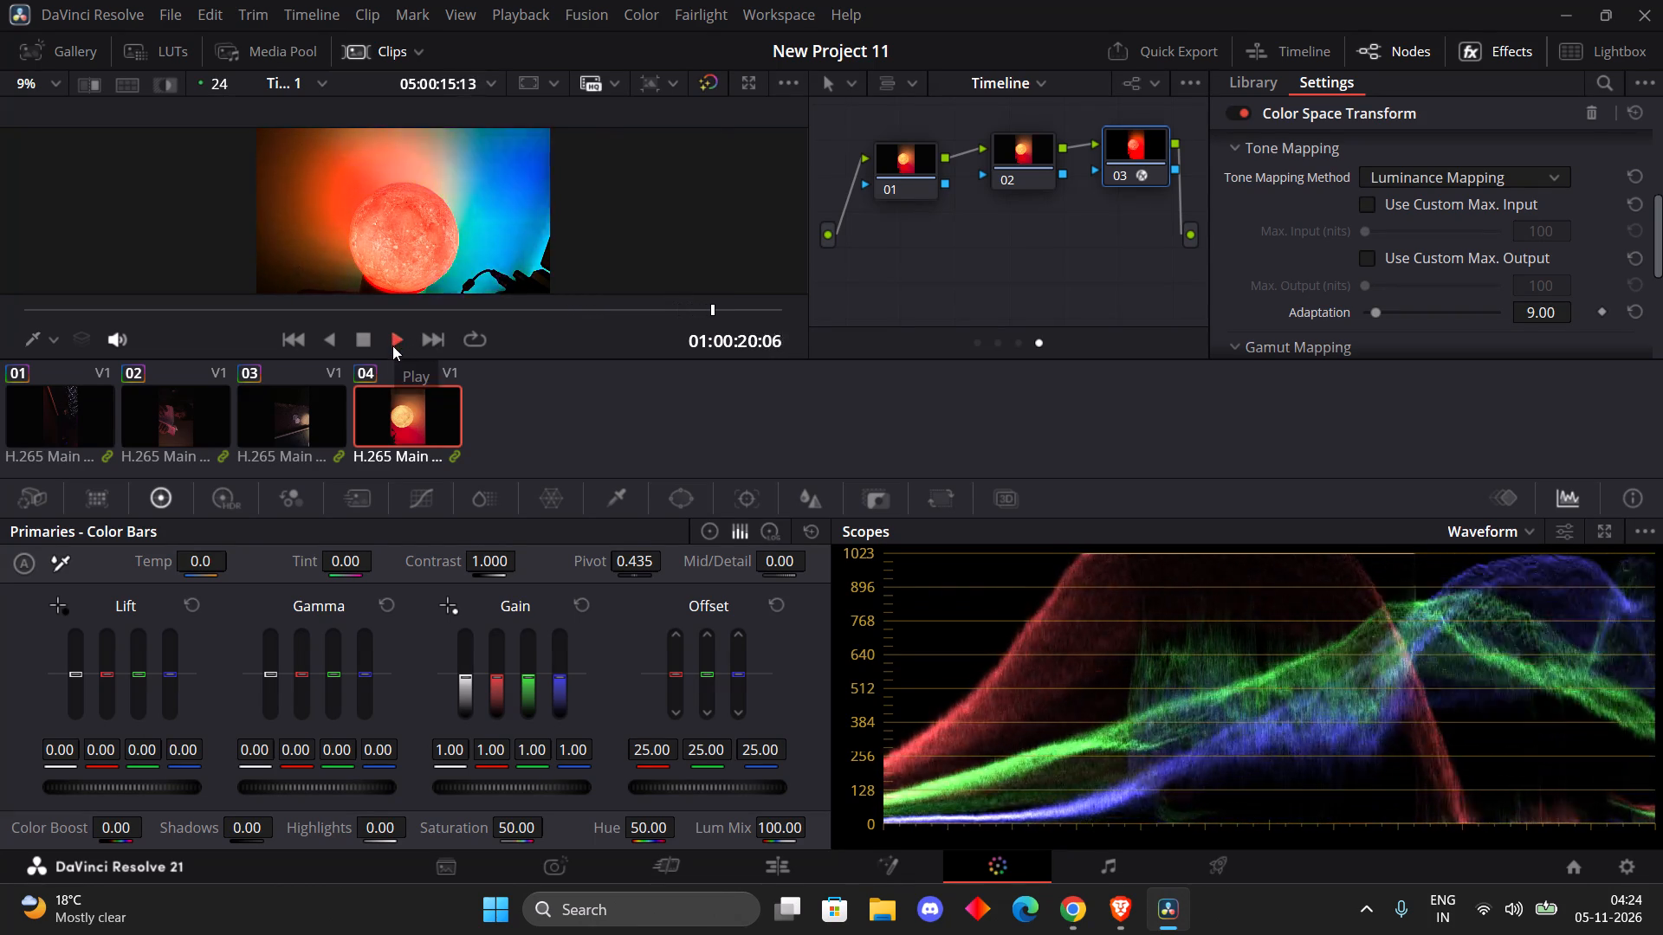
click(289, 412)
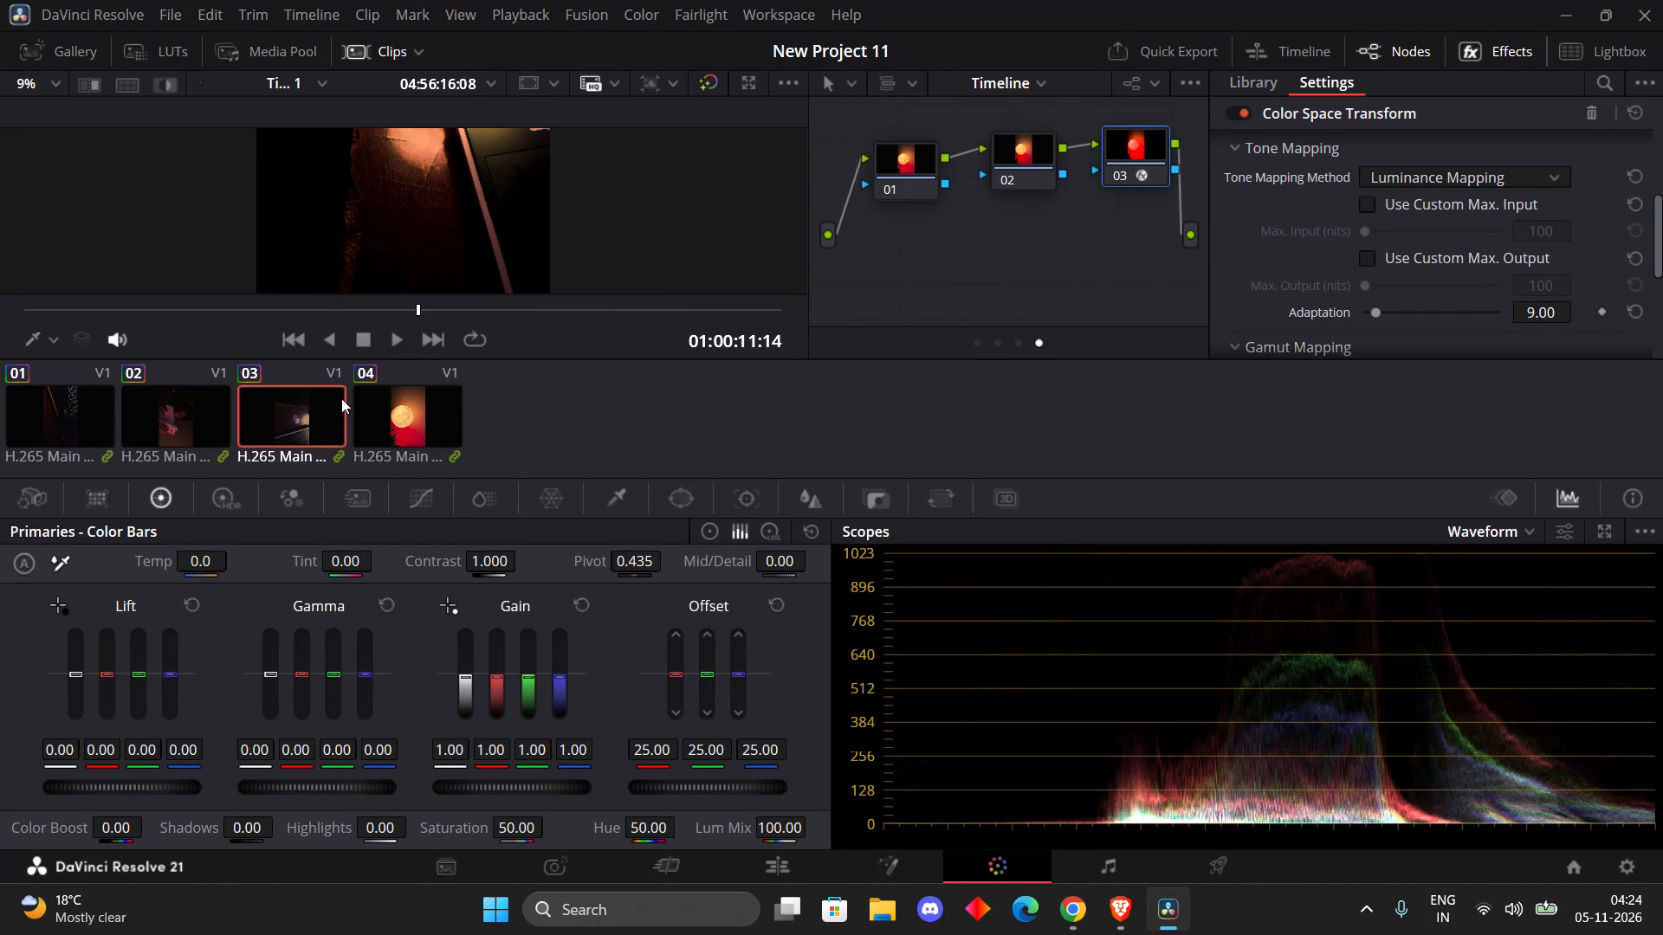
click(406, 337)
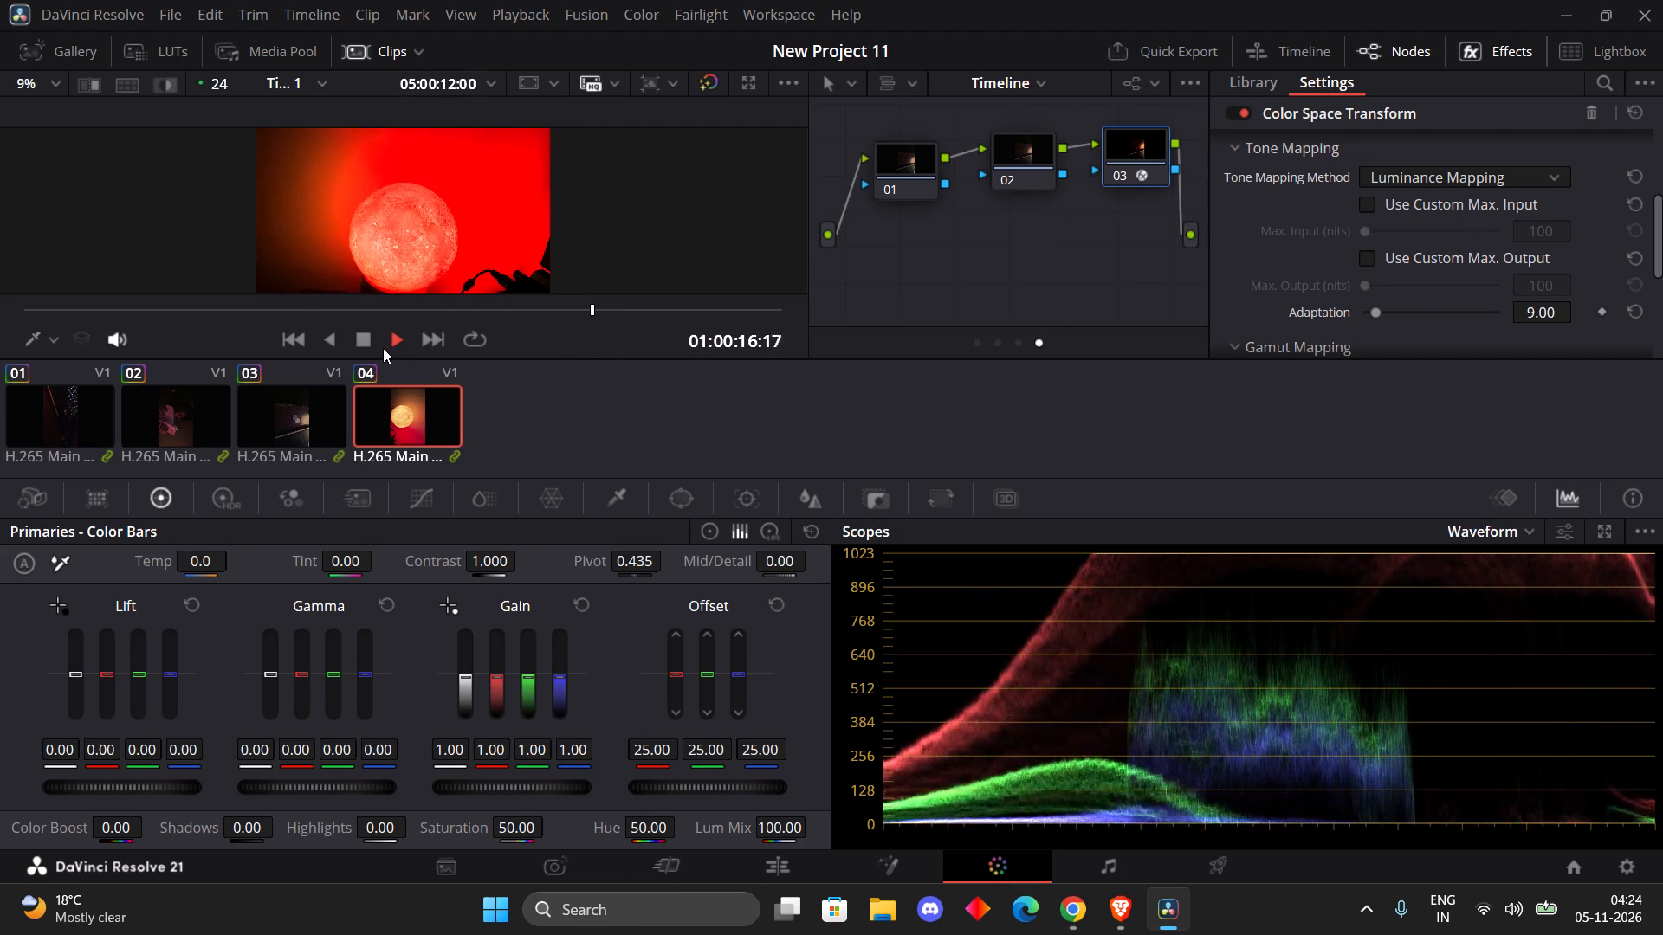
click(366, 345)
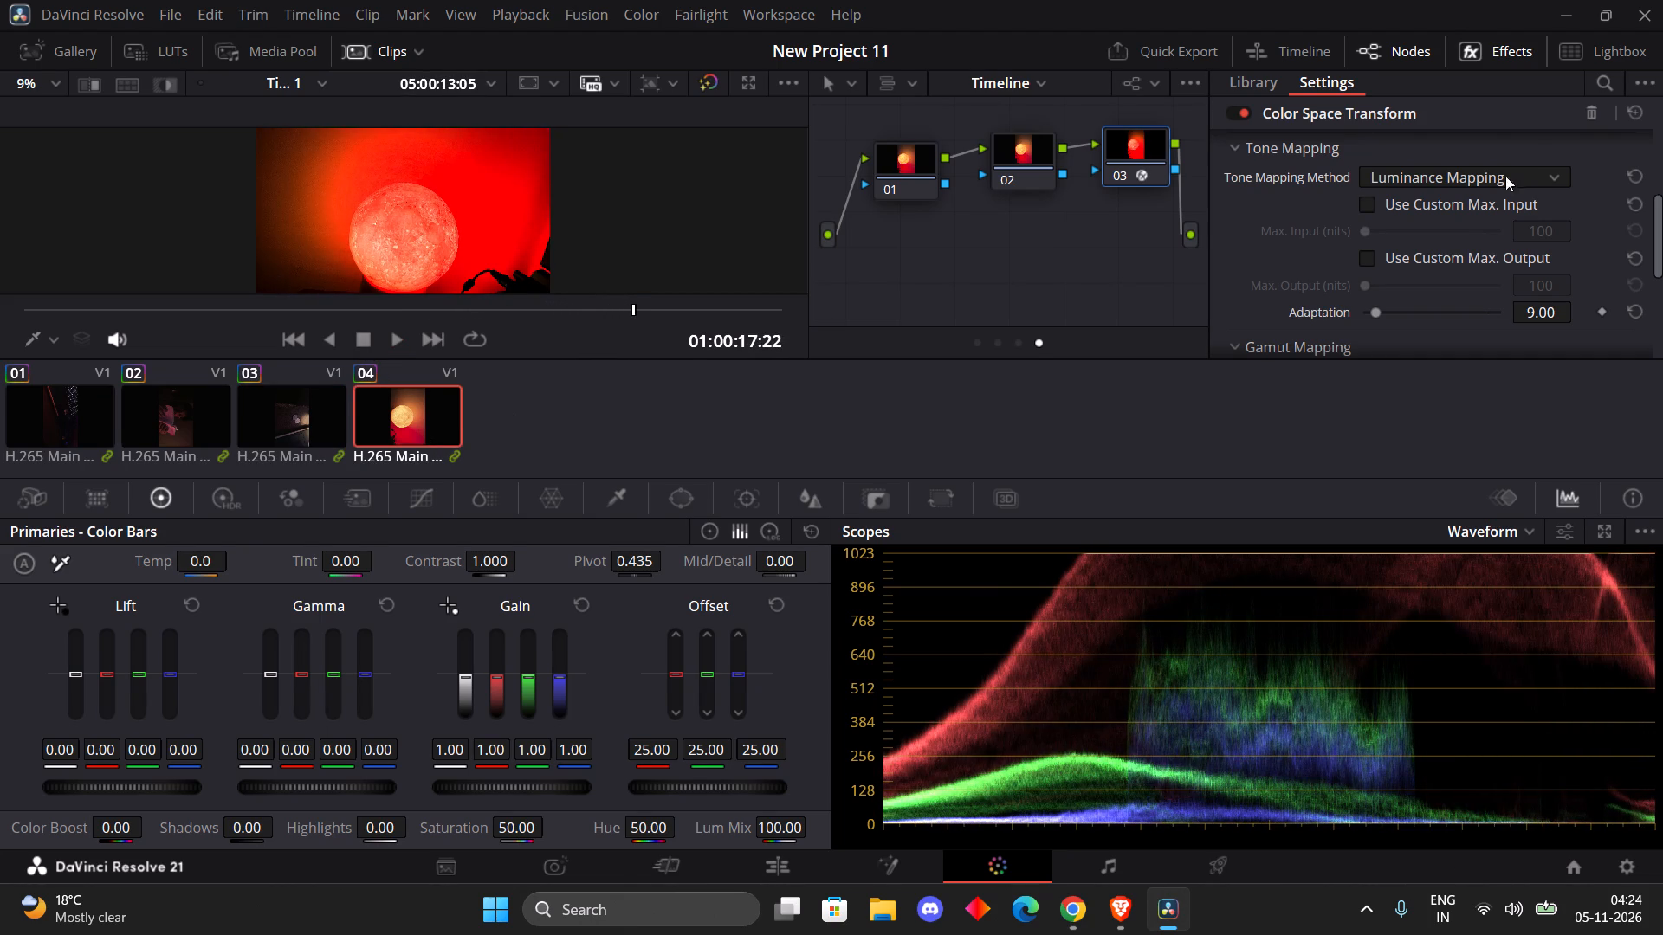
Set the tone mapping method of node 03's Color Space Transform to None.
scroll(1440, 278, up, 1)
scroll(1440, 278, down, 2)
scroll(1456, 264, up, 2)
click(1423, 274)
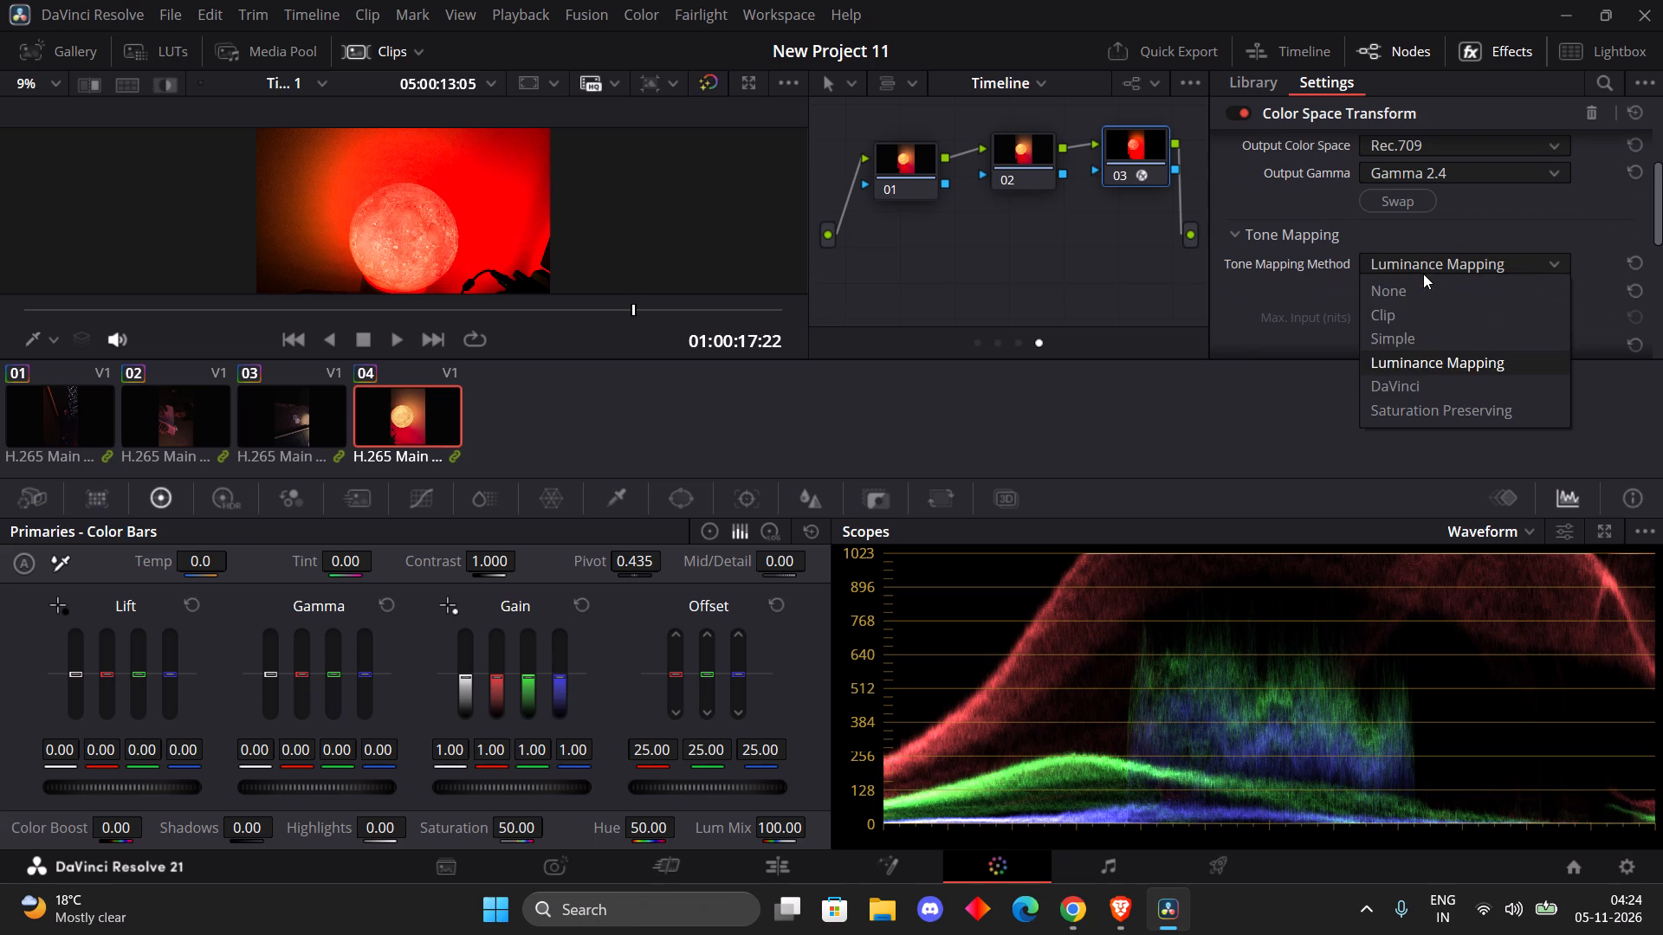
click(1407, 284)
Set the tone mapping method of node 03's Color Space Transform to DaVinci.
click(1424, 258)
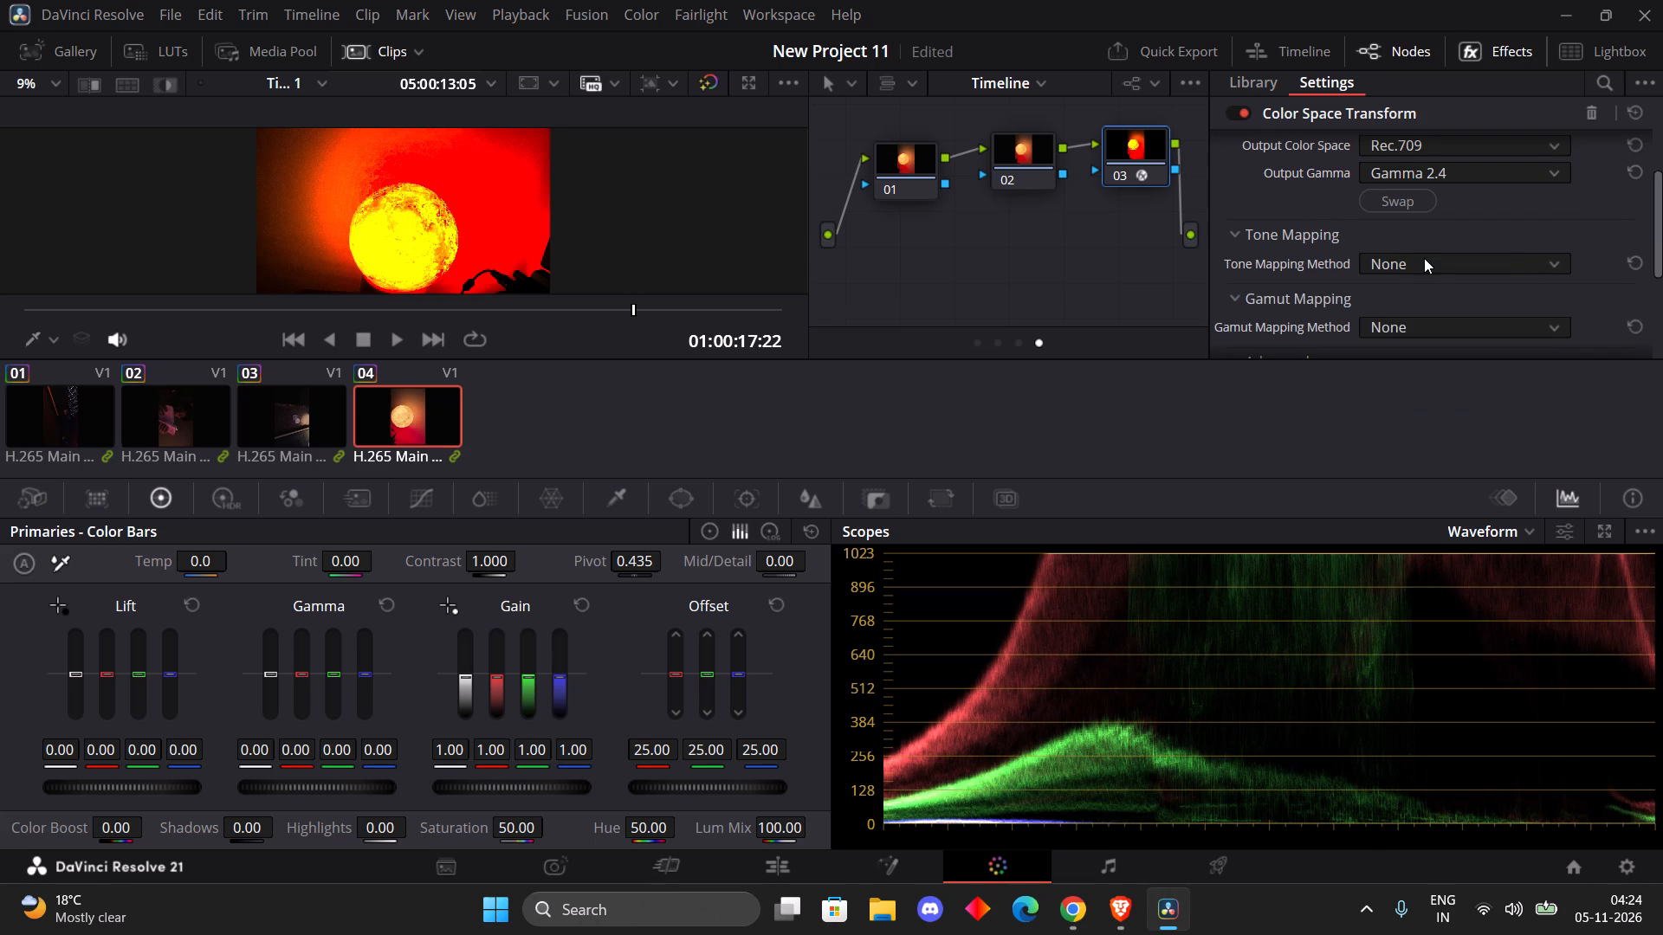
click(1314, 233)
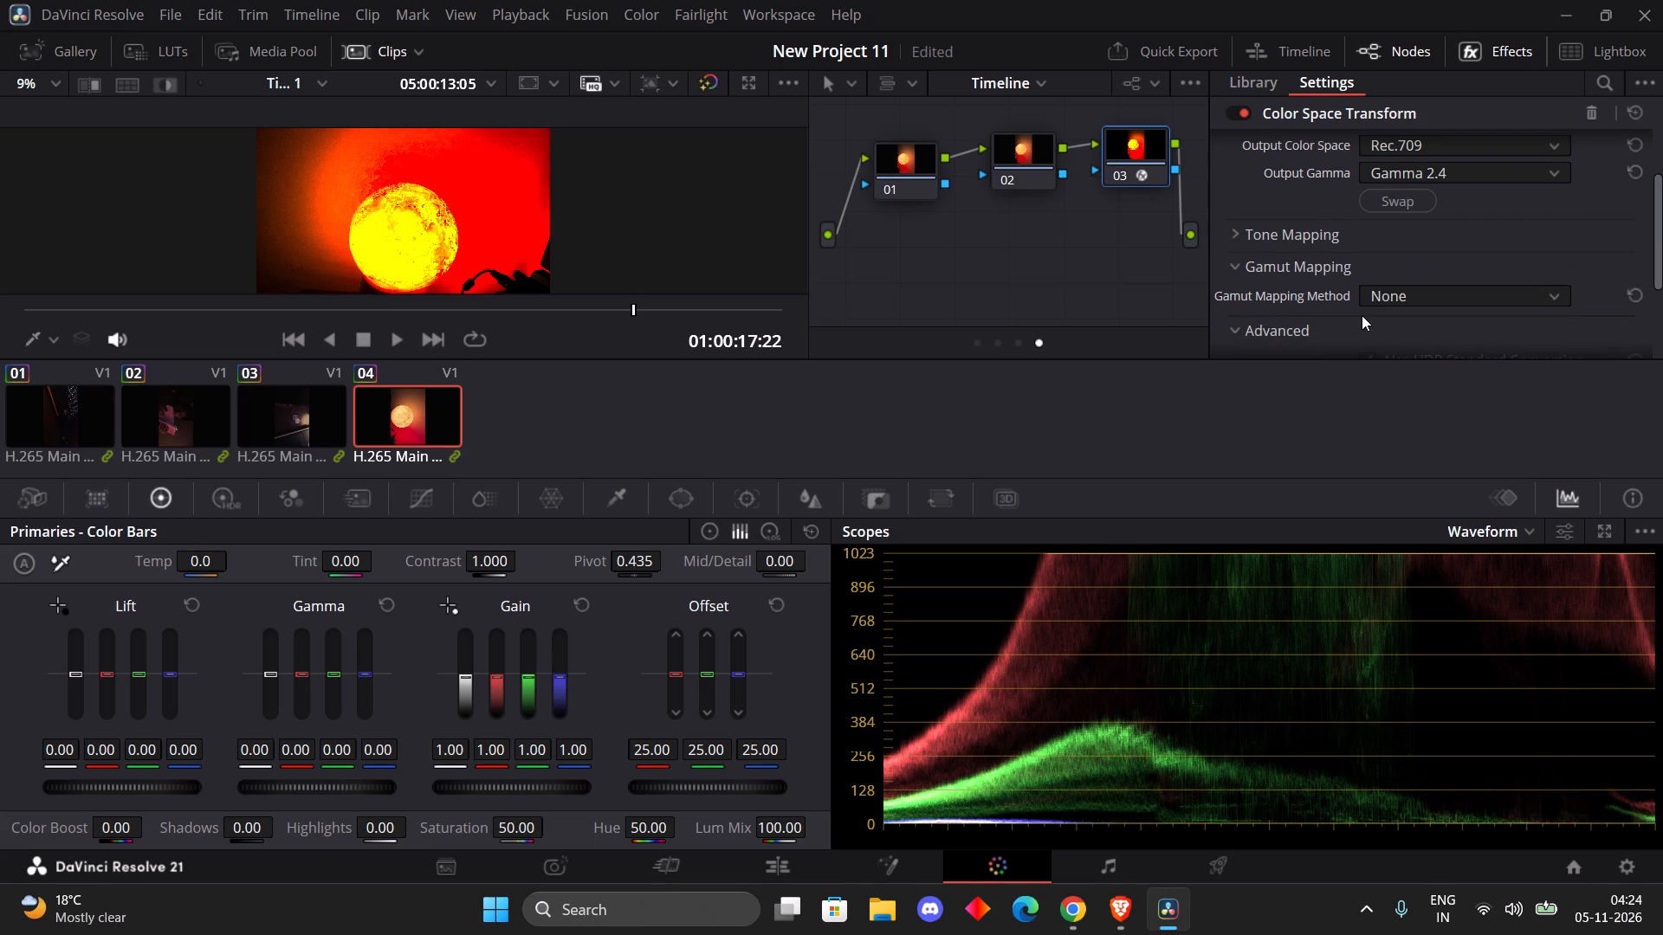
click(1337, 241)
scroll(1367, 280, up, 3)
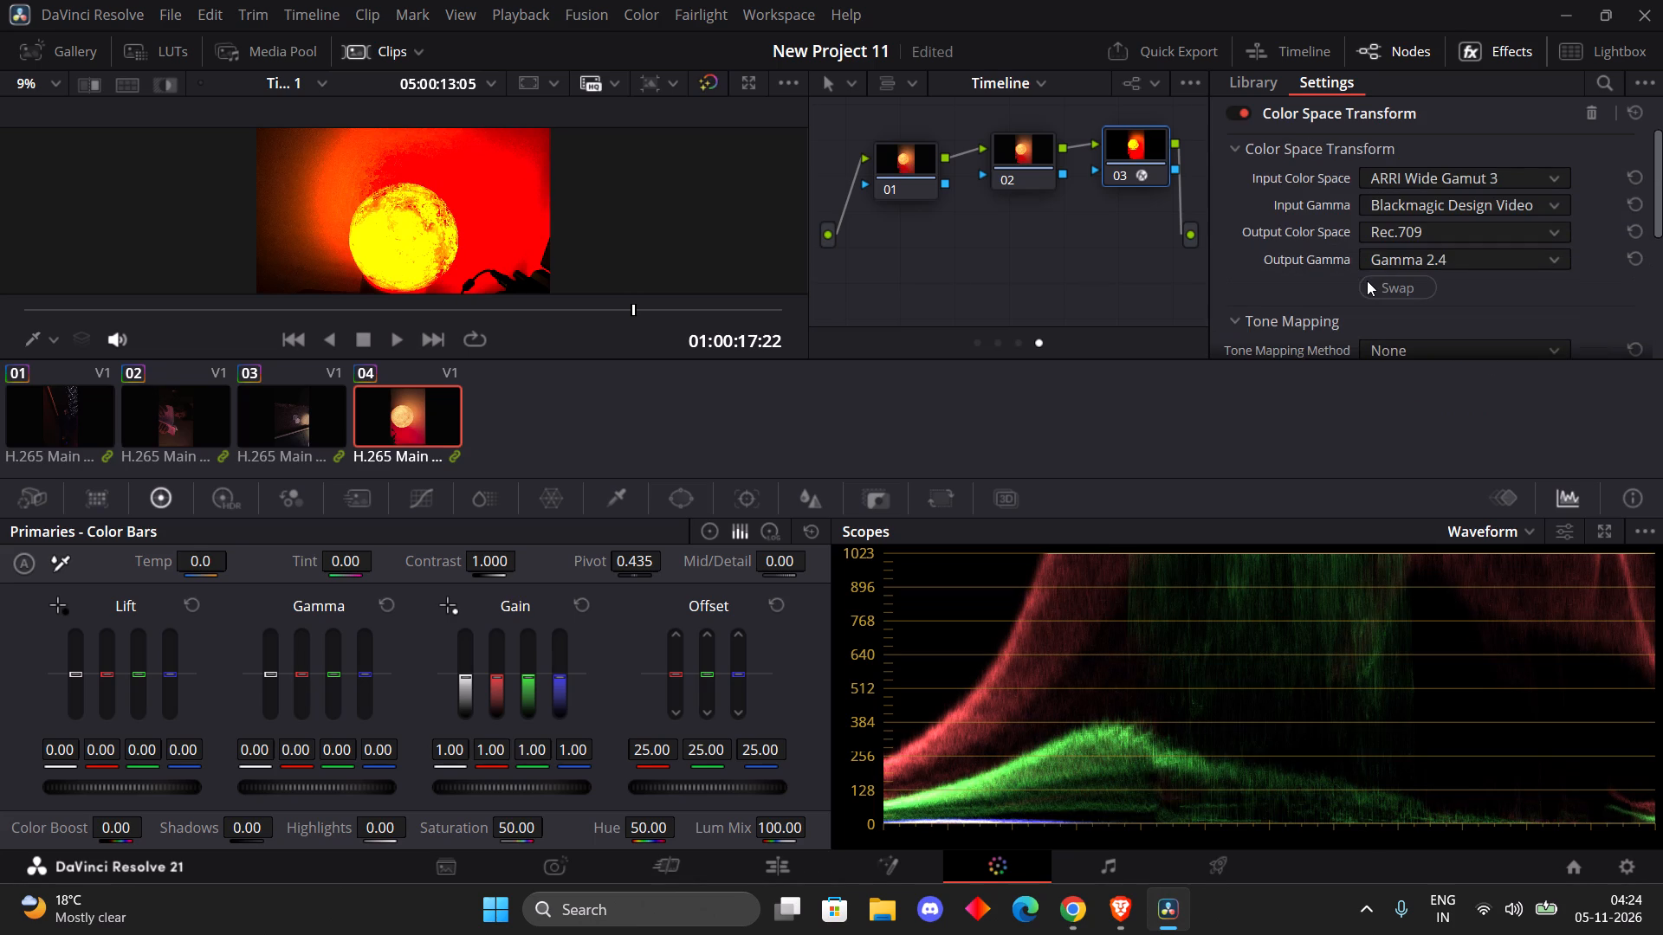
scroll(1367, 280, up, 1)
scroll(1424, 310, down, 2)
click(1399, 176)
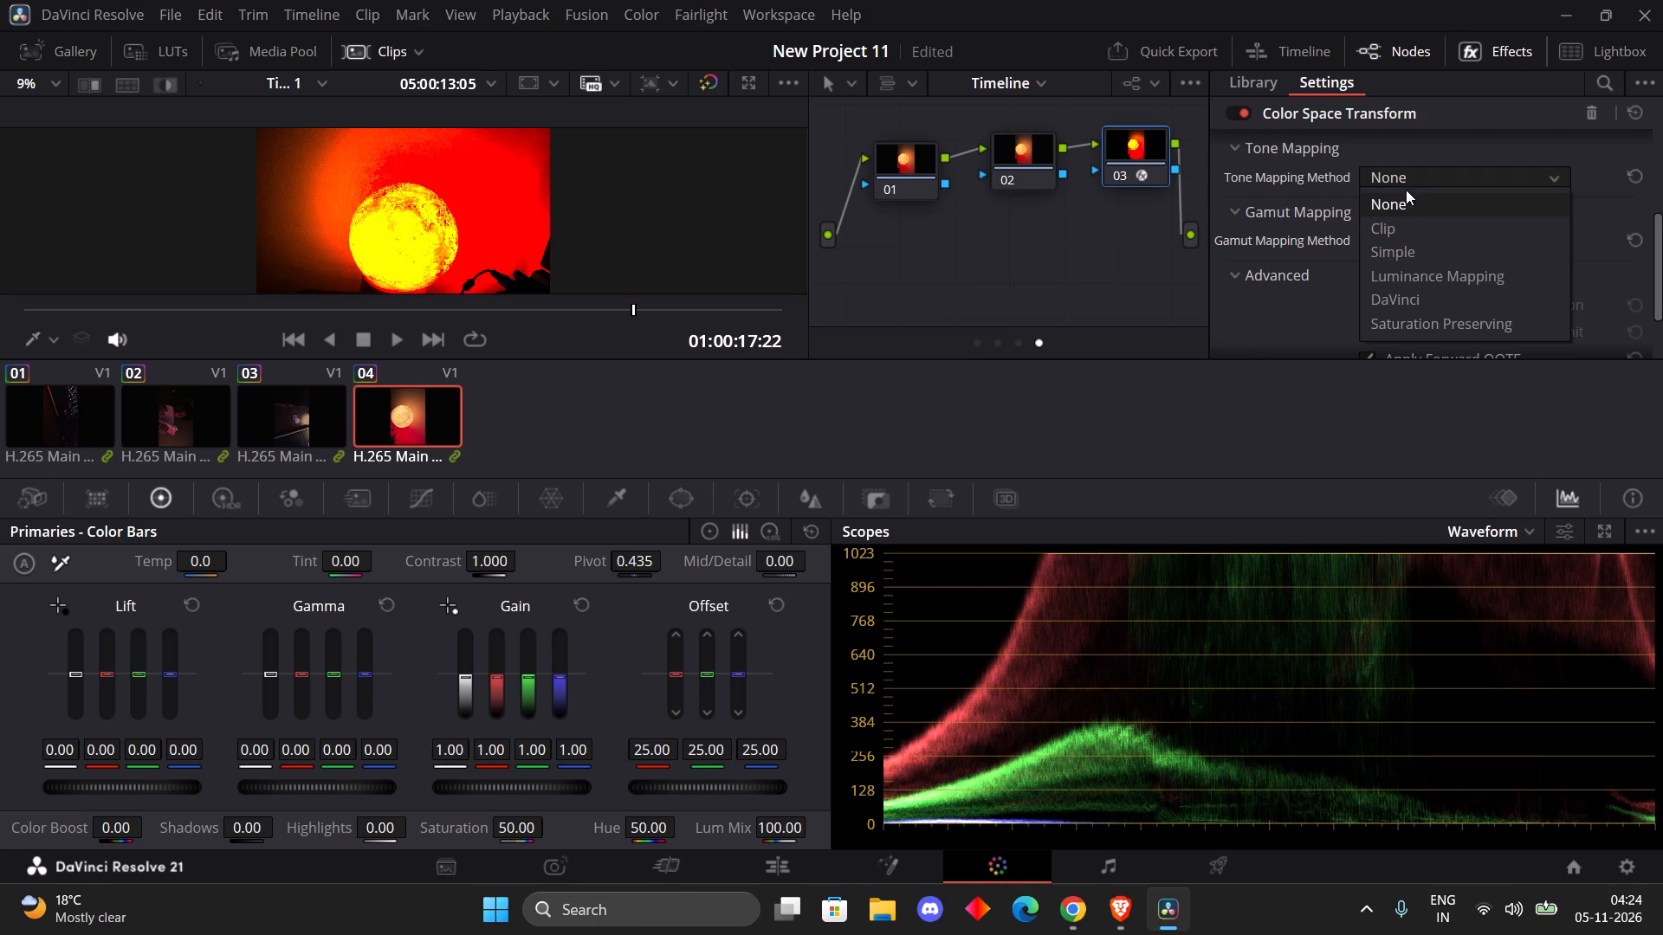
click(1408, 292)
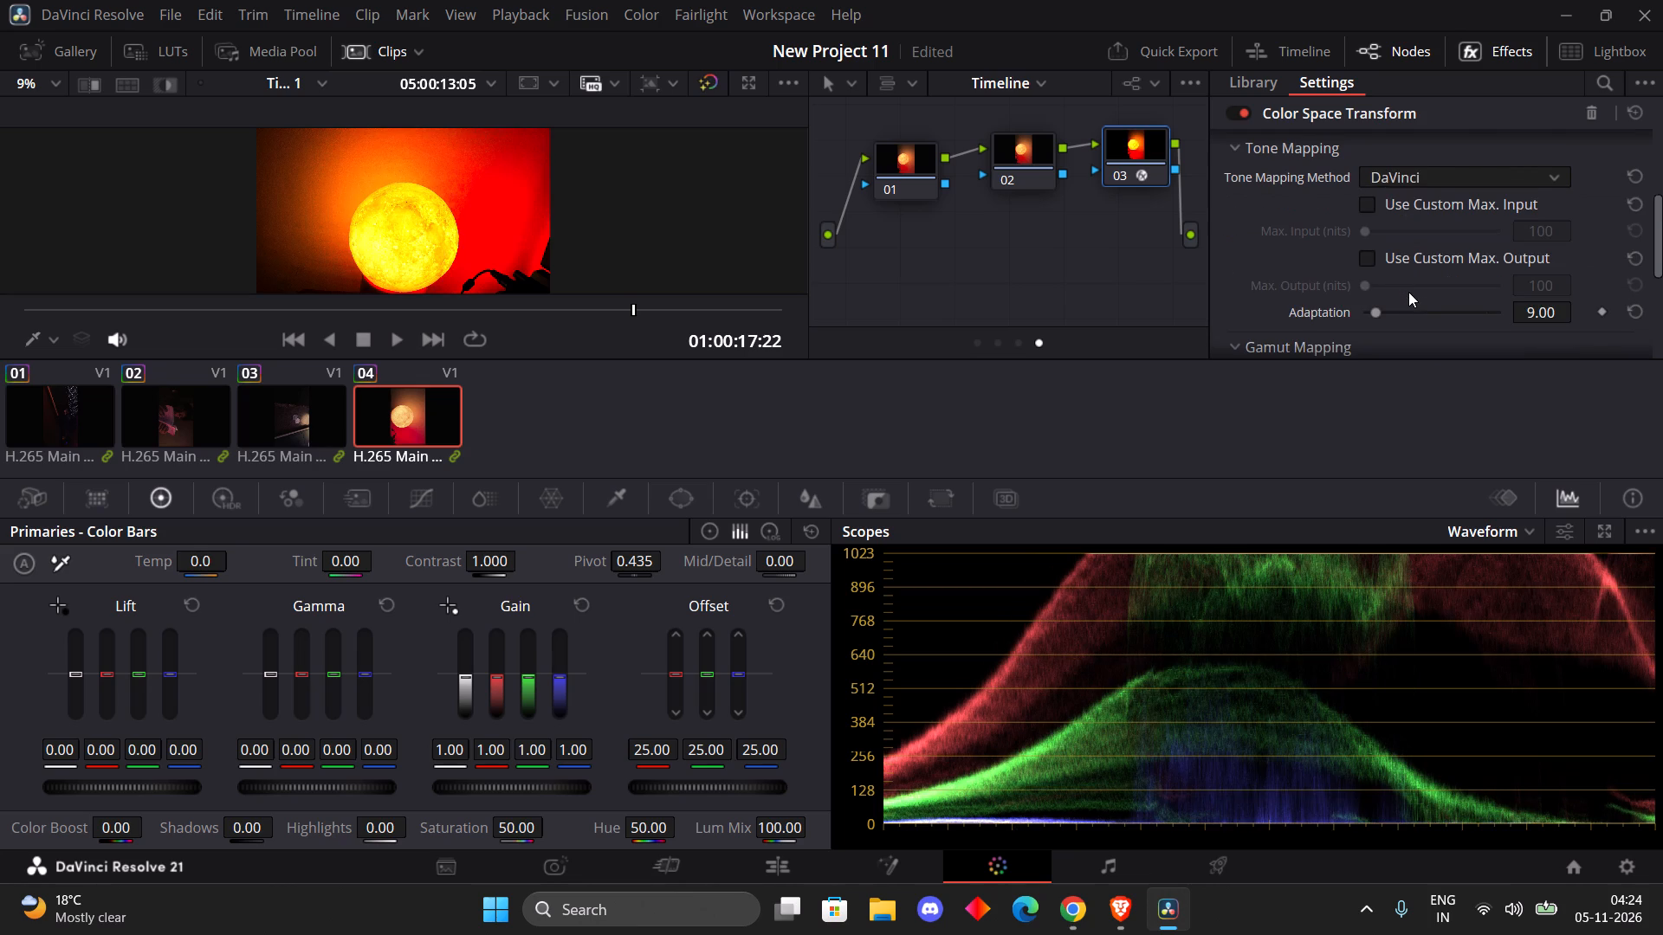
Look through the tone mapping, gamut mapping, advanced and color space settings of node 03's Color Space Transform.
scroll(1393, 300, down, 1)
scroll(1393, 300, up, 1)
scroll(1393, 300, down, 3)
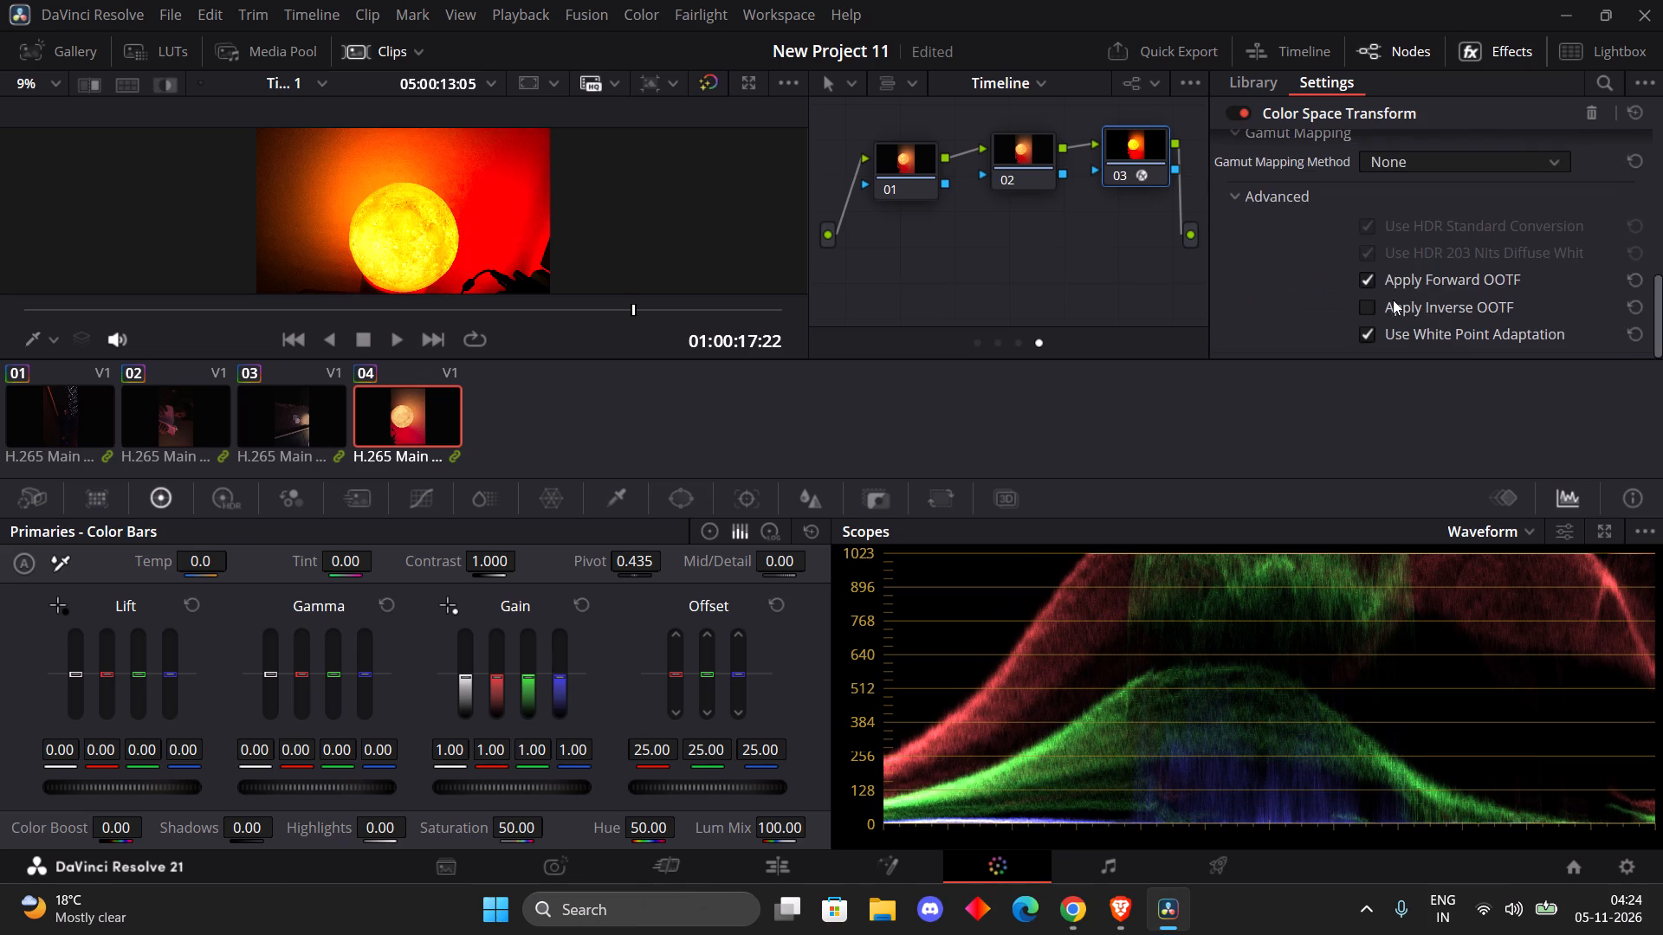
scroll(1393, 300, up, 1)
scroll(1393, 300, down, 1)
scroll(1393, 300, up, 5)
scroll(1393, 300, down, 1)
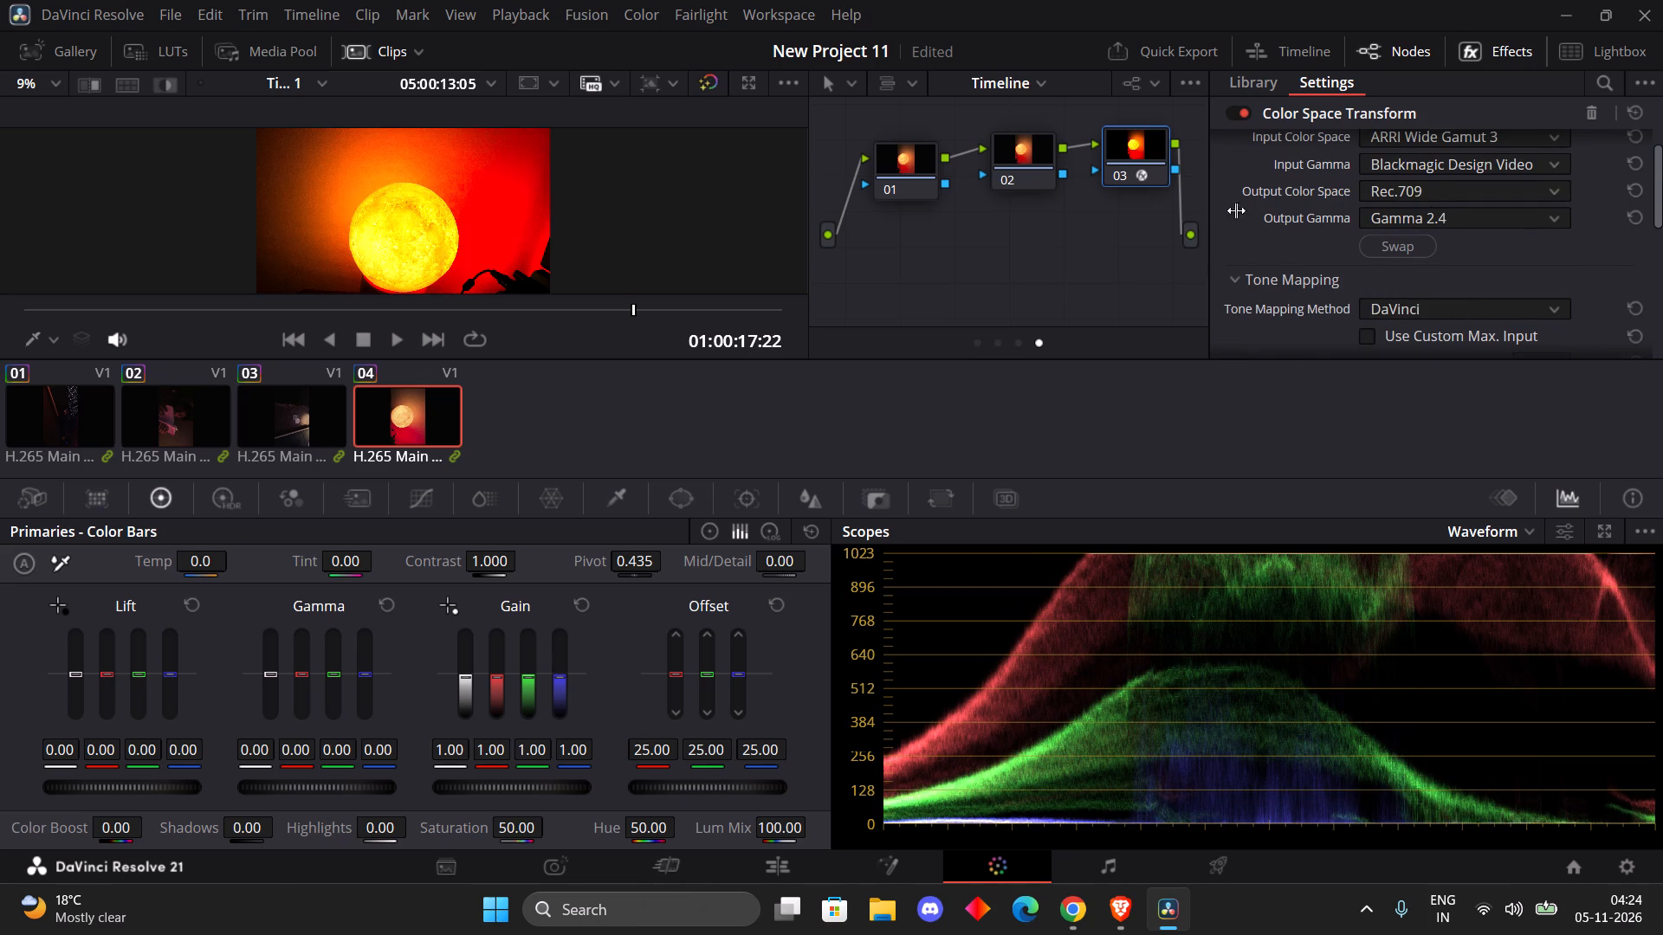
scroll(1394, 267, up, 1)
scroll(1394, 267, down, 1)
scroll(1467, 280, up, 2)
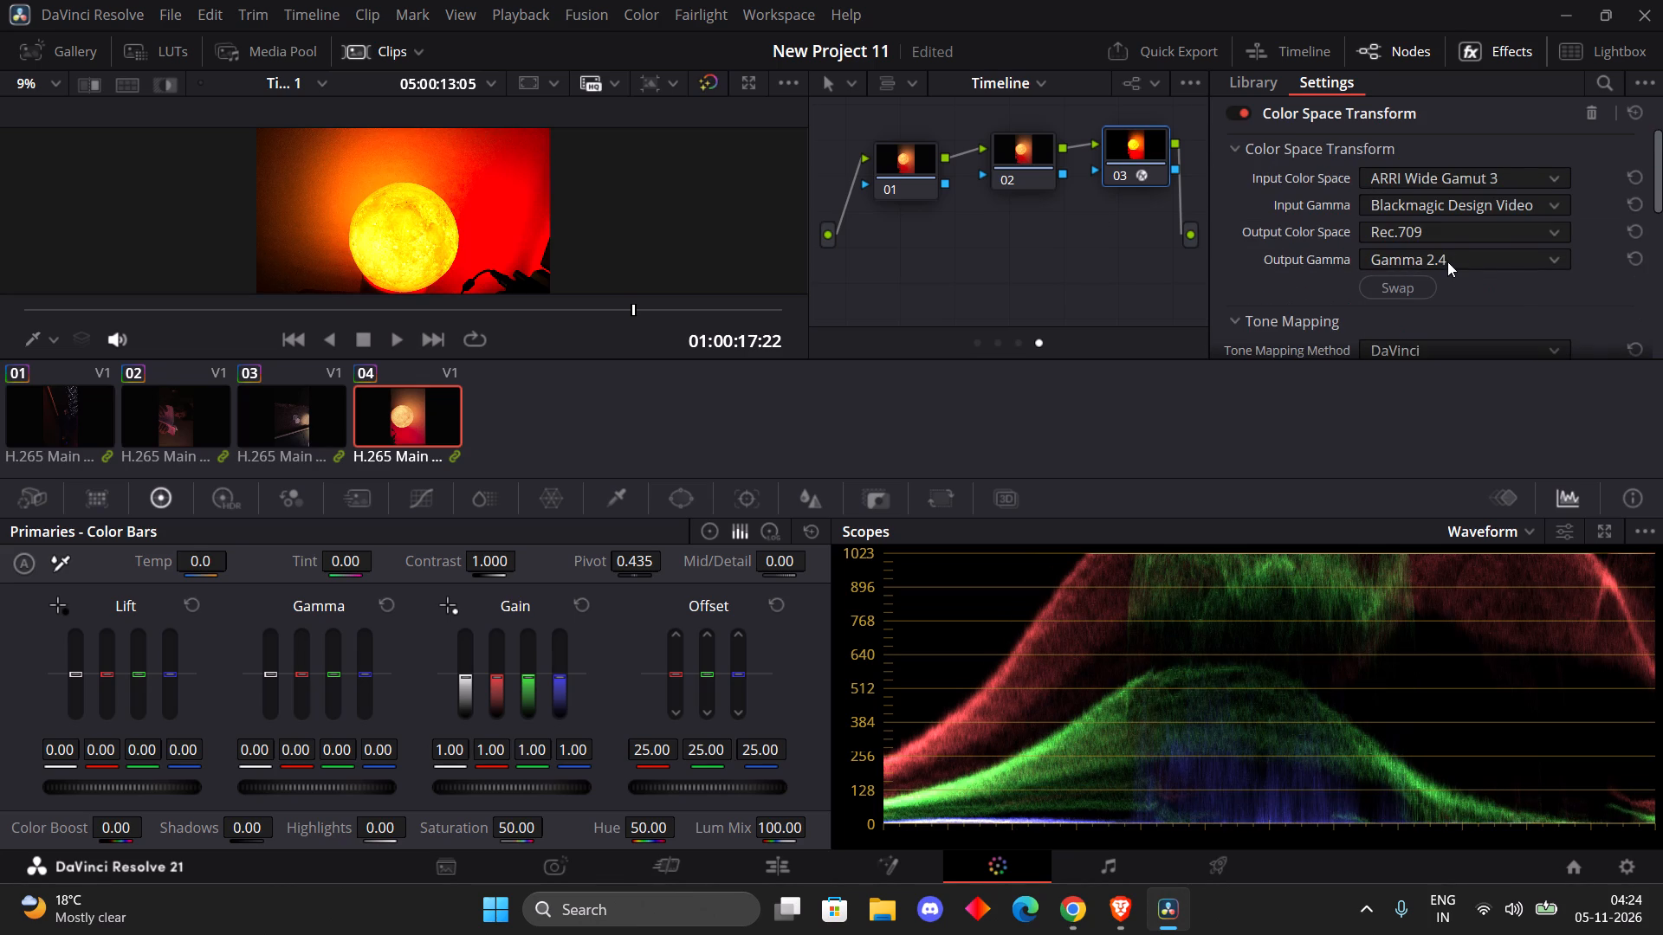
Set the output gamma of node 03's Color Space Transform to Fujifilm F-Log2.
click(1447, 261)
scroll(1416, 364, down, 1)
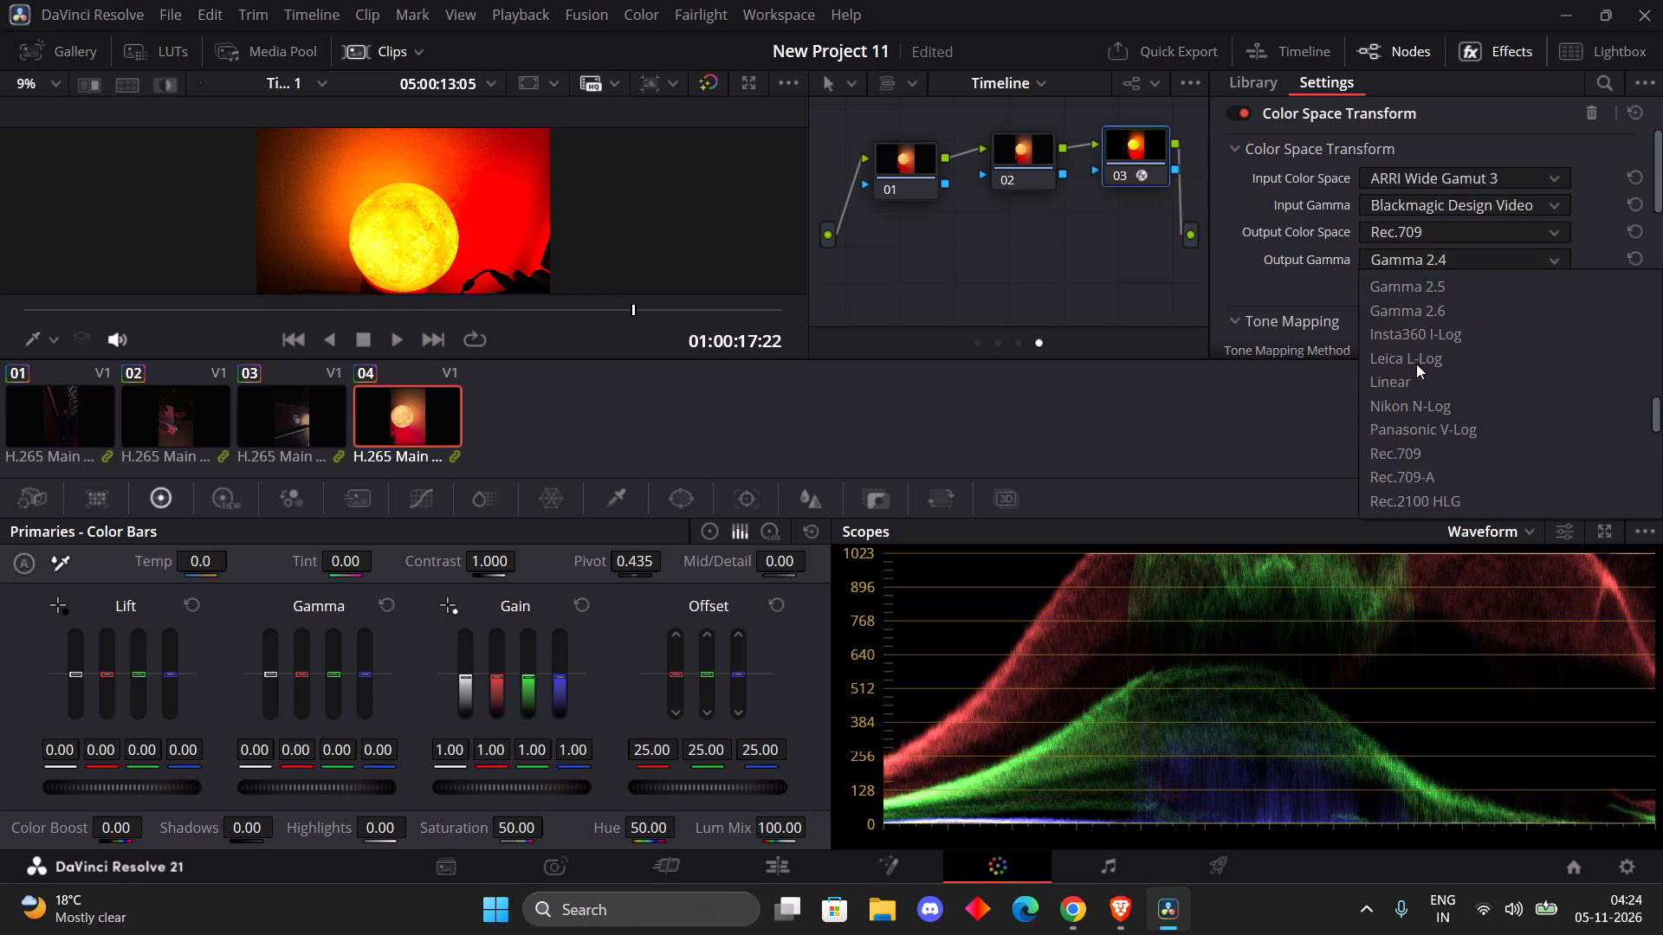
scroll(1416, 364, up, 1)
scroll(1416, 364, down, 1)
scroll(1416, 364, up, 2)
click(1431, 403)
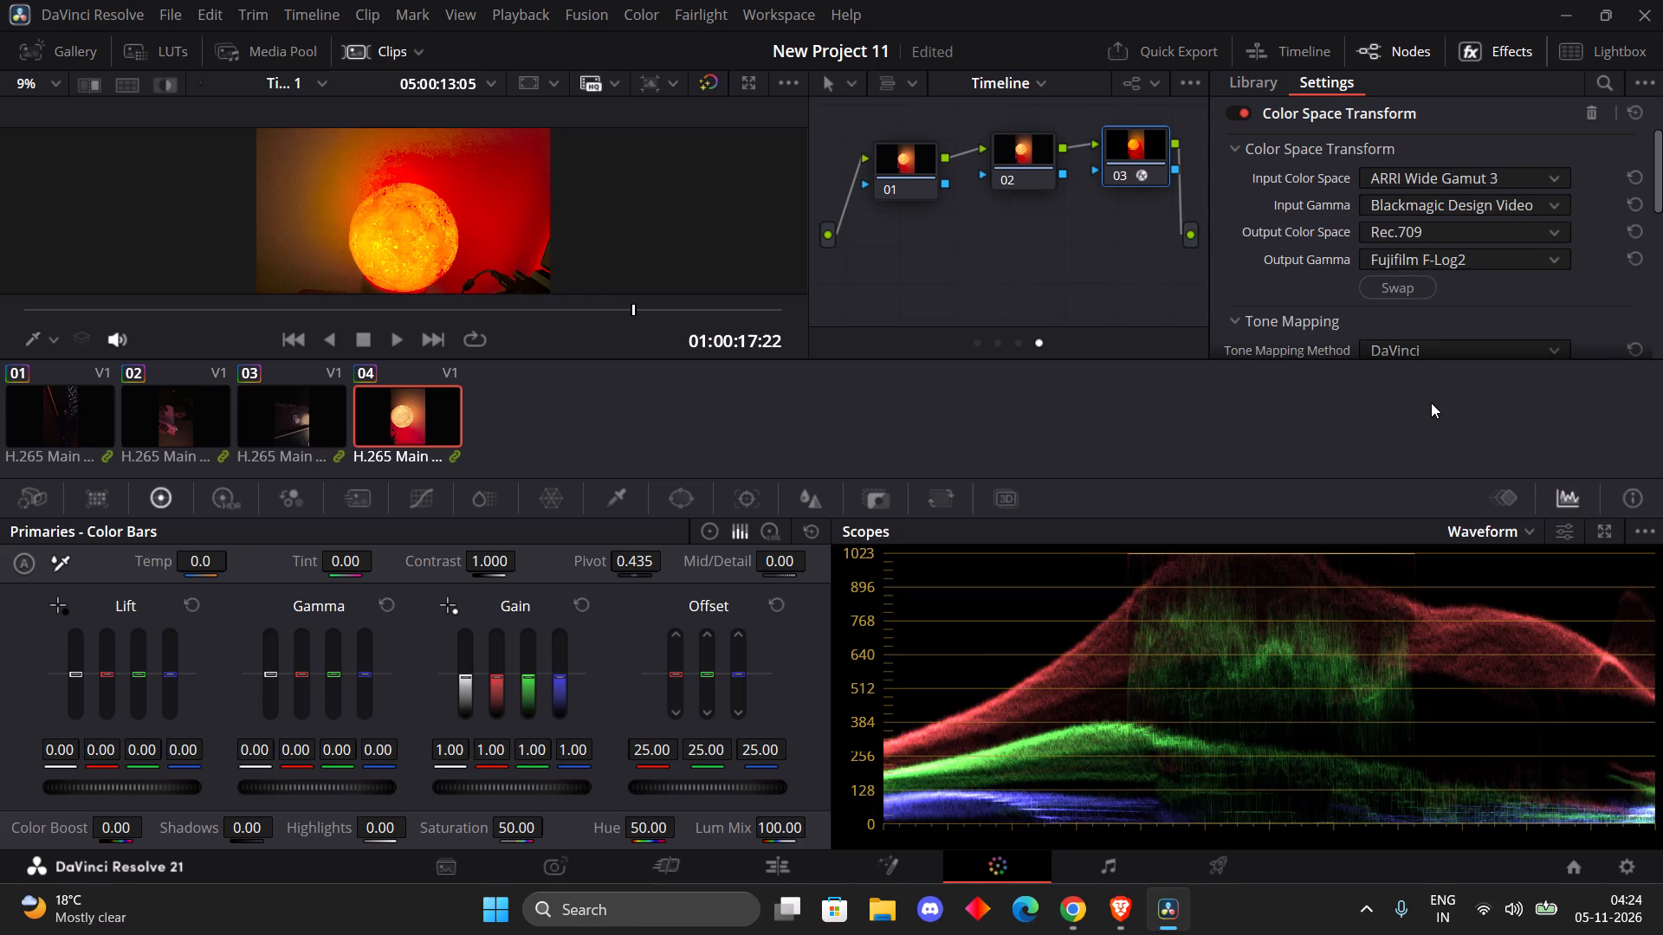
Check the changed output gamma on clips 02 and 03, and return to clip 02.
click(203, 413)
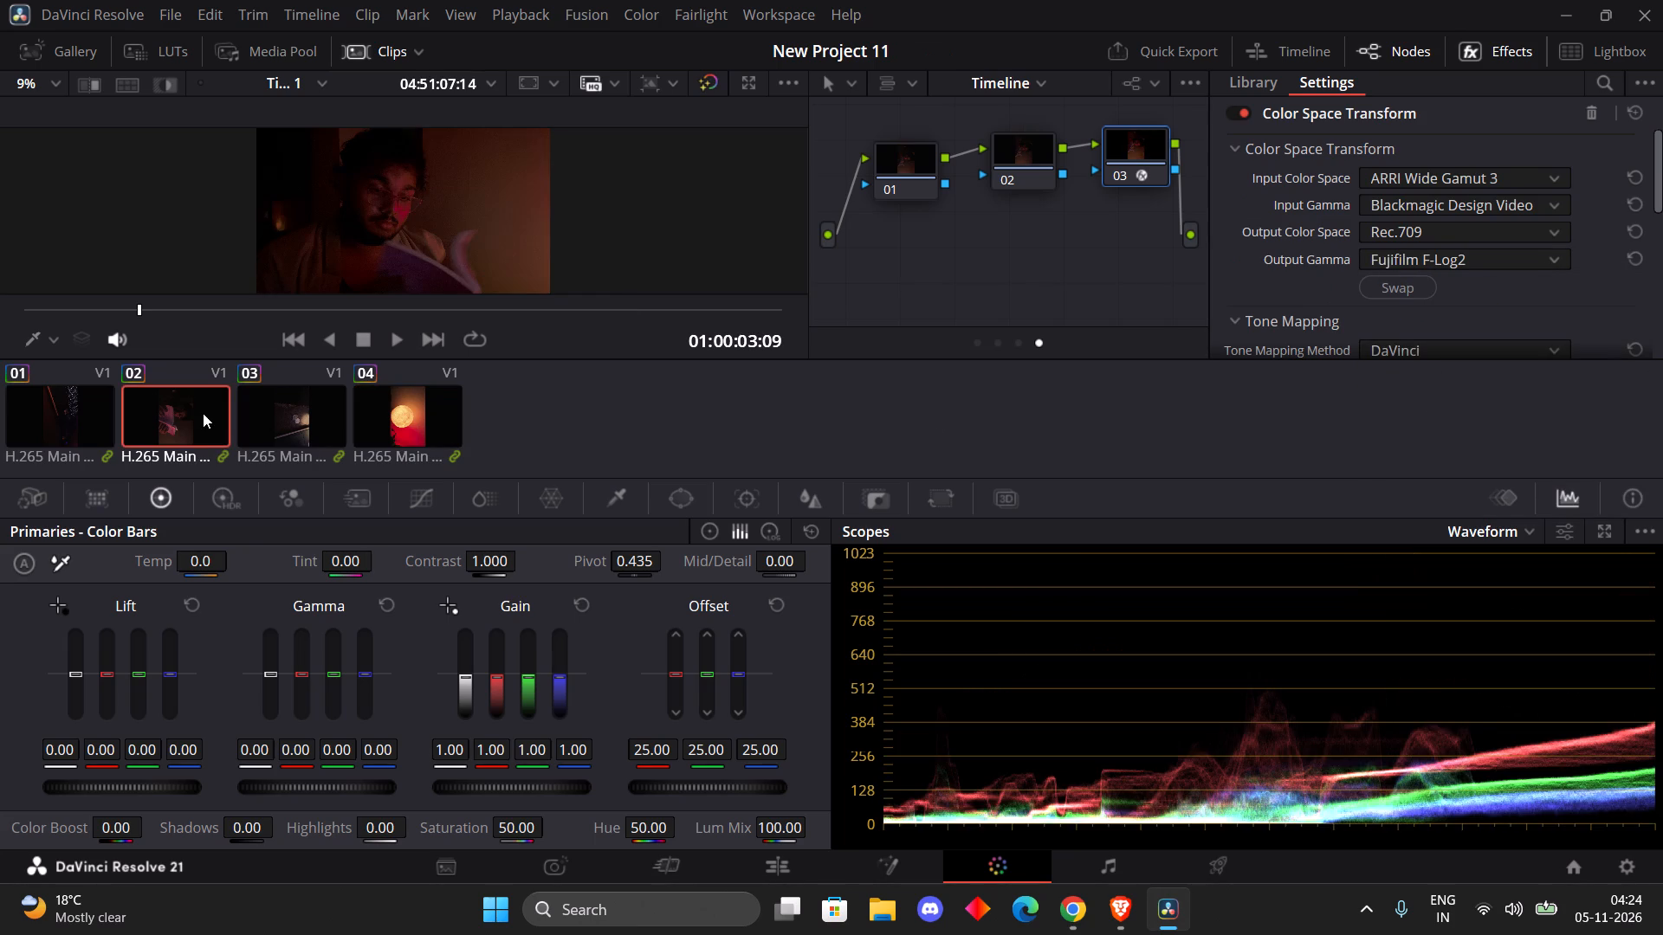
click(262, 409)
click(240, 424)
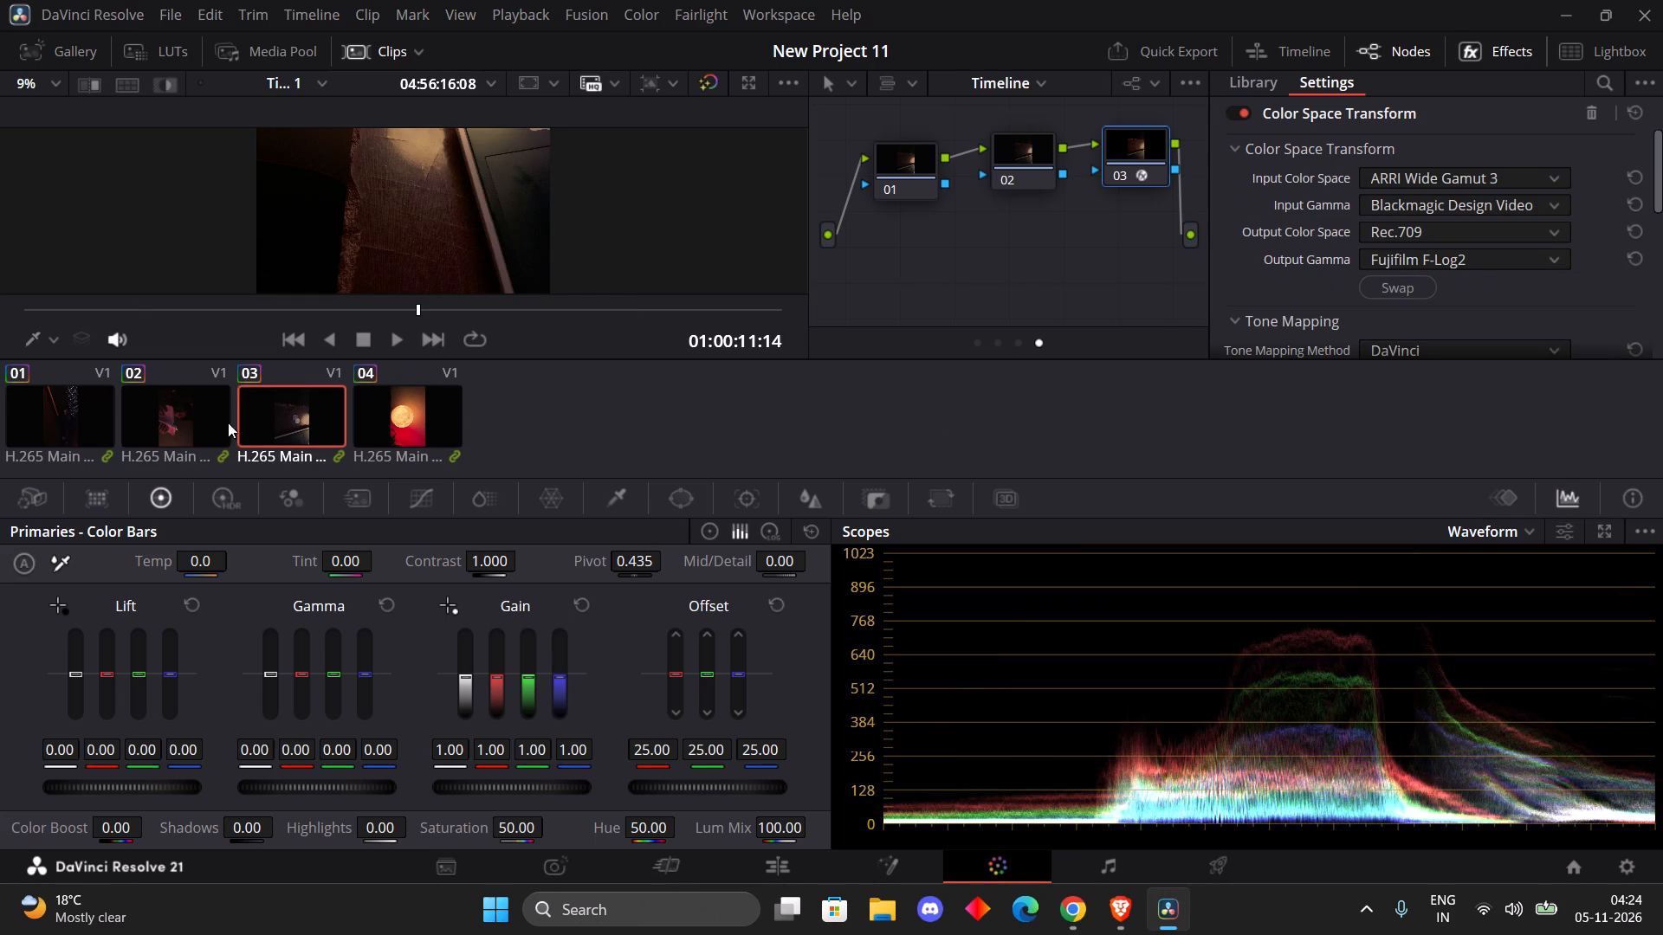
click(211, 422)
Set node 03's output gamma to DaVinci Intermediate and check it on clip 04.
click(1414, 256)
click(1396, 313)
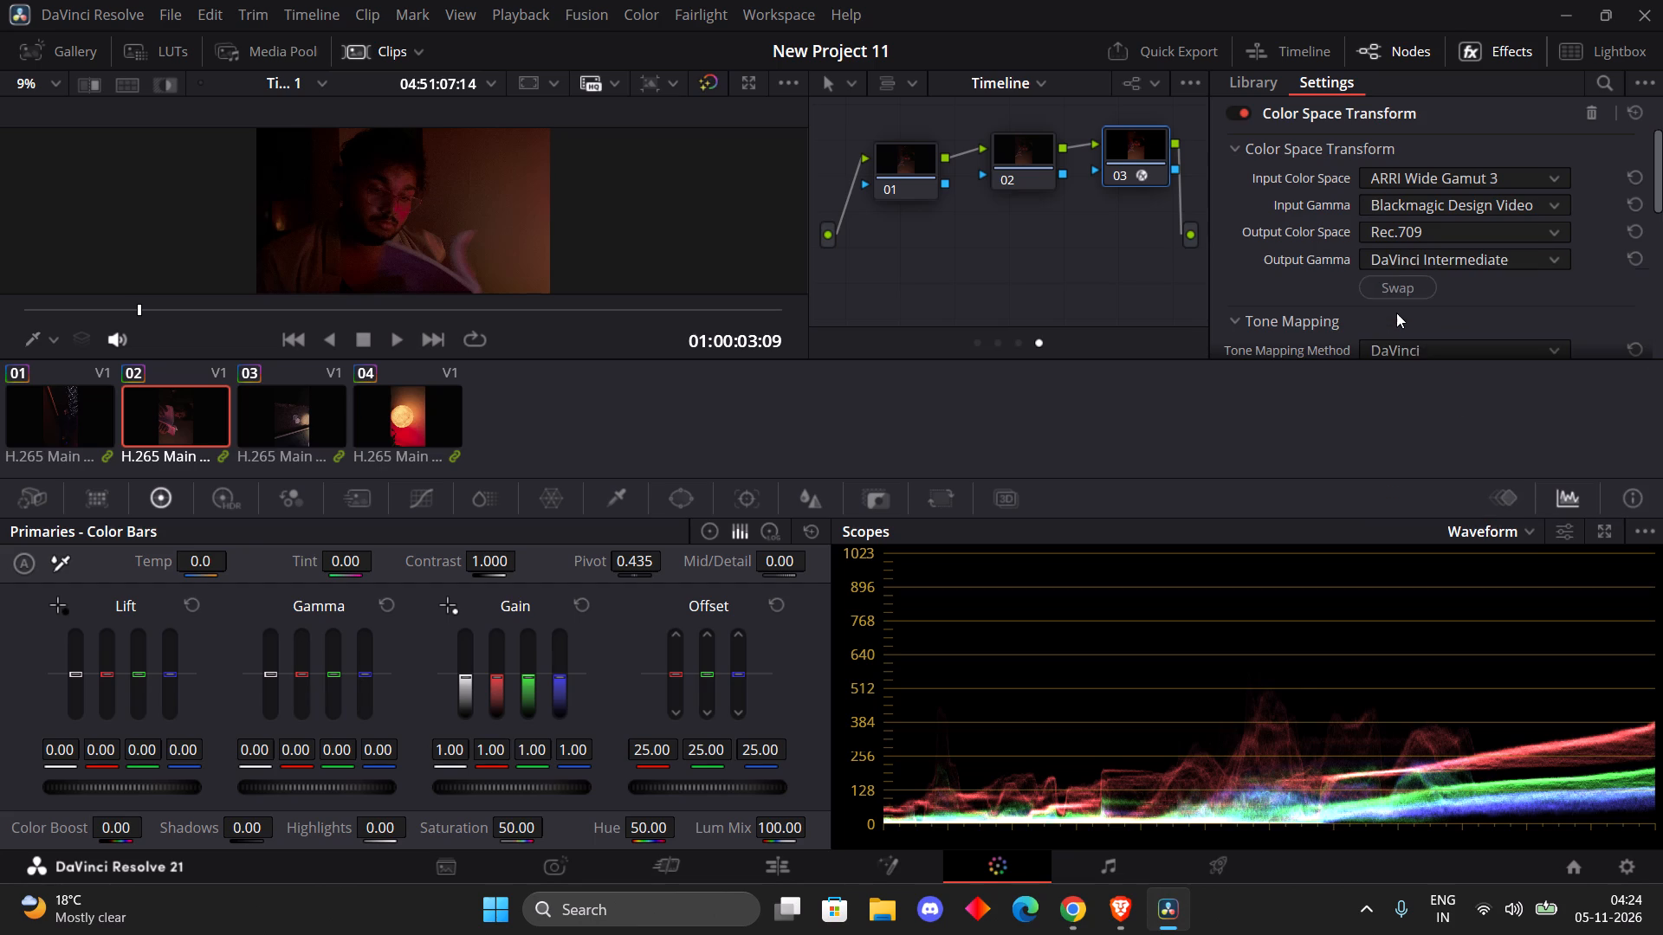
click(407, 393)
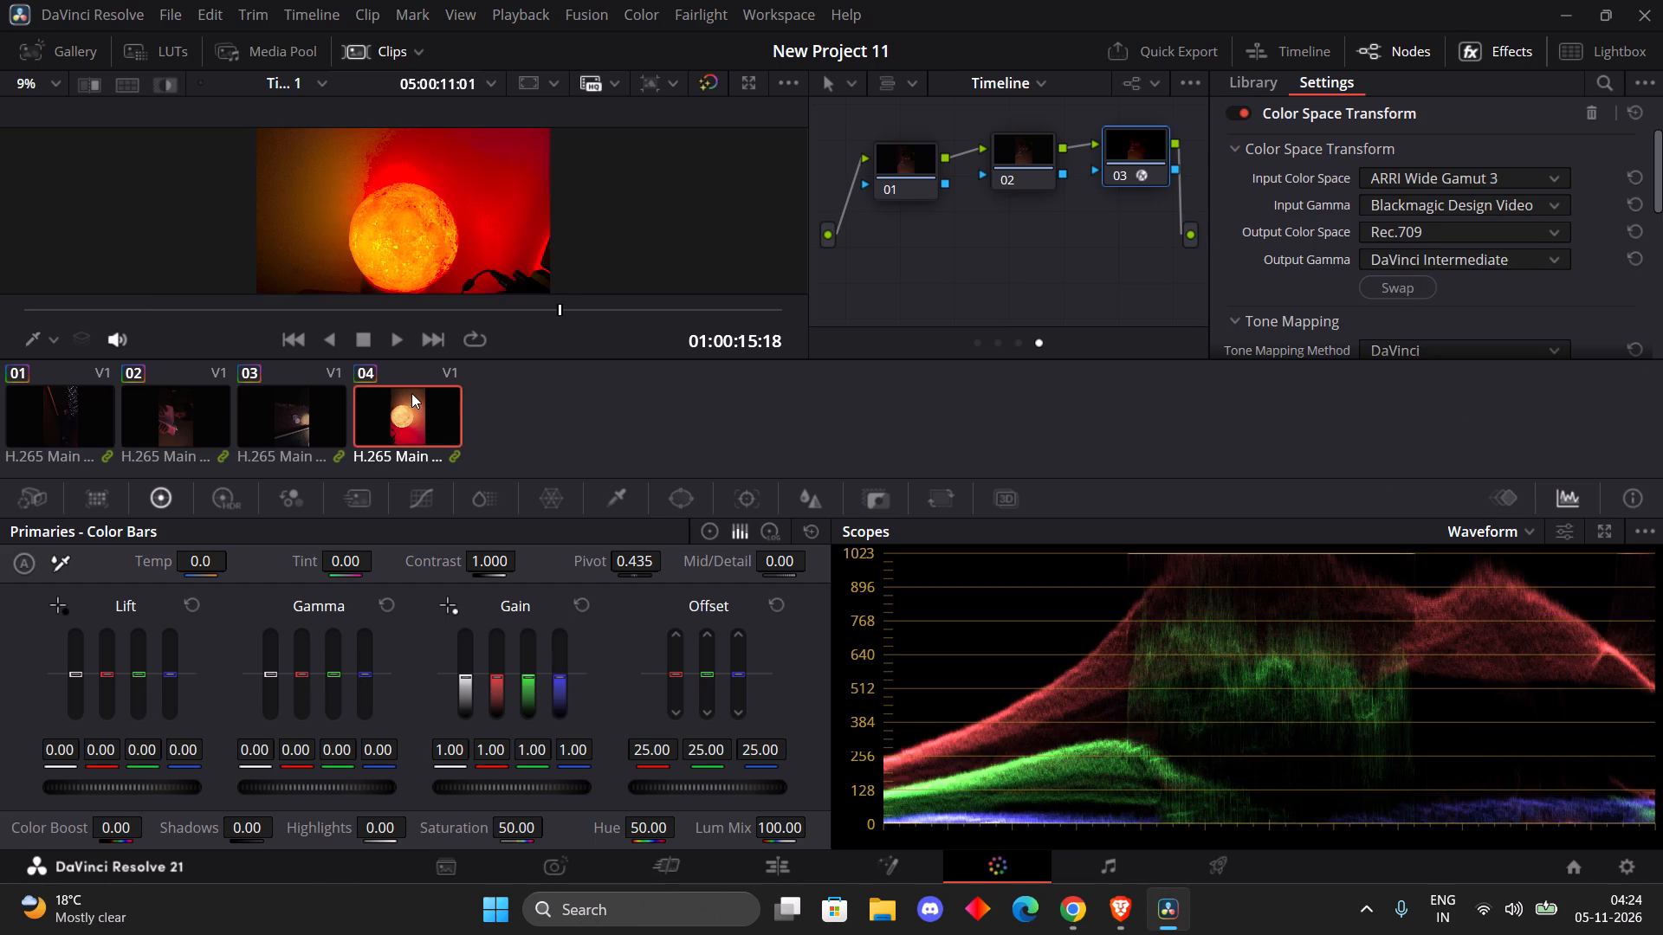
Set the input color space of node 03's Color Space Transform to Blackmagic Design 4.6K Video Gen 3.
scroll(1349, 257, up, 3)
click(1478, 164)
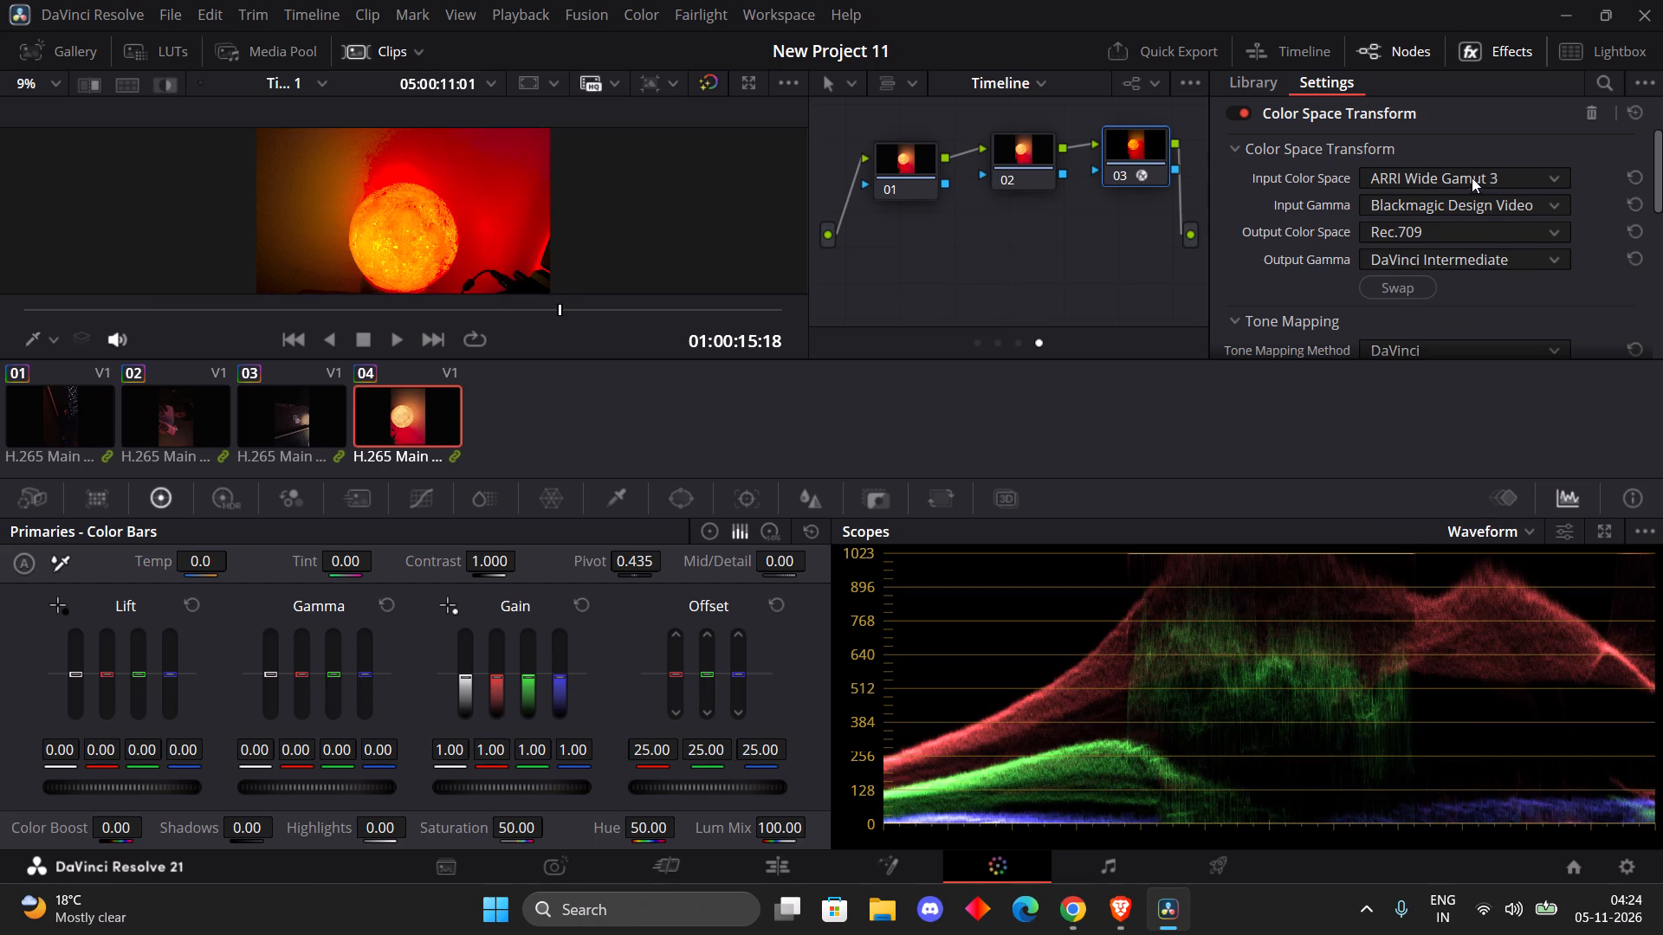
click(1472, 178)
scroll(1420, 328, up, 1)
scroll(1420, 328, down, 2)
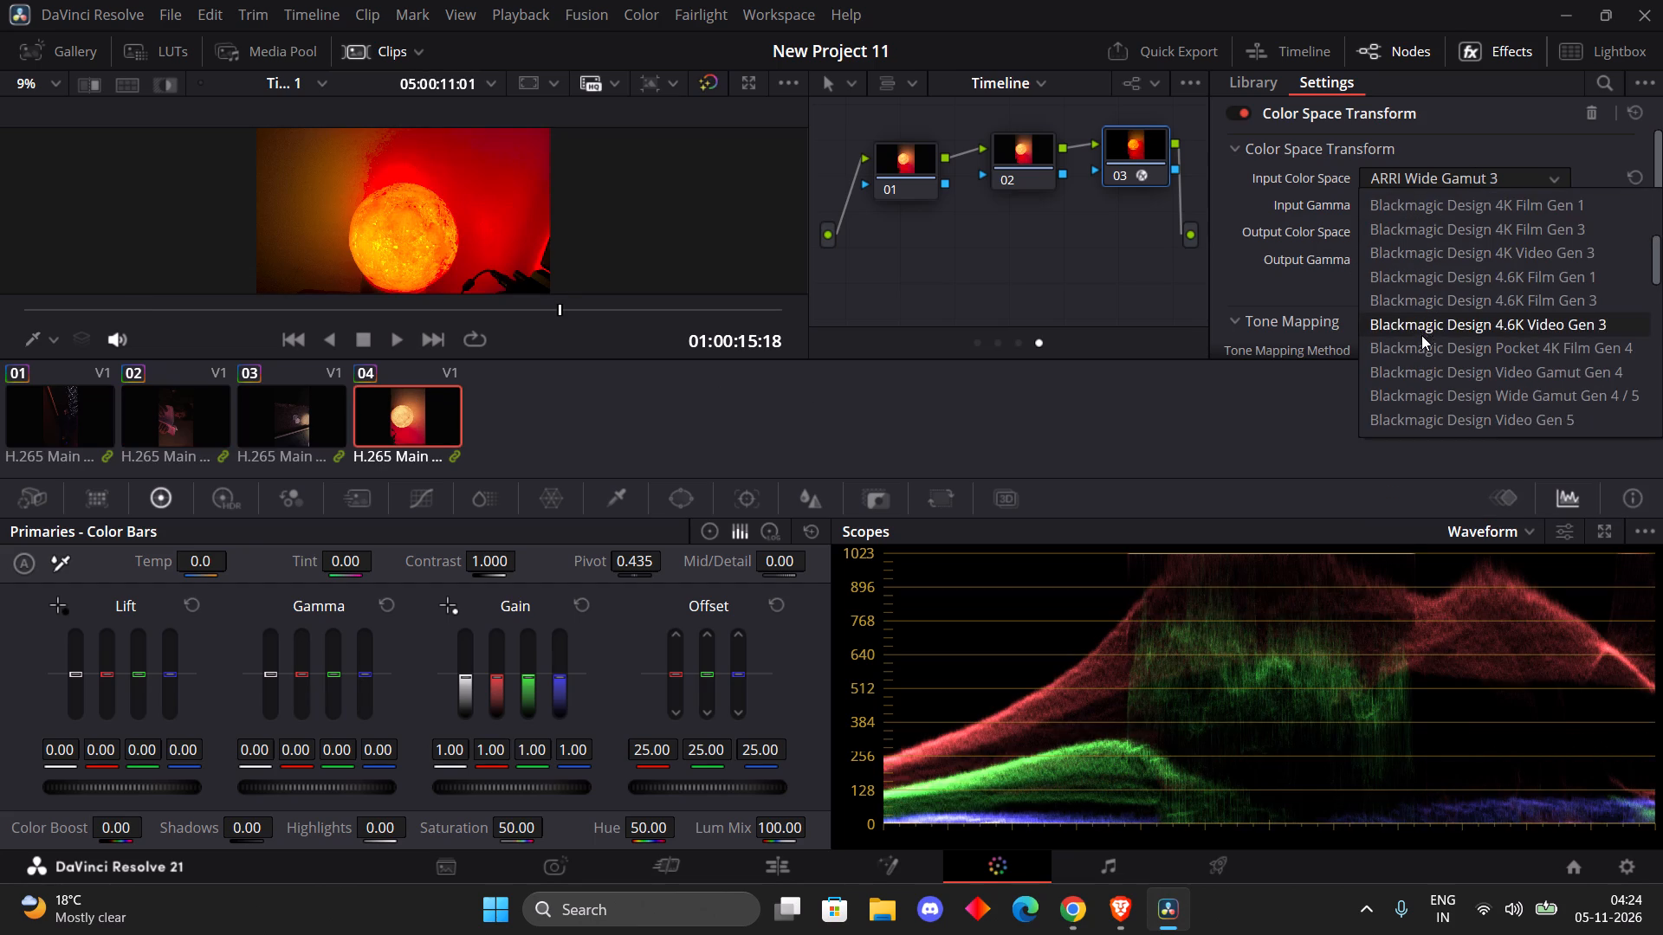
click(1426, 326)
Compare the new input color space across clips 02, 04, 03 and 01, ending on clip 01.
click(181, 419)
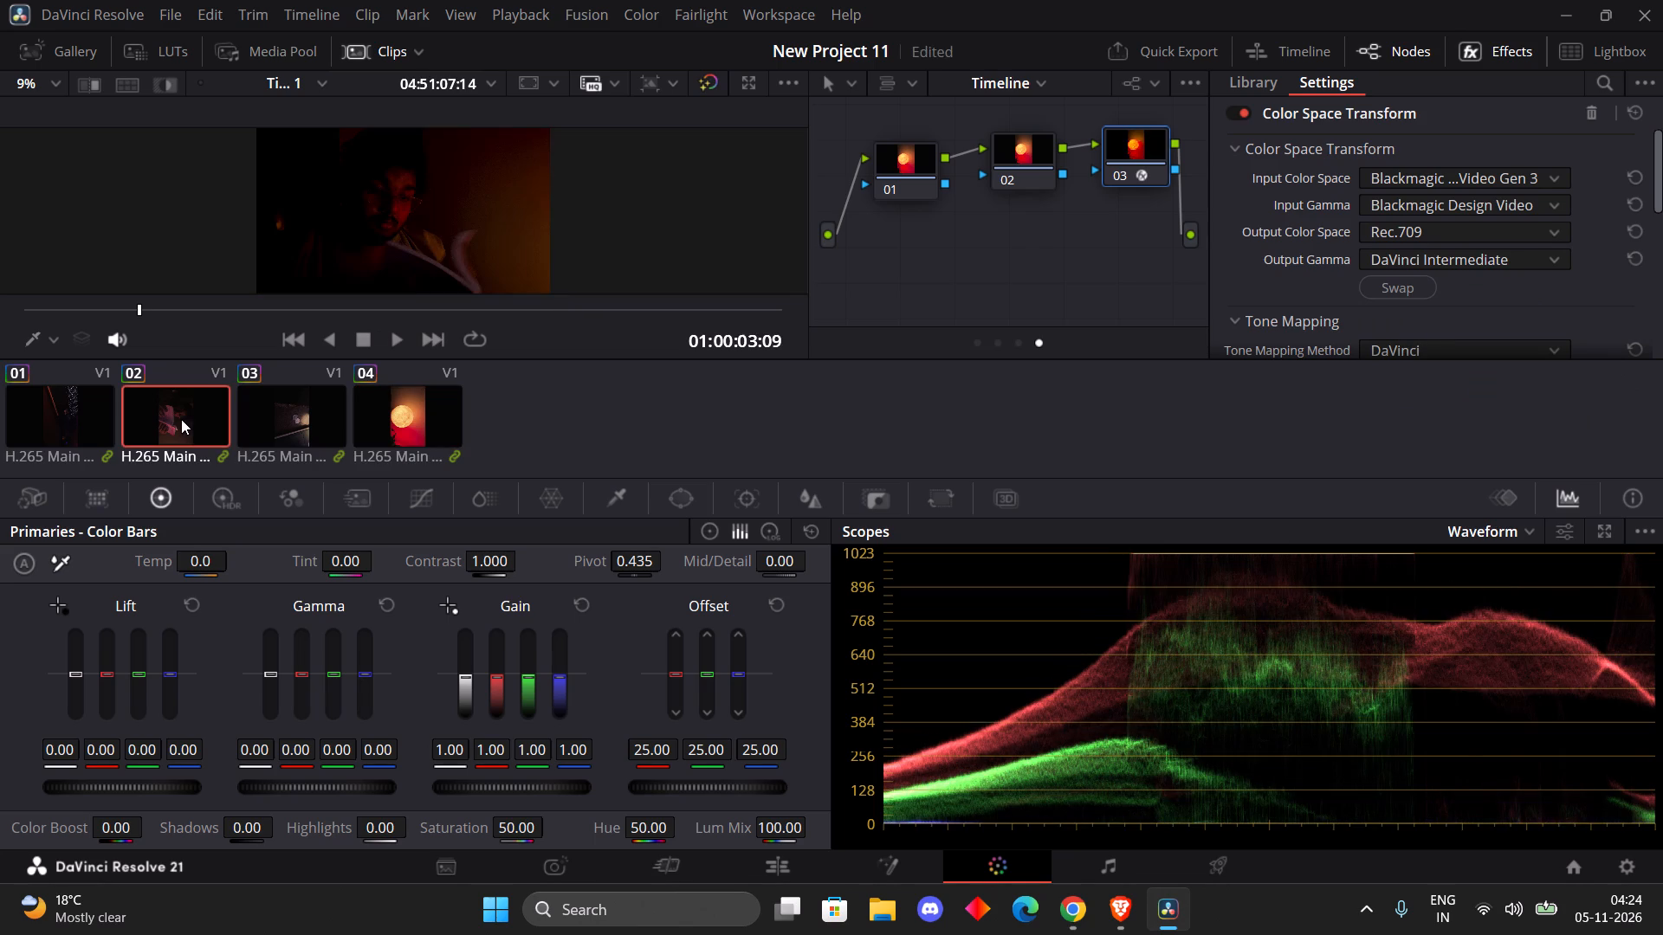
click(388, 412)
click(249, 411)
click(12, 430)
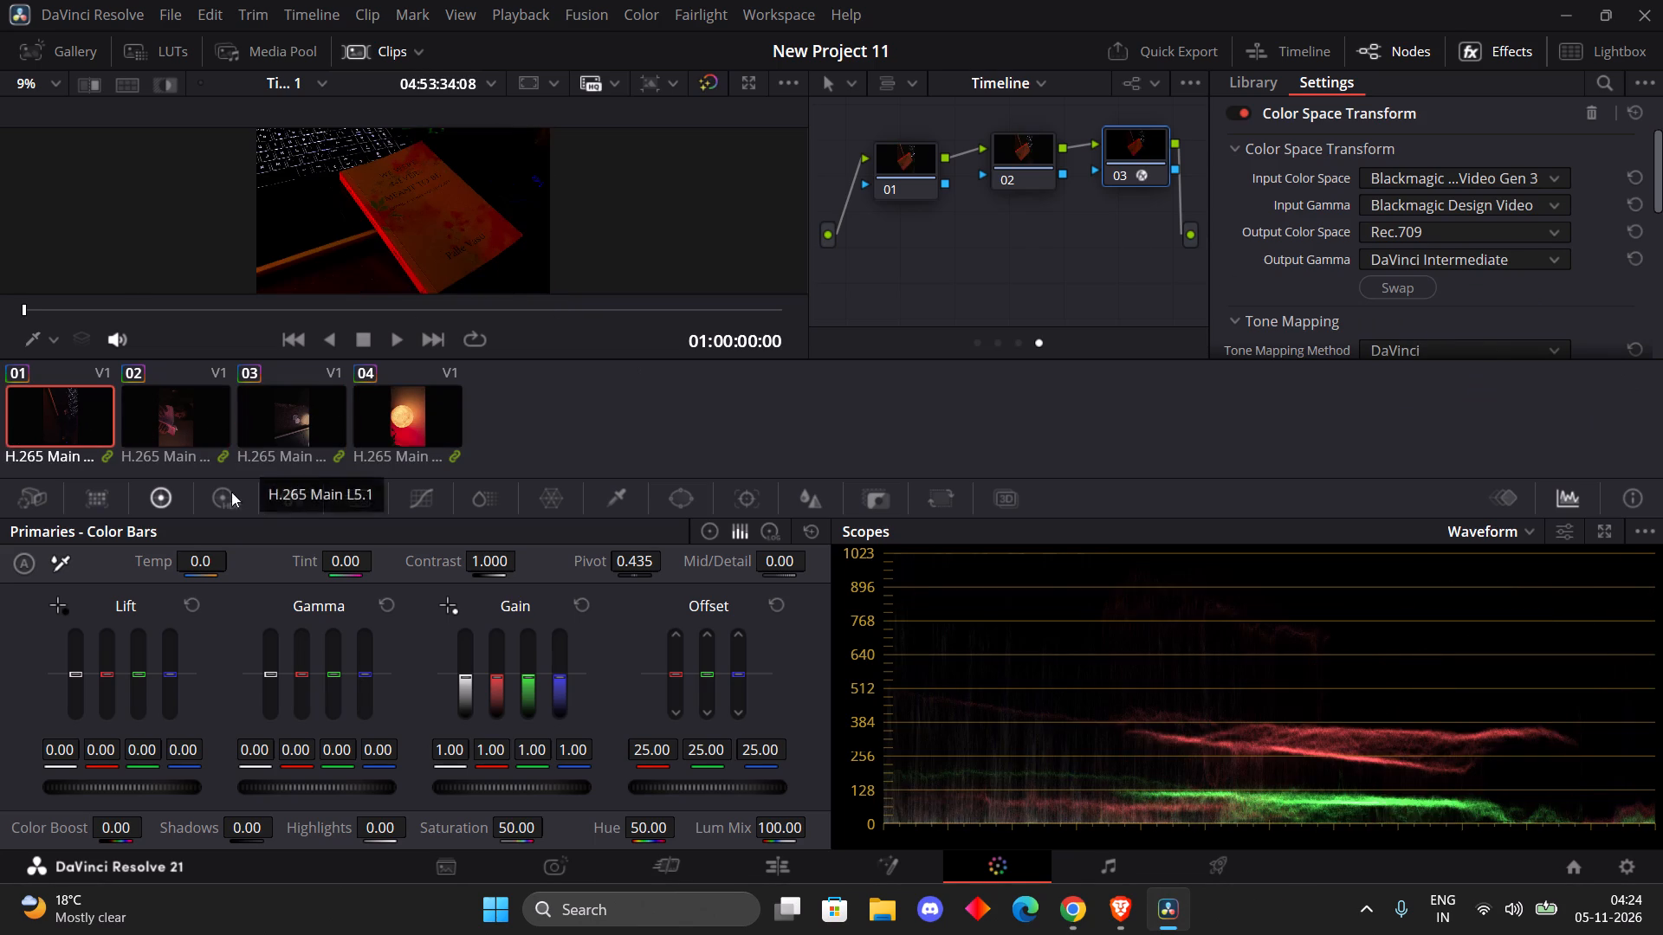
Switch to the YouTube tutorial in Brave, watch the gamut mapping instructions and pause the video.
click(1110, 929)
click(816, 474)
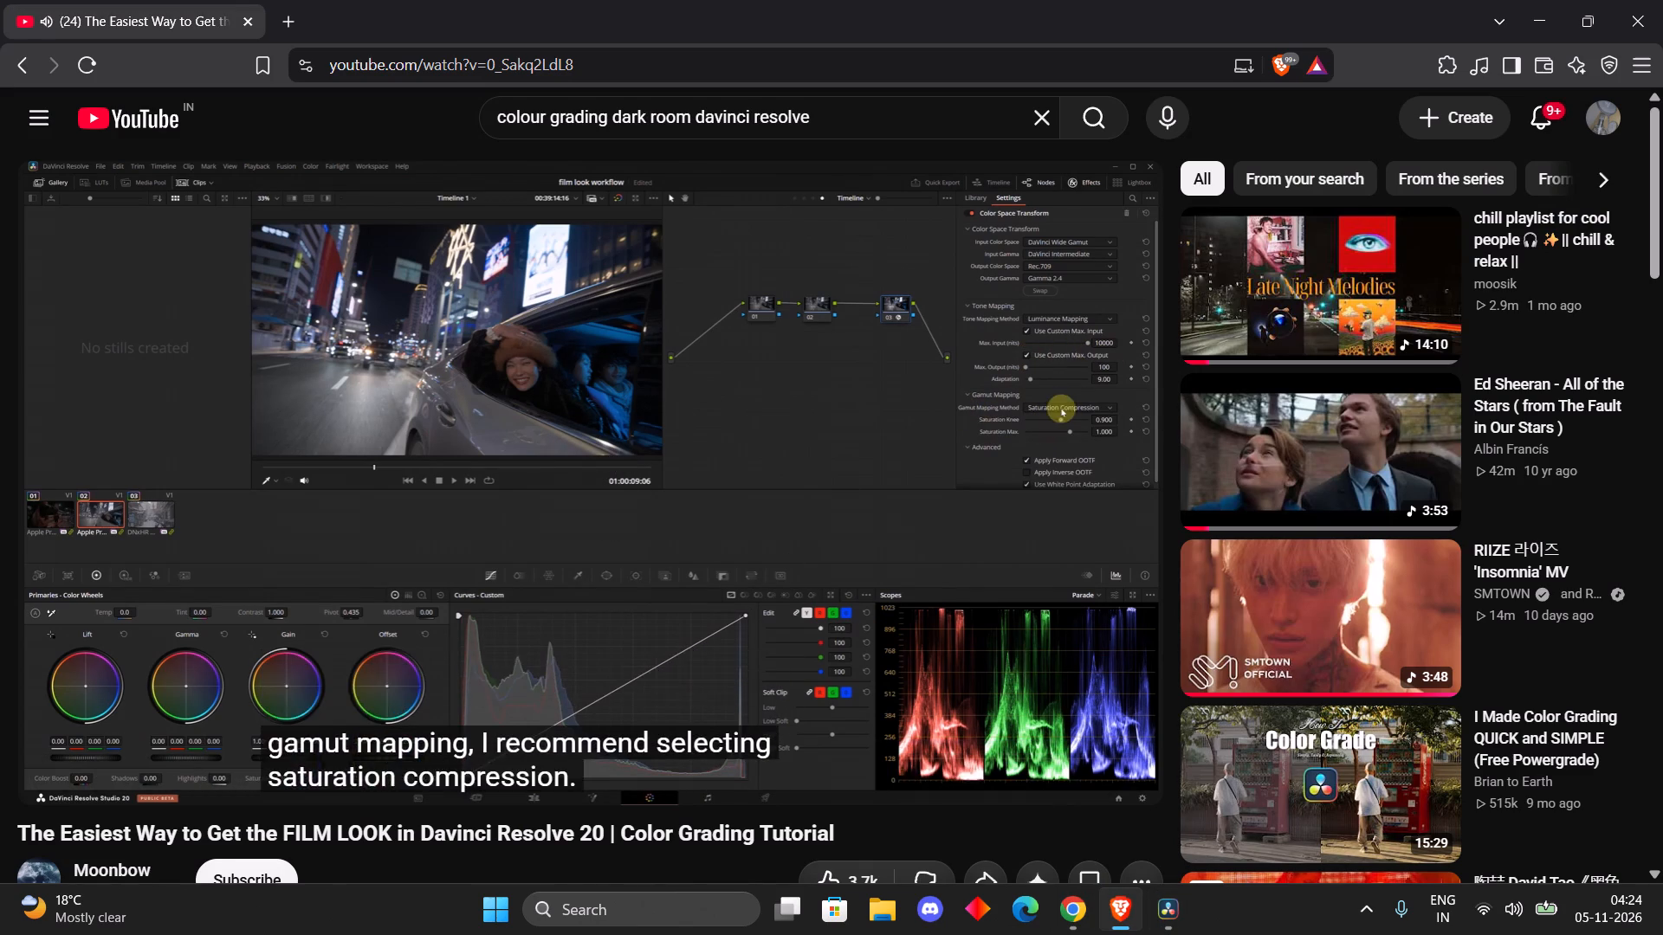
click(715, 622)
Back in DaVinci Resolve, set the gamut mapping method of node 03's Color Space Transform to Saturation Compression.
click(1171, 919)
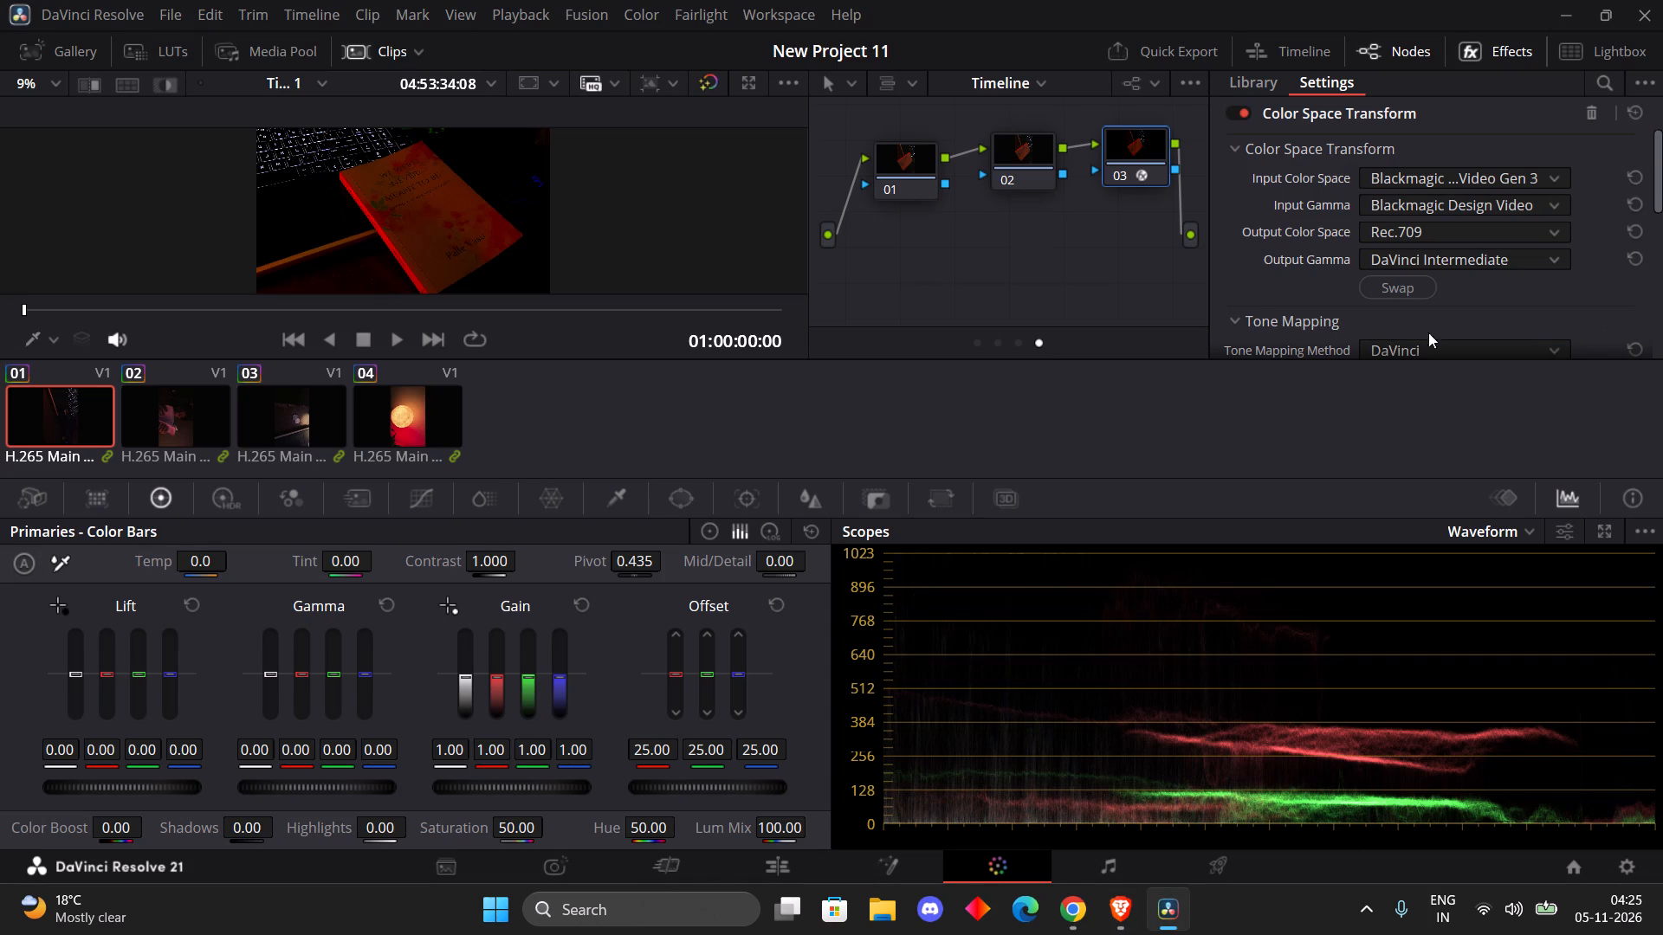
scroll(1378, 344, down, 4)
click(1457, 201)
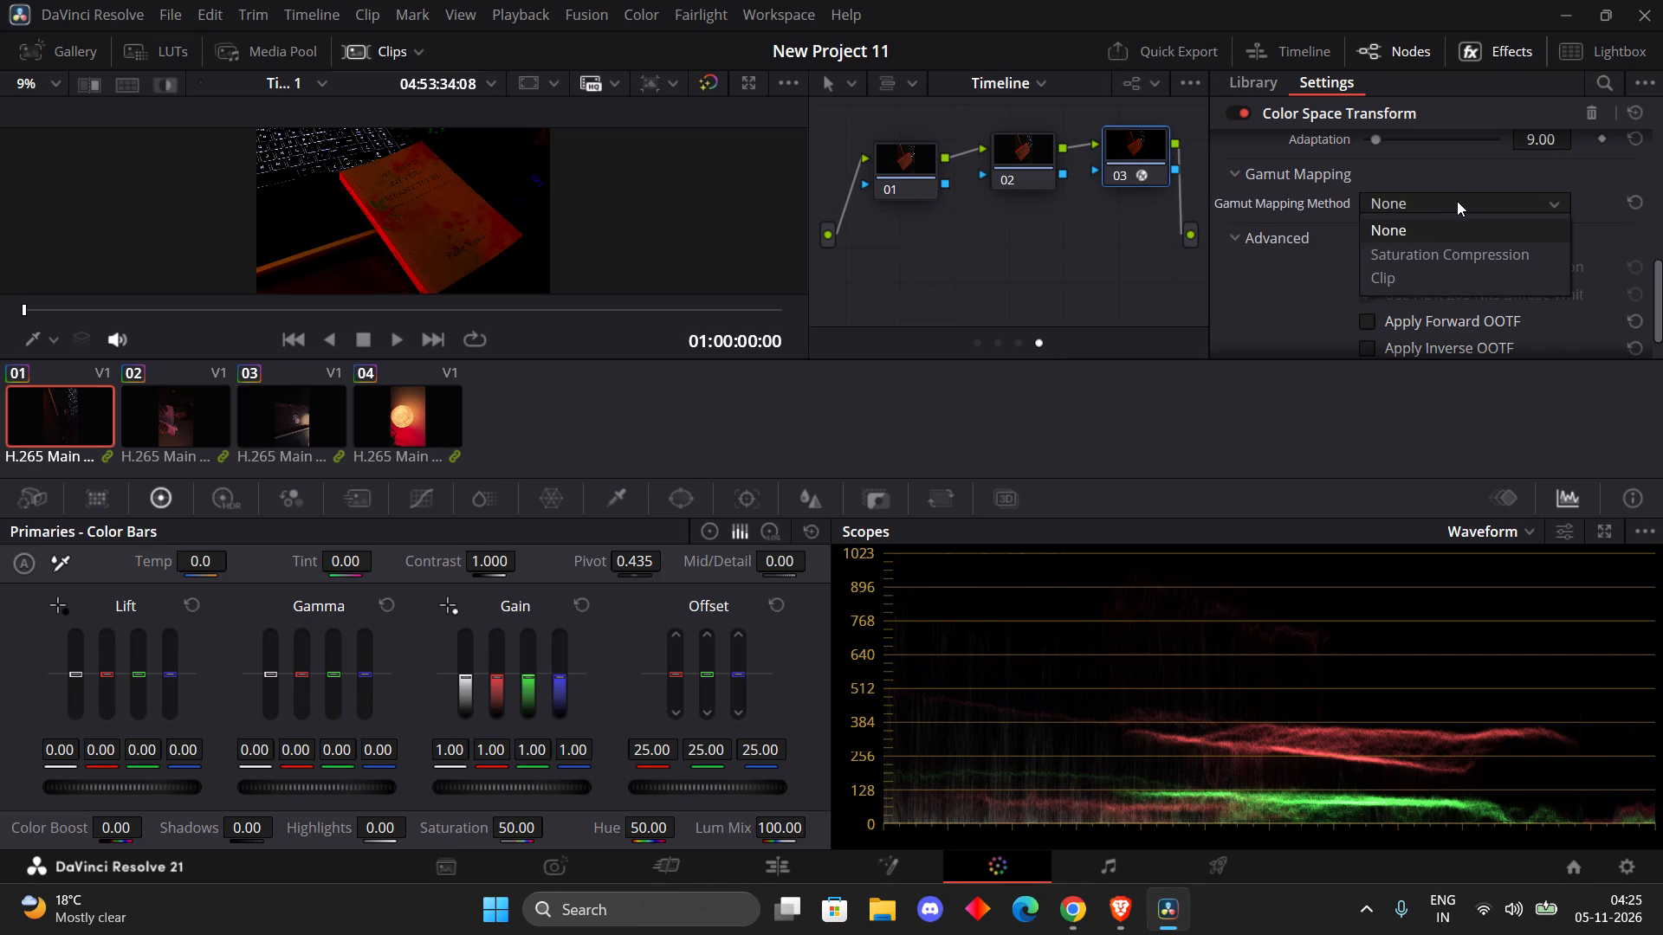
click(1446, 256)
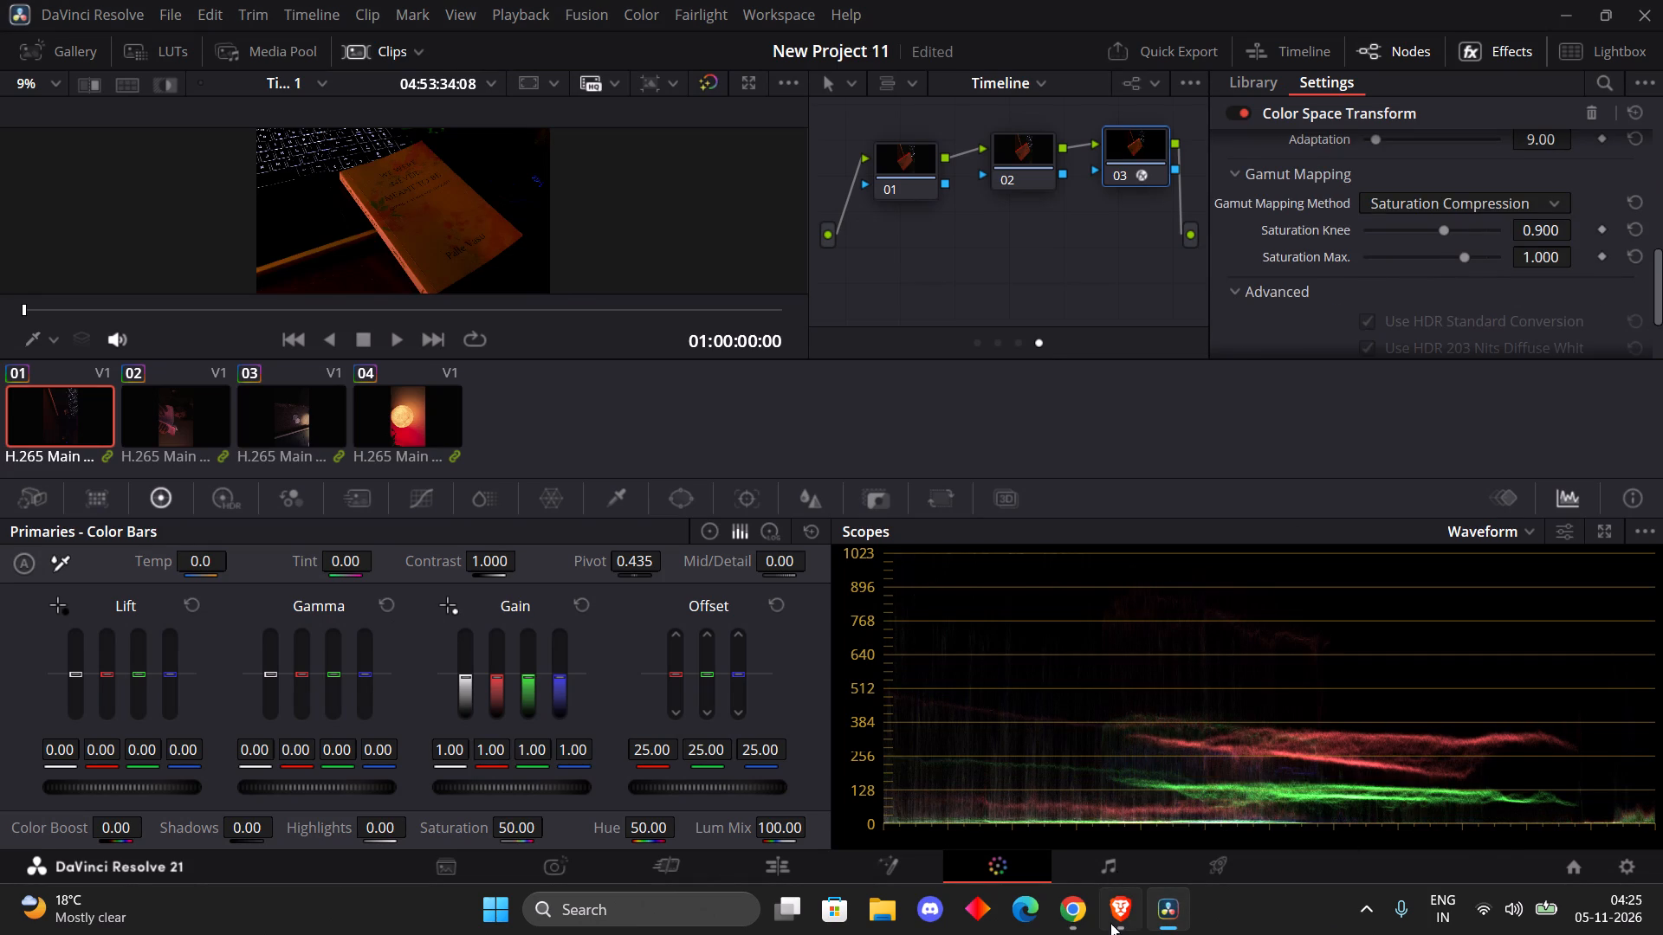
Resume the YouTube tutorial in Brave, skip ahead to about 4:58, watch the Film Looks LUT section and pause.
click(1110, 923)
click(668, 393)
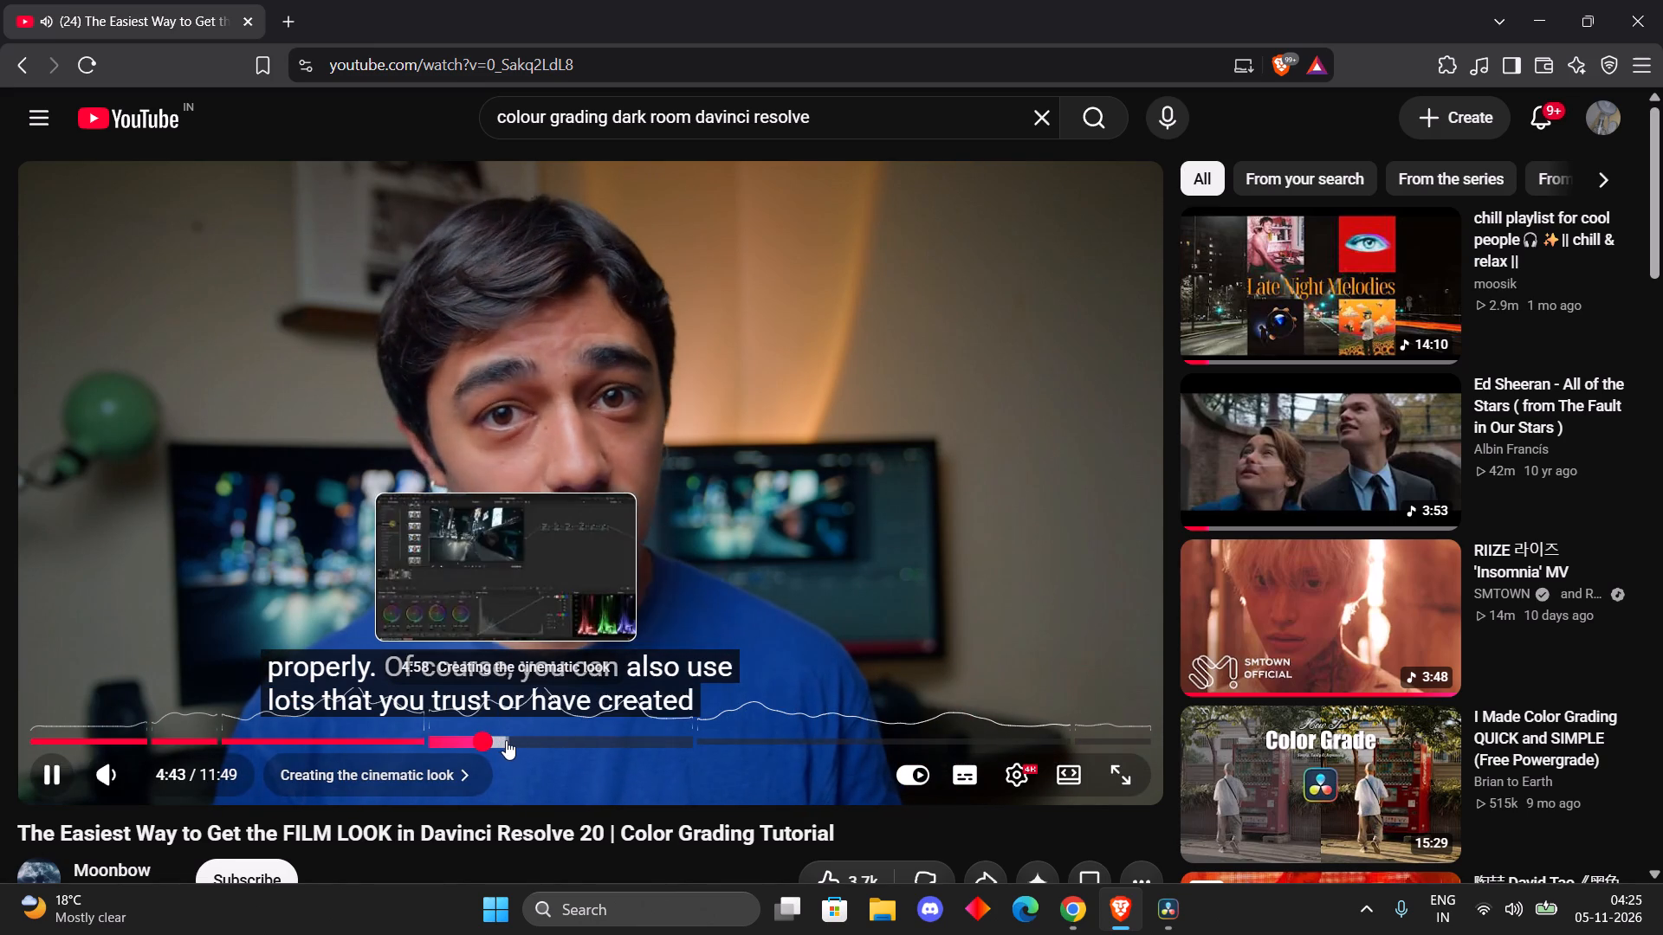
click(506, 740)
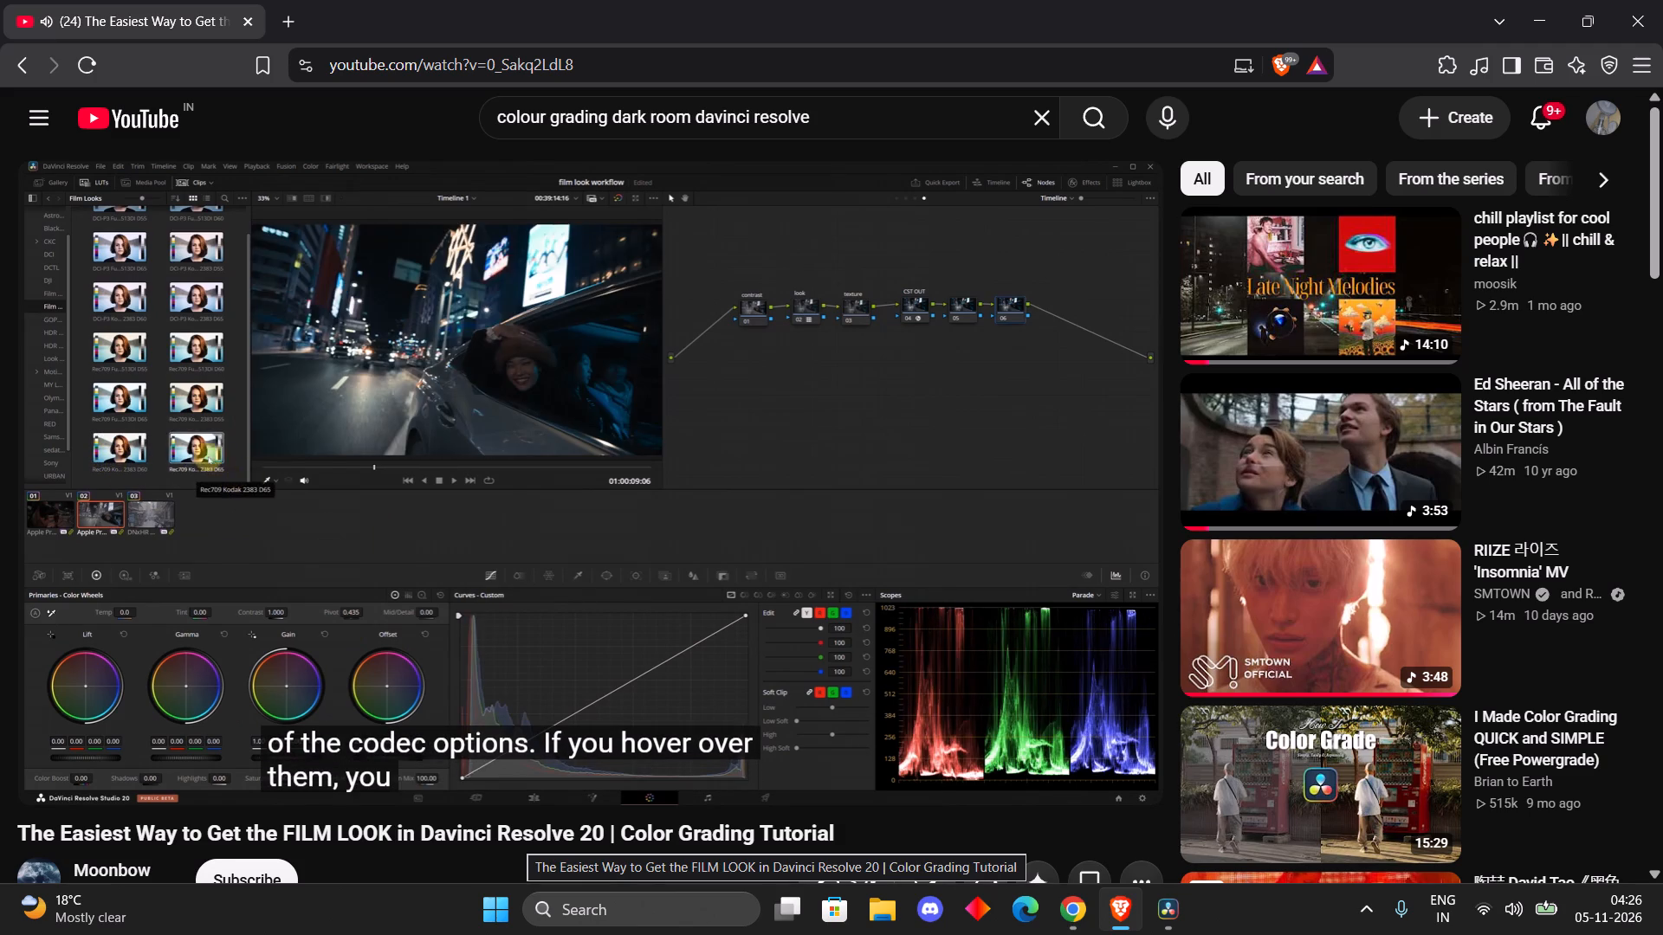
click(580, 596)
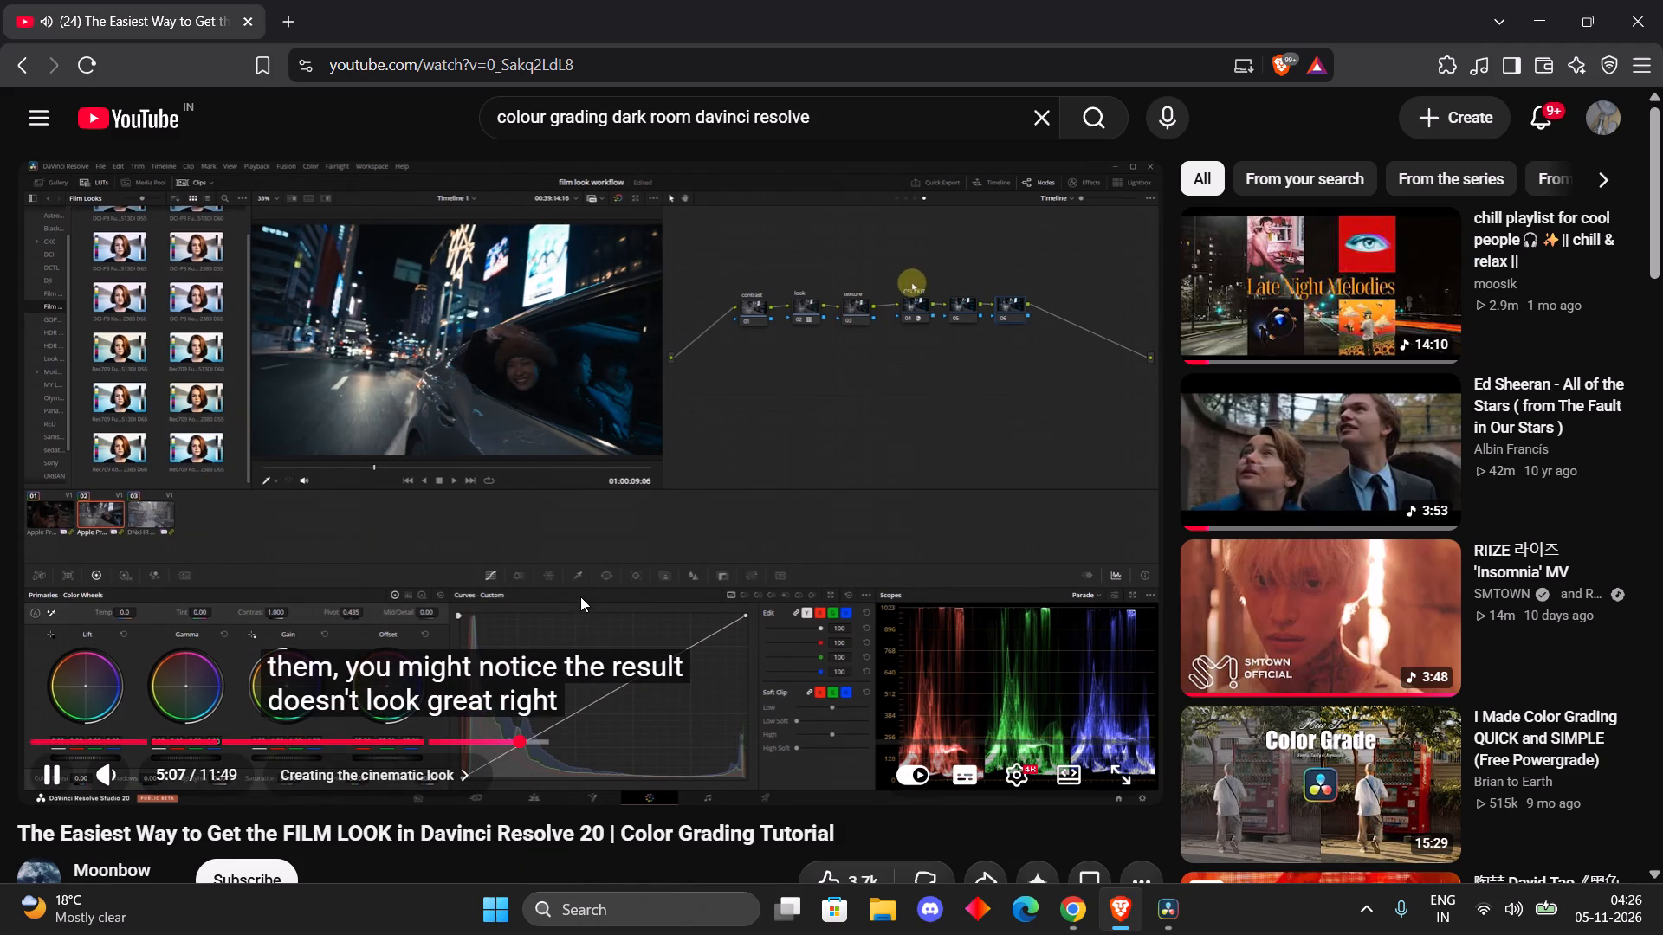
Back in DaVinci Resolve, select node 02 and open the Film Looks folder of the LUT library.
click(1173, 909)
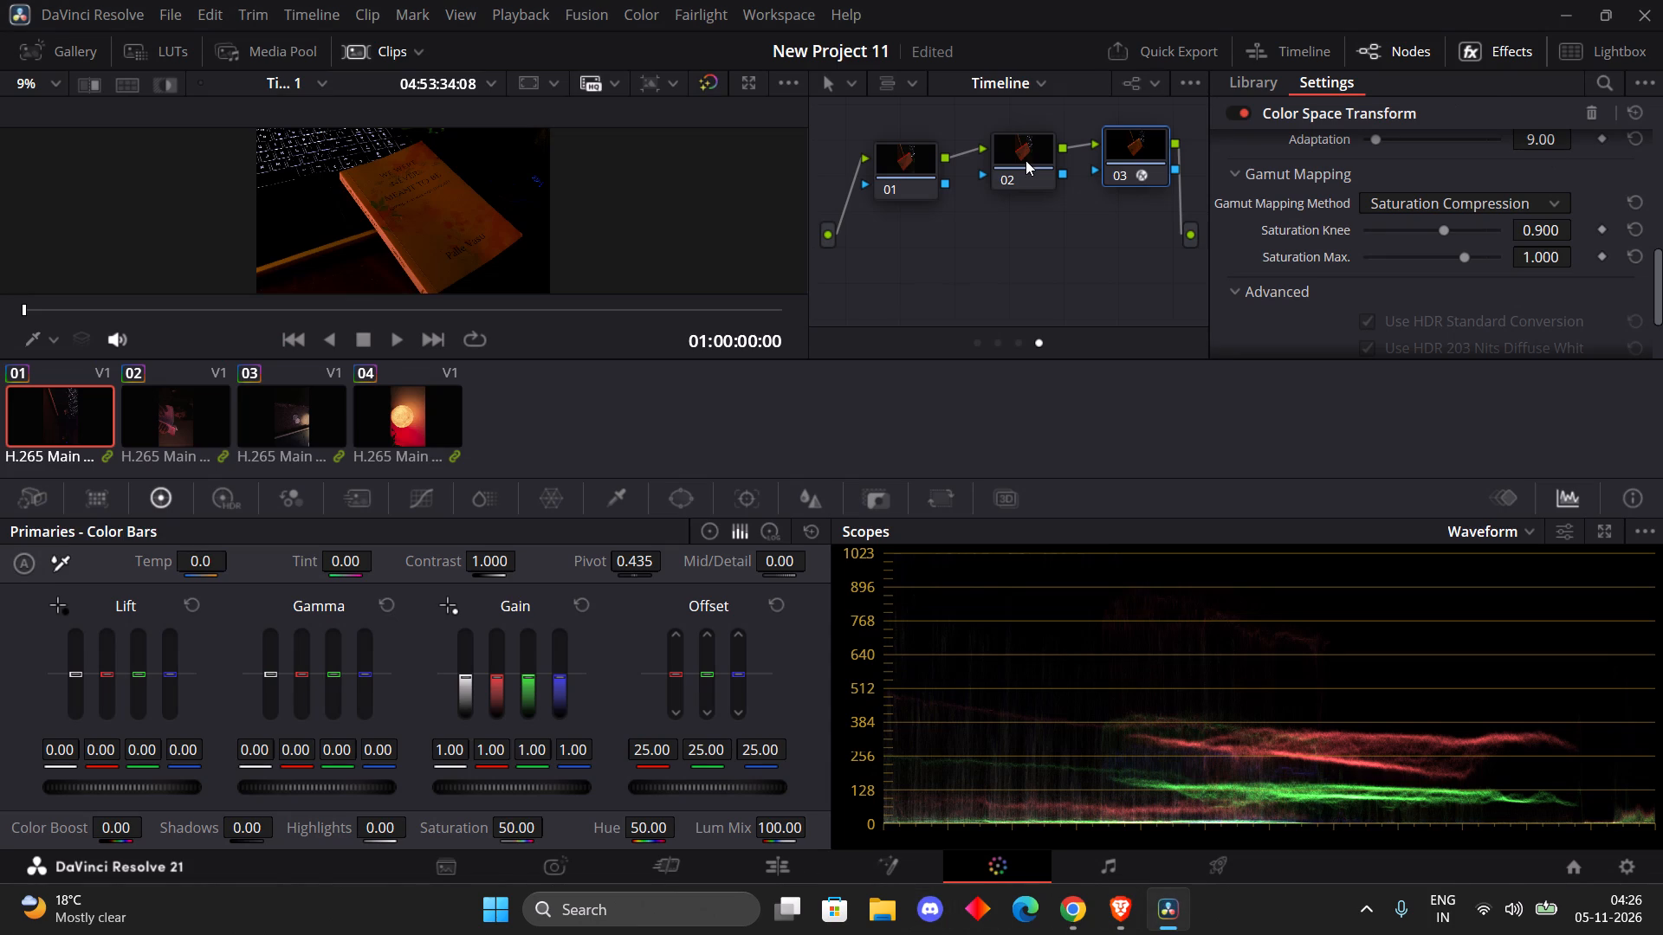
click(1026, 160)
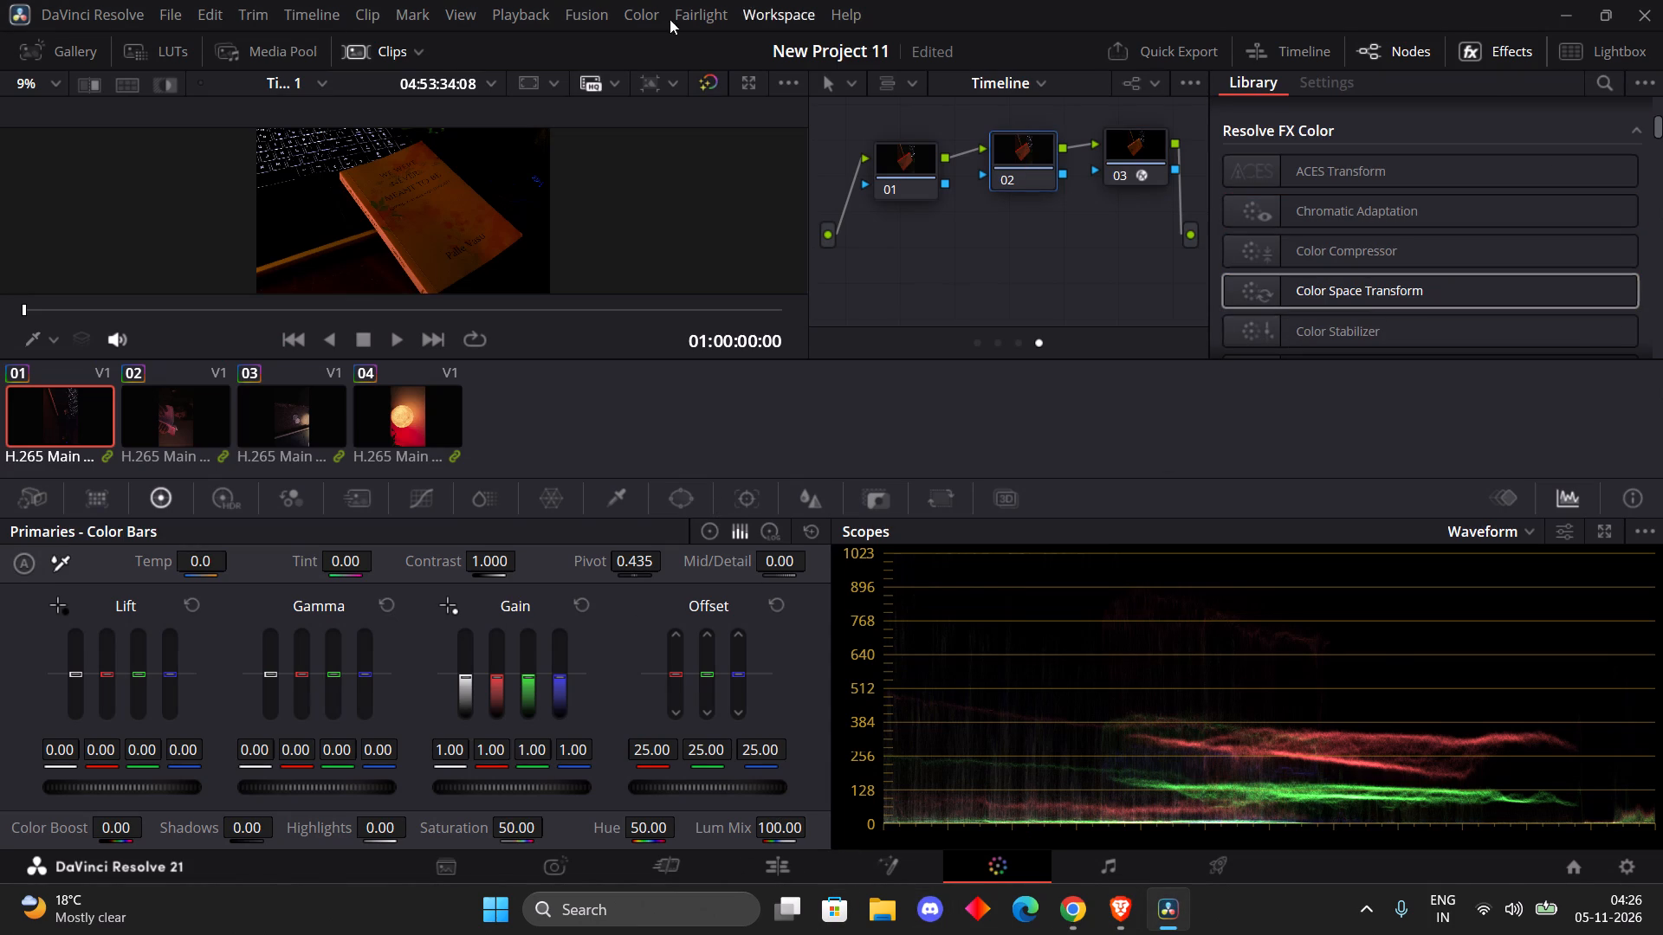
click(146, 50)
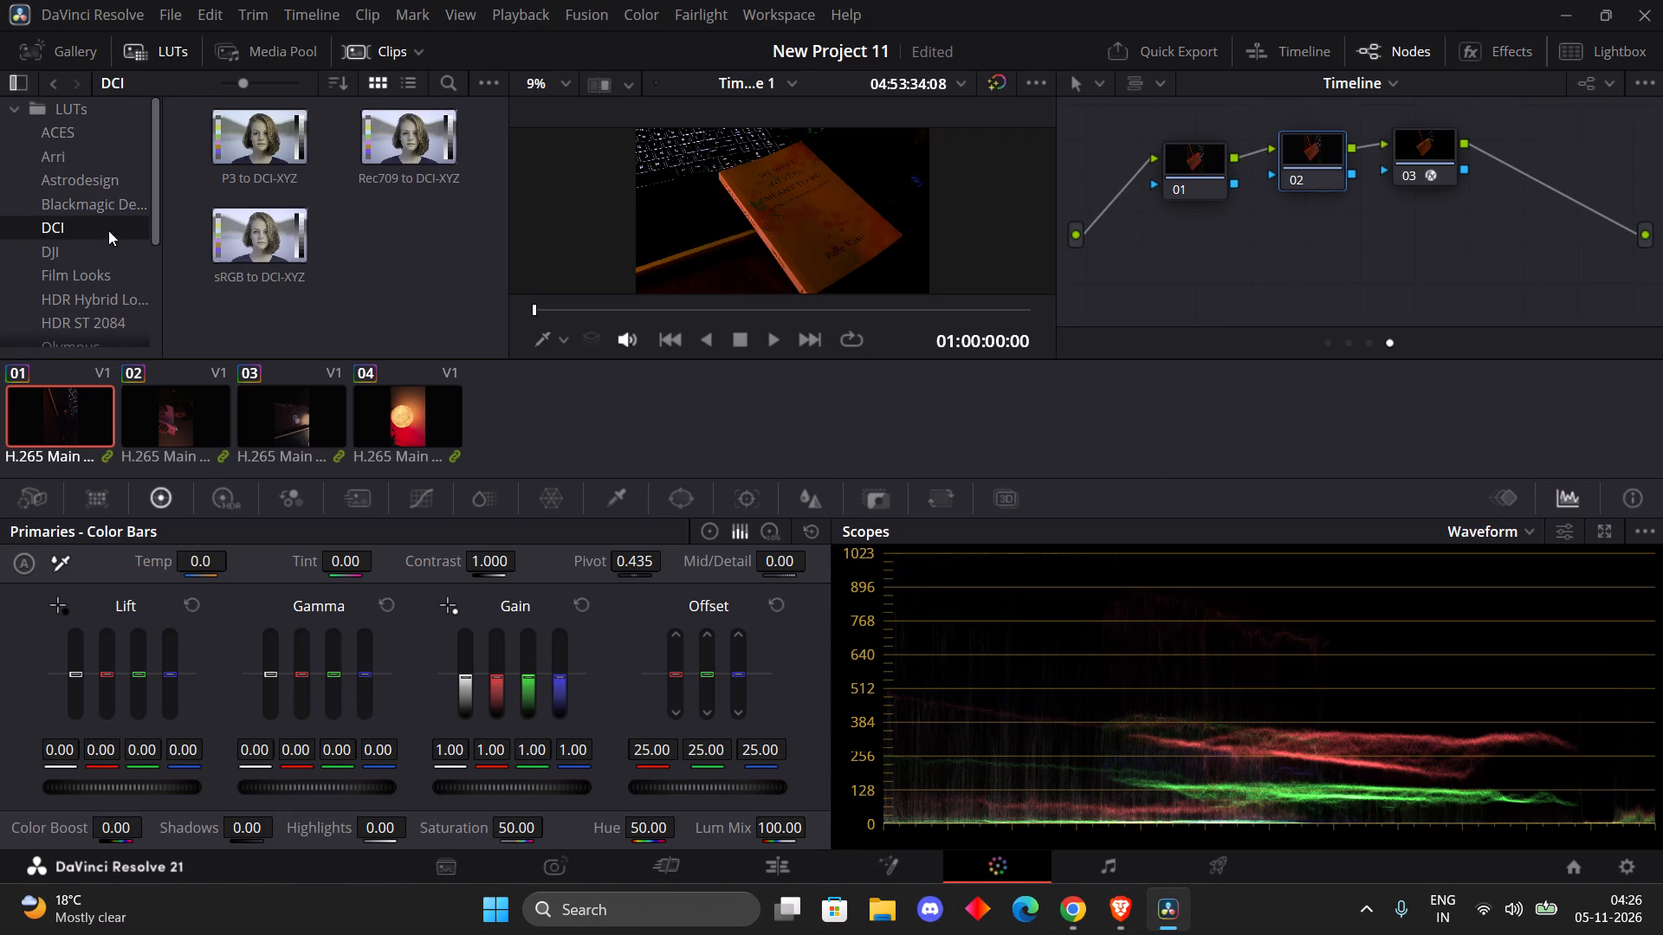
click(114, 266)
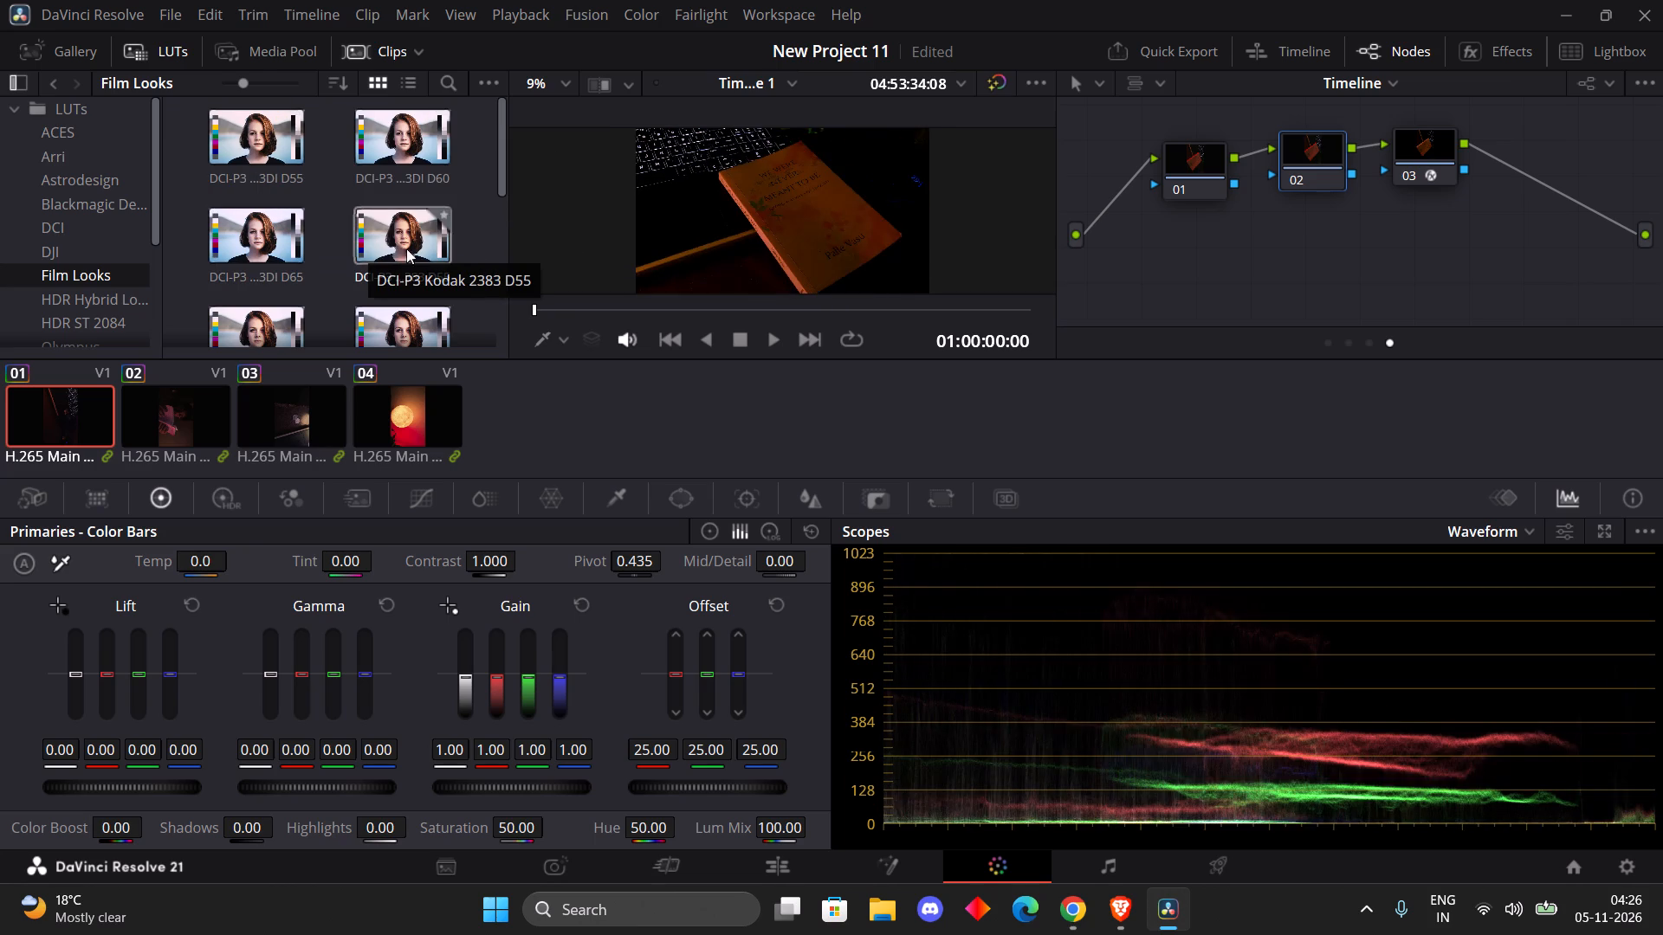
Preview the Film Looks LUTs, from the DCI-P3 to the Rec709 variants, on clip 04.
click(433, 407)
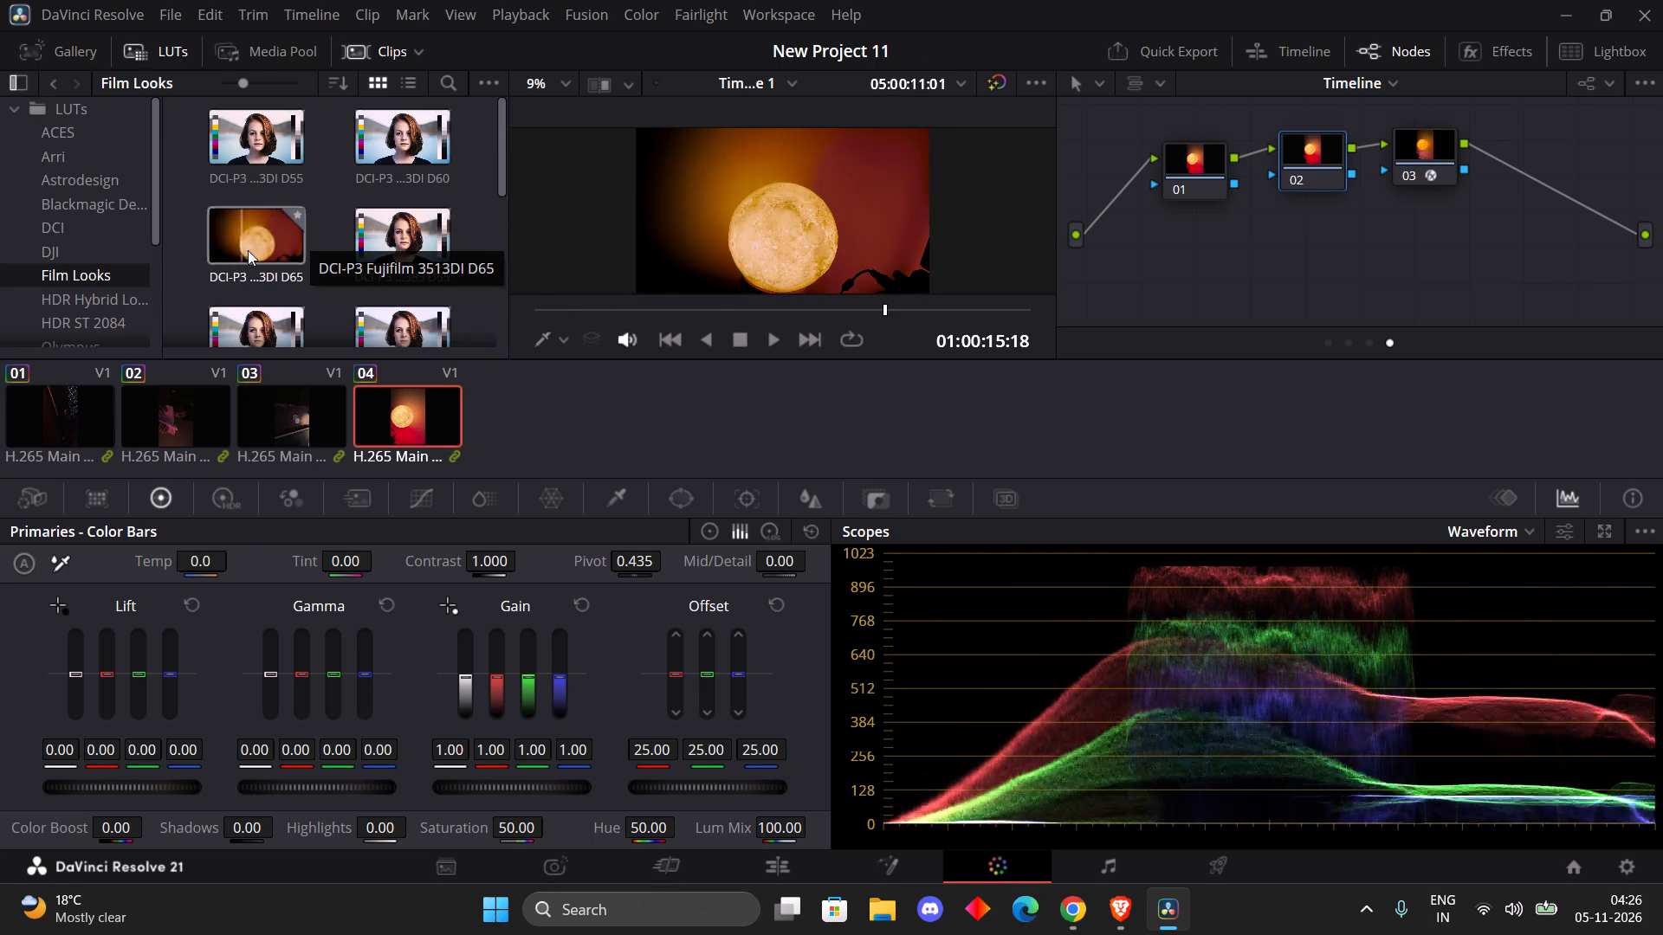
scroll(255, 250, down, 1)
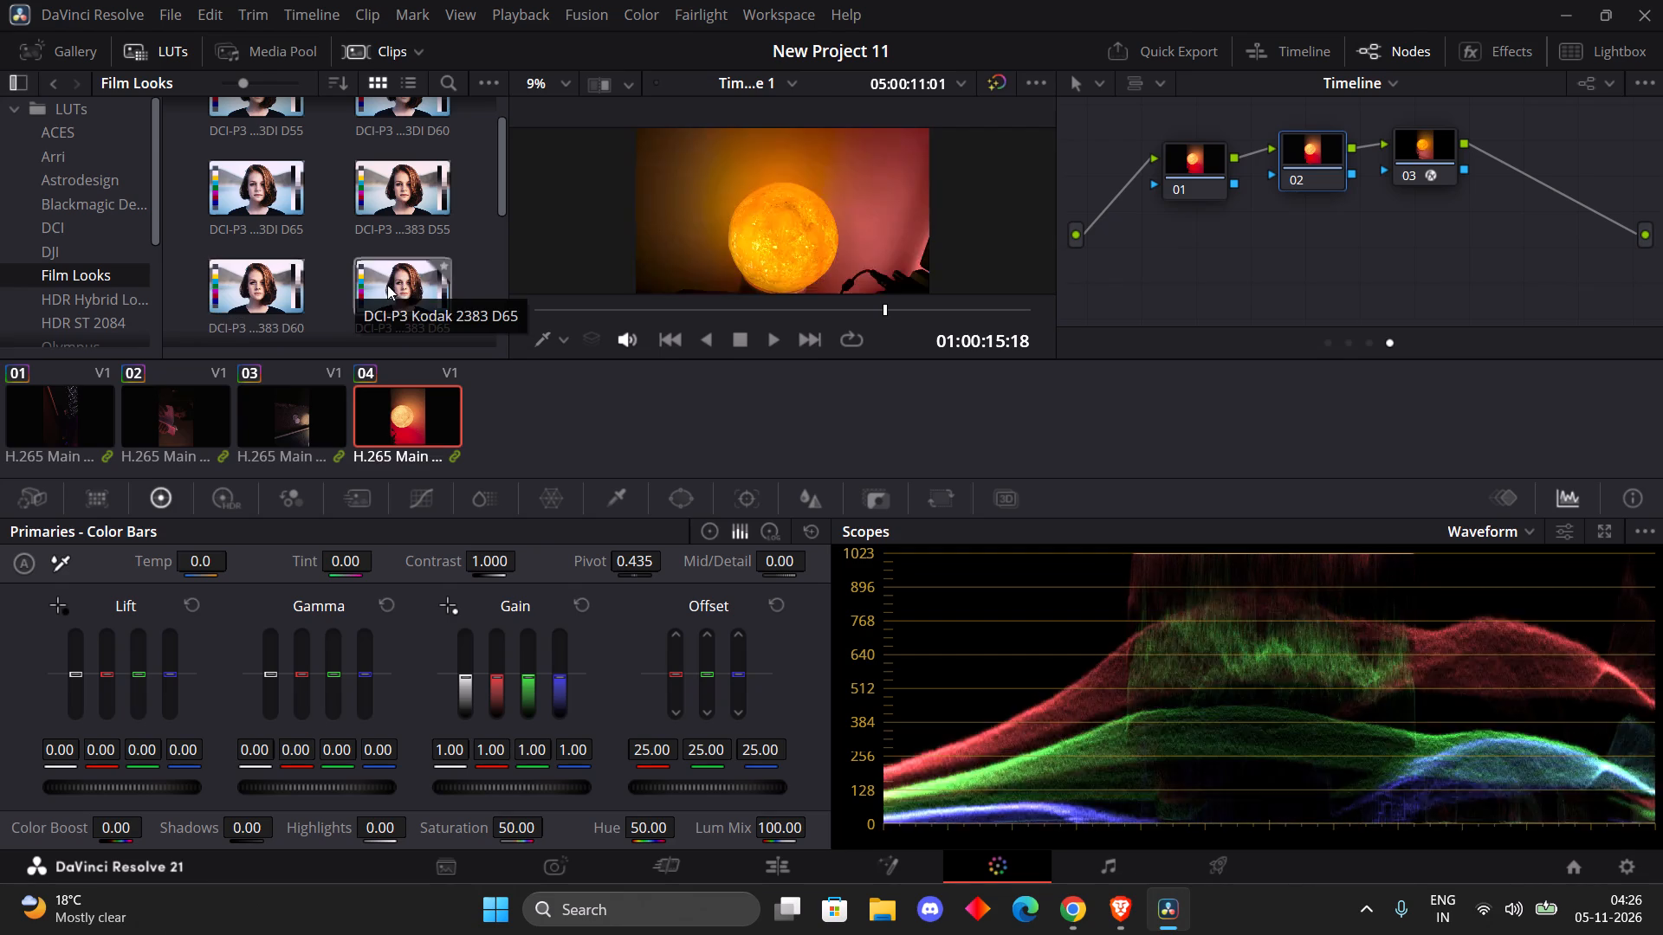
scroll(413, 289, down, 3)
scroll(277, 303, down, 1)
scroll(277, 303, up, 1)
scroll(368, 298, down, 2)
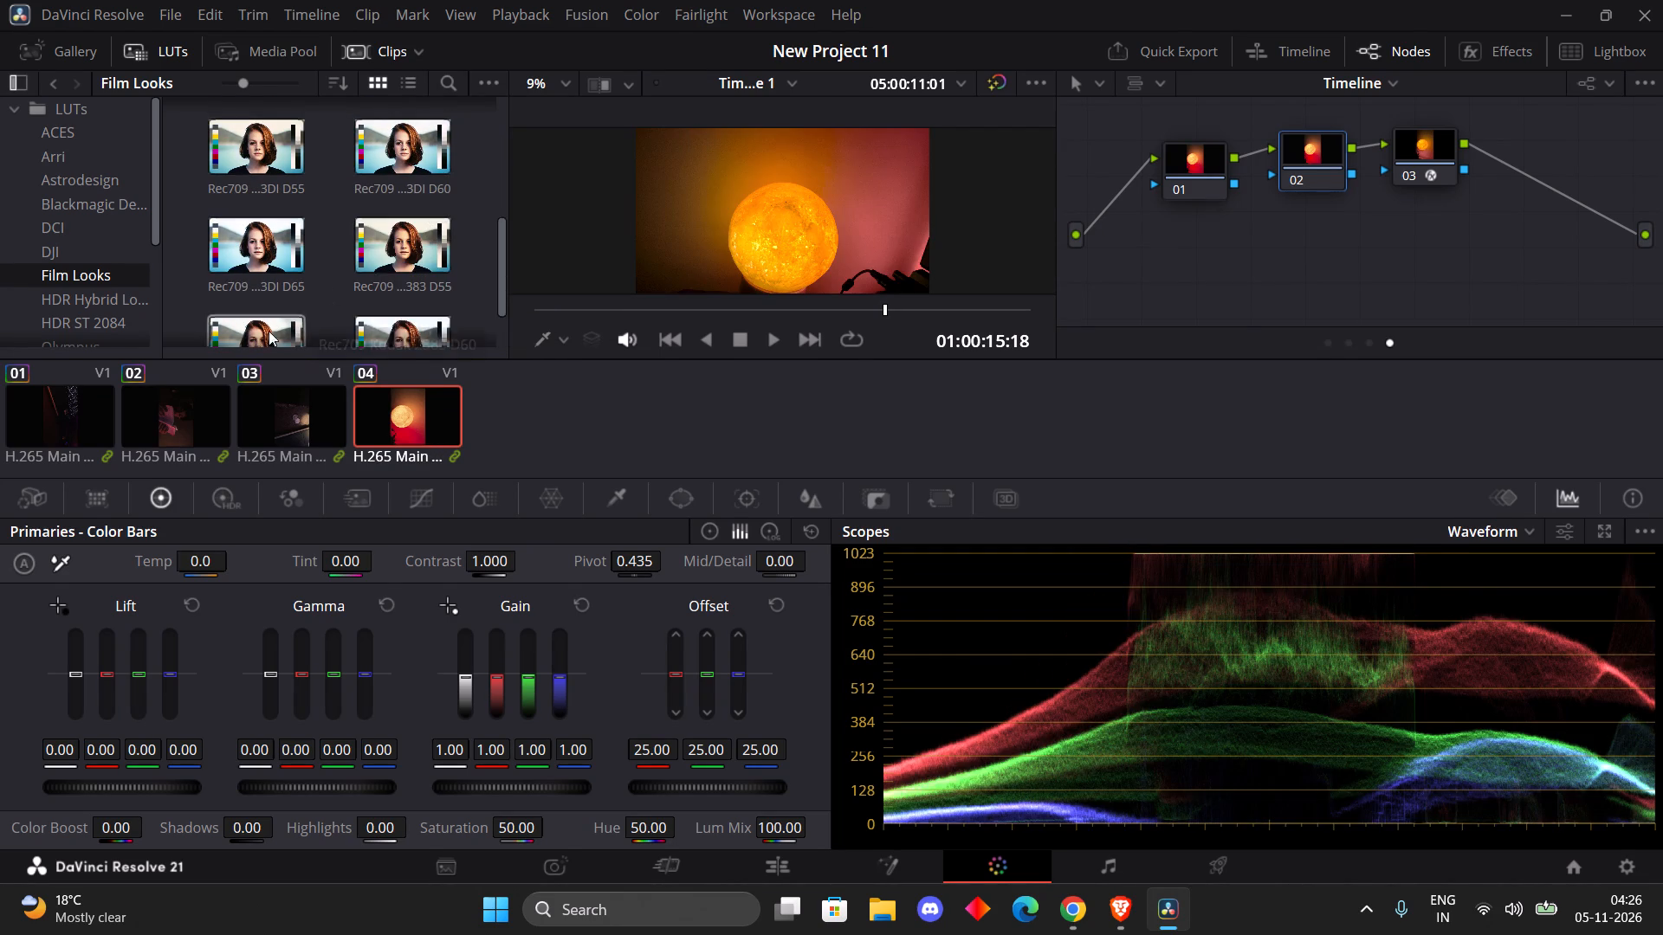
scroll(288, 263, down, 2)
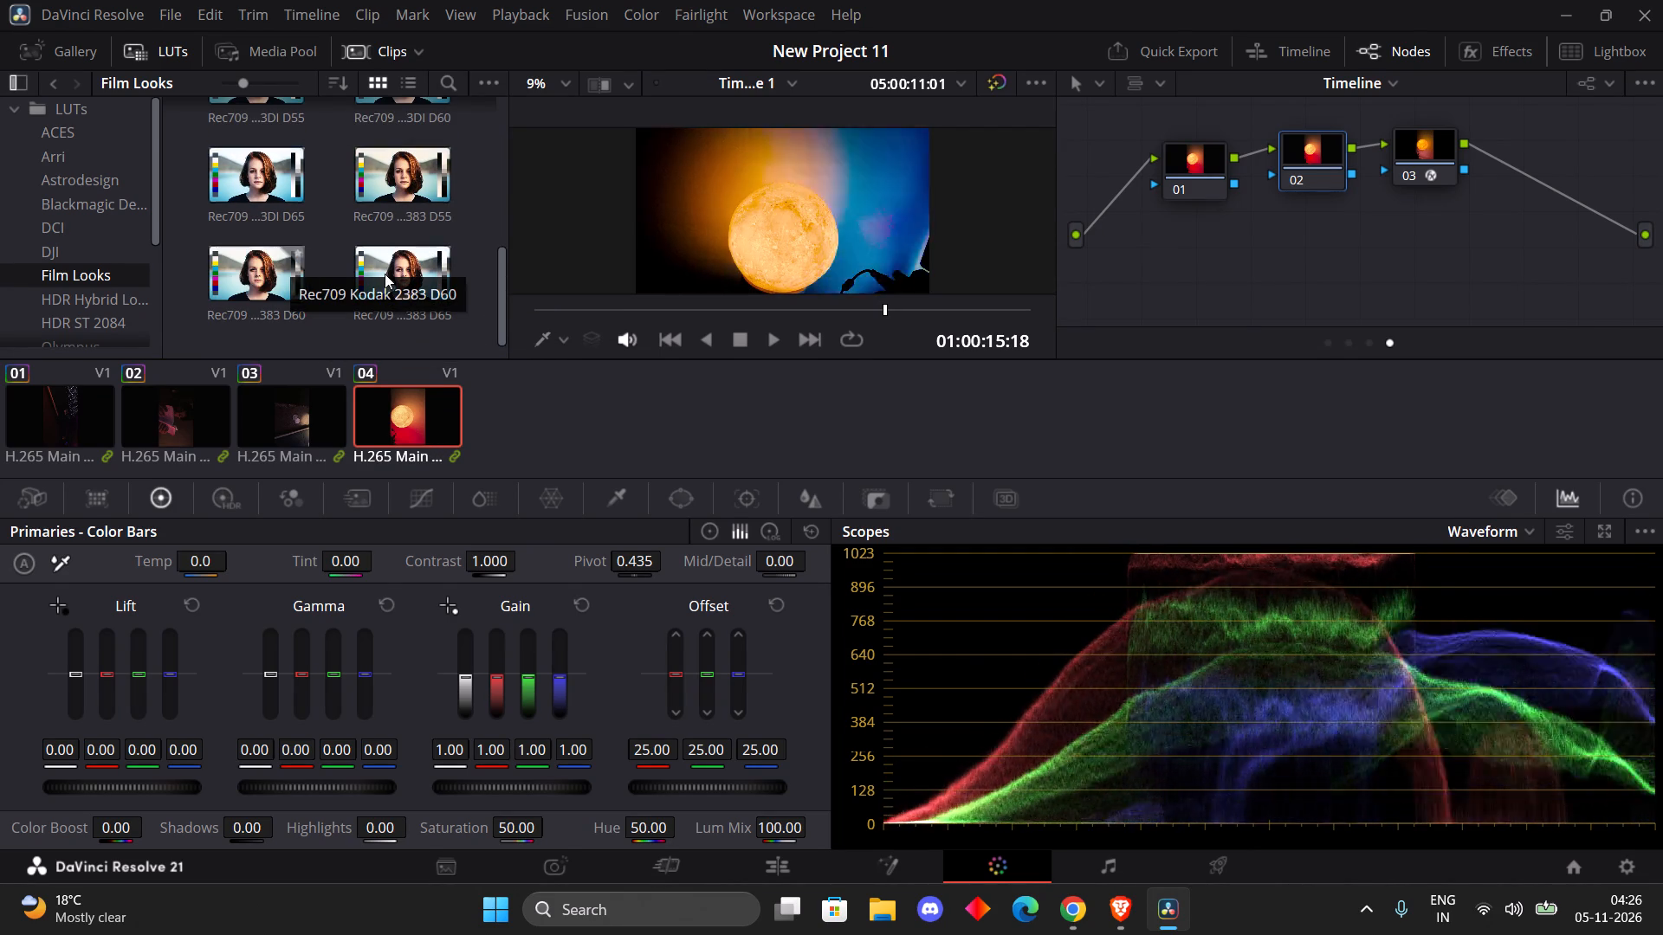
scroll(404, 279, down, 3)
scroll(297, 275, down, 2)
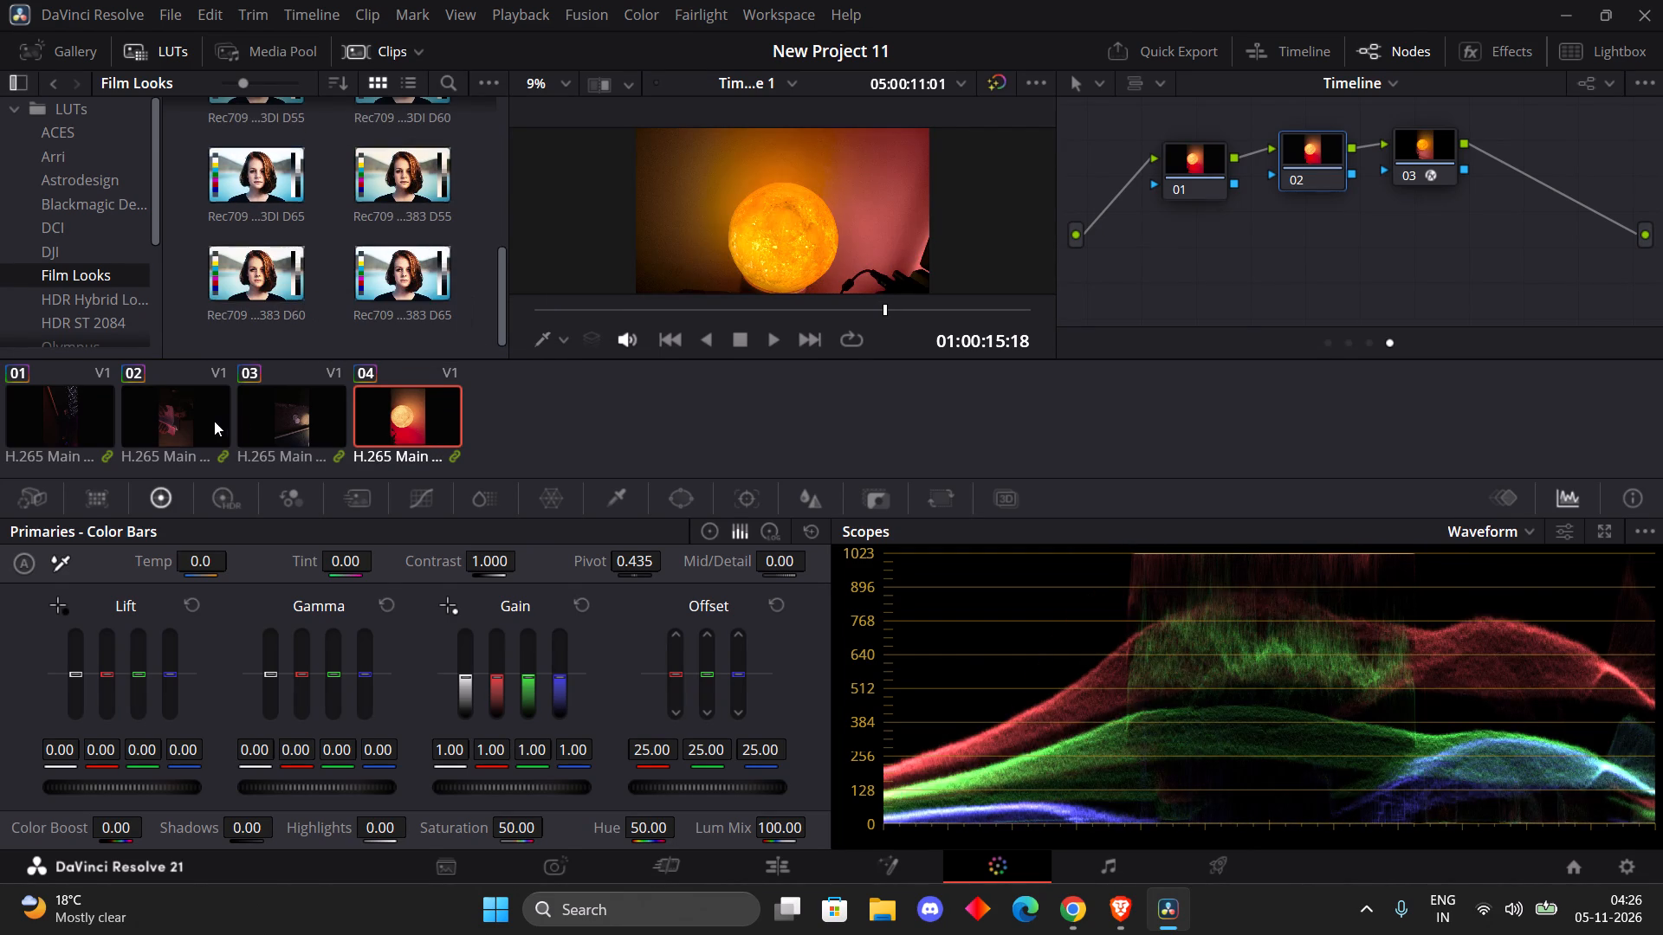
Preview the Rec709 Film Looks LUTs on clip 01 for comparison.
click(49, 418)
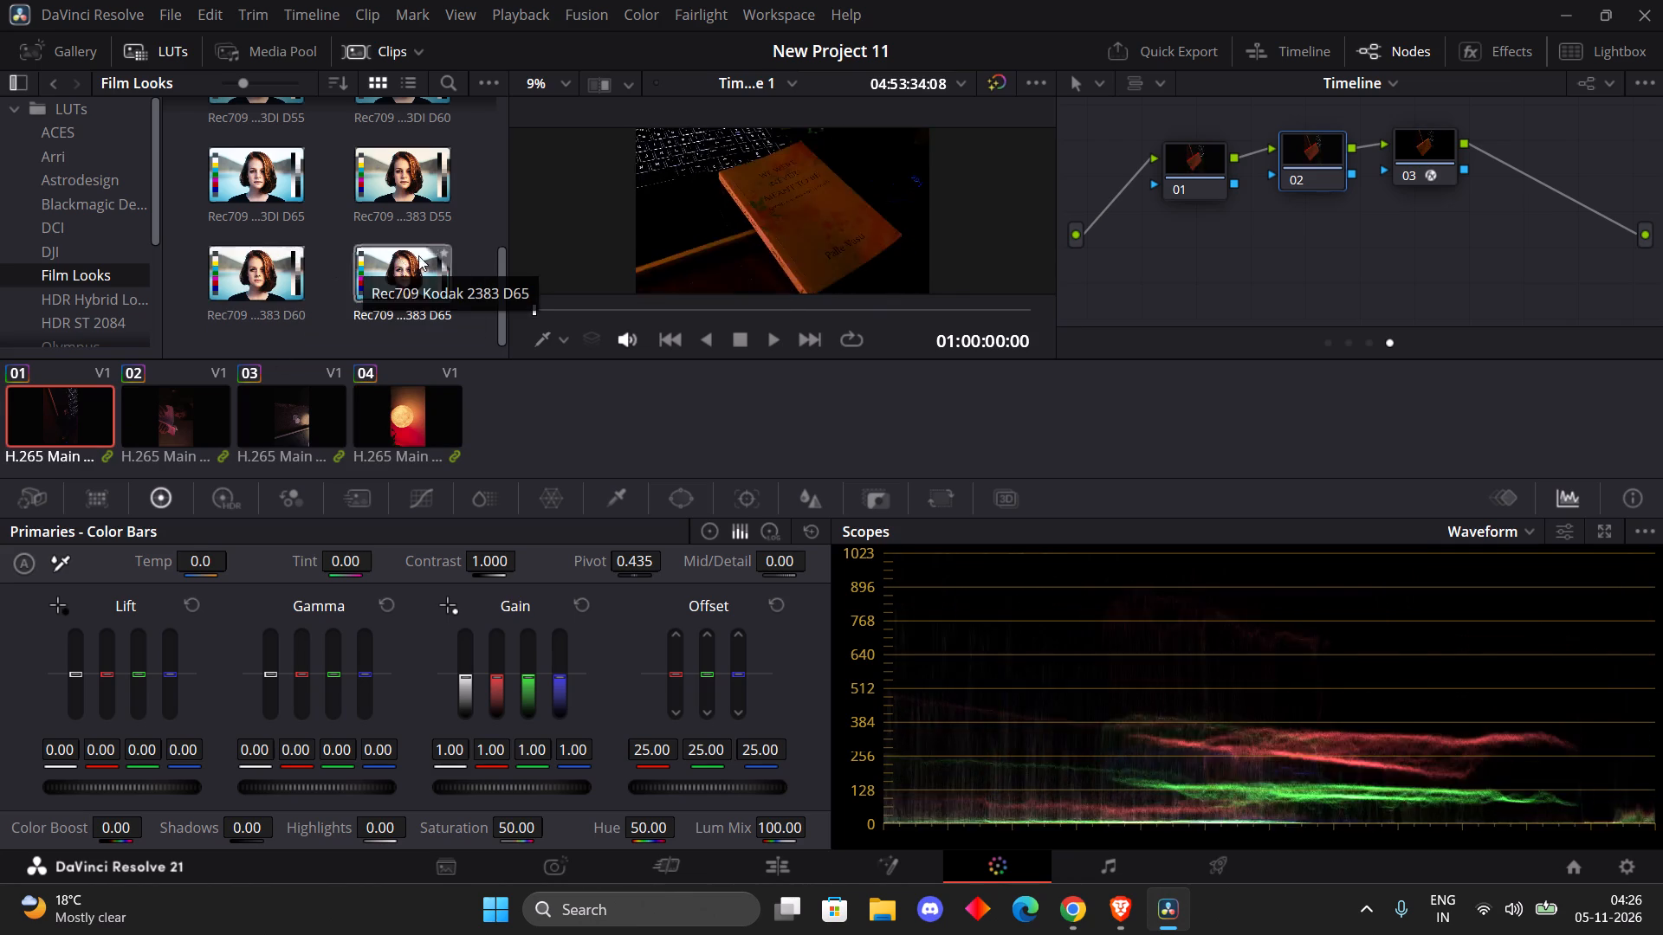
scroll(424, 255, up, 1)
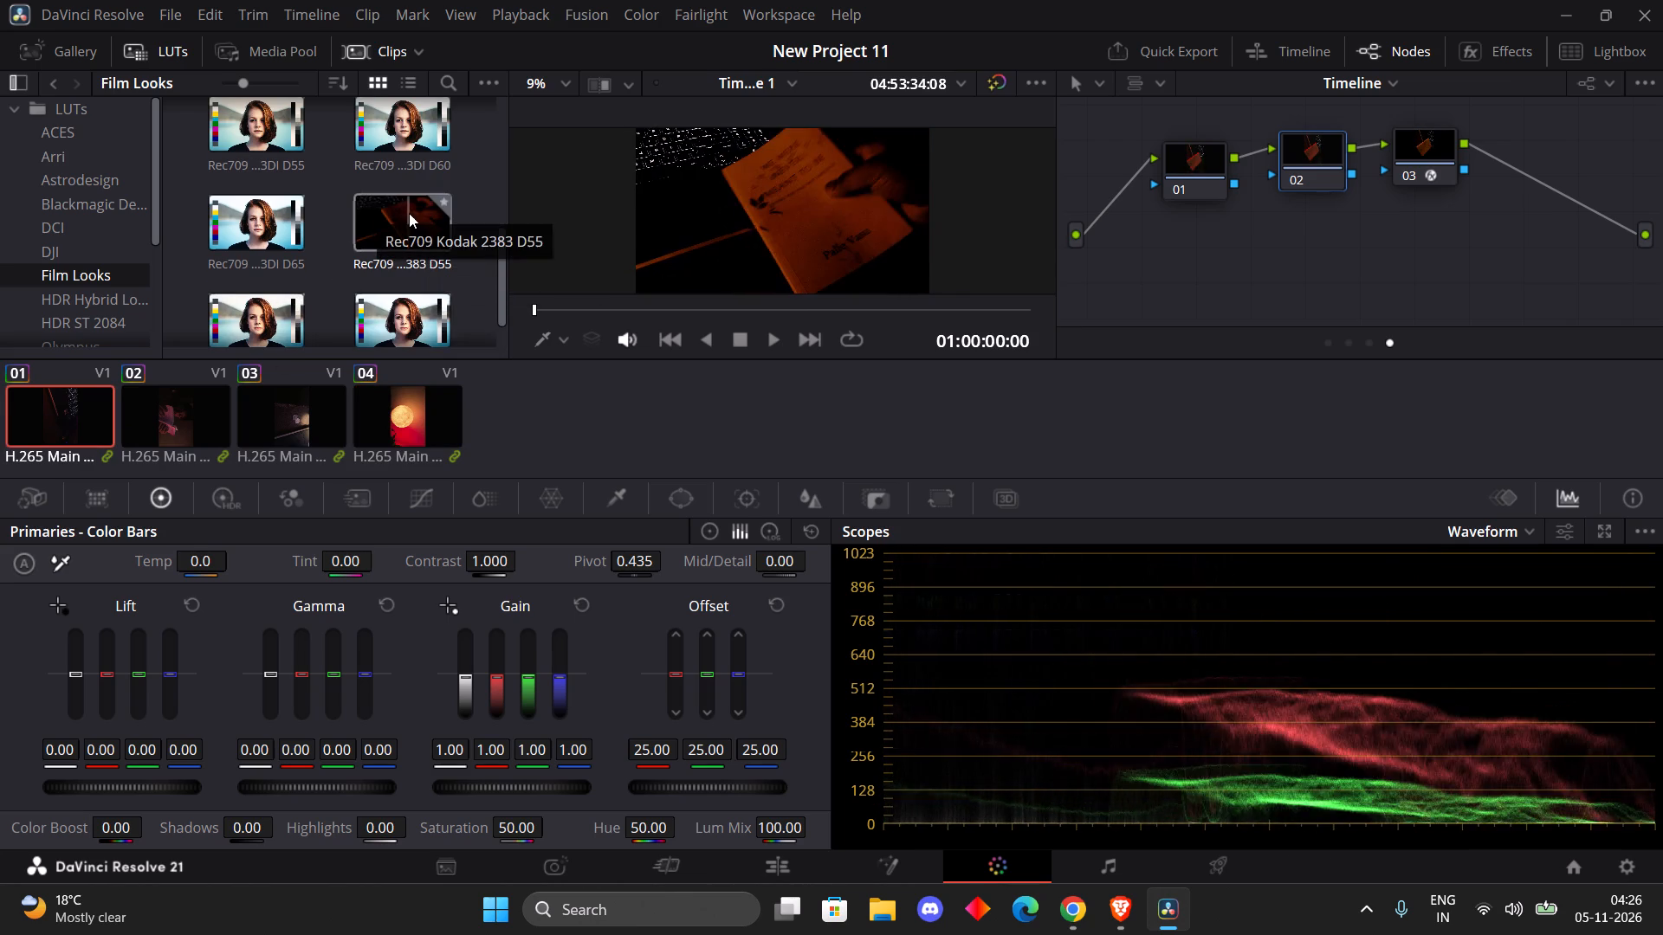
scroll(354, 246, up, 5)
scroll(348, 262, down, 1)
Preview the Blackmagic Design and DJI LUTs on clip 01.
click(71, 200)
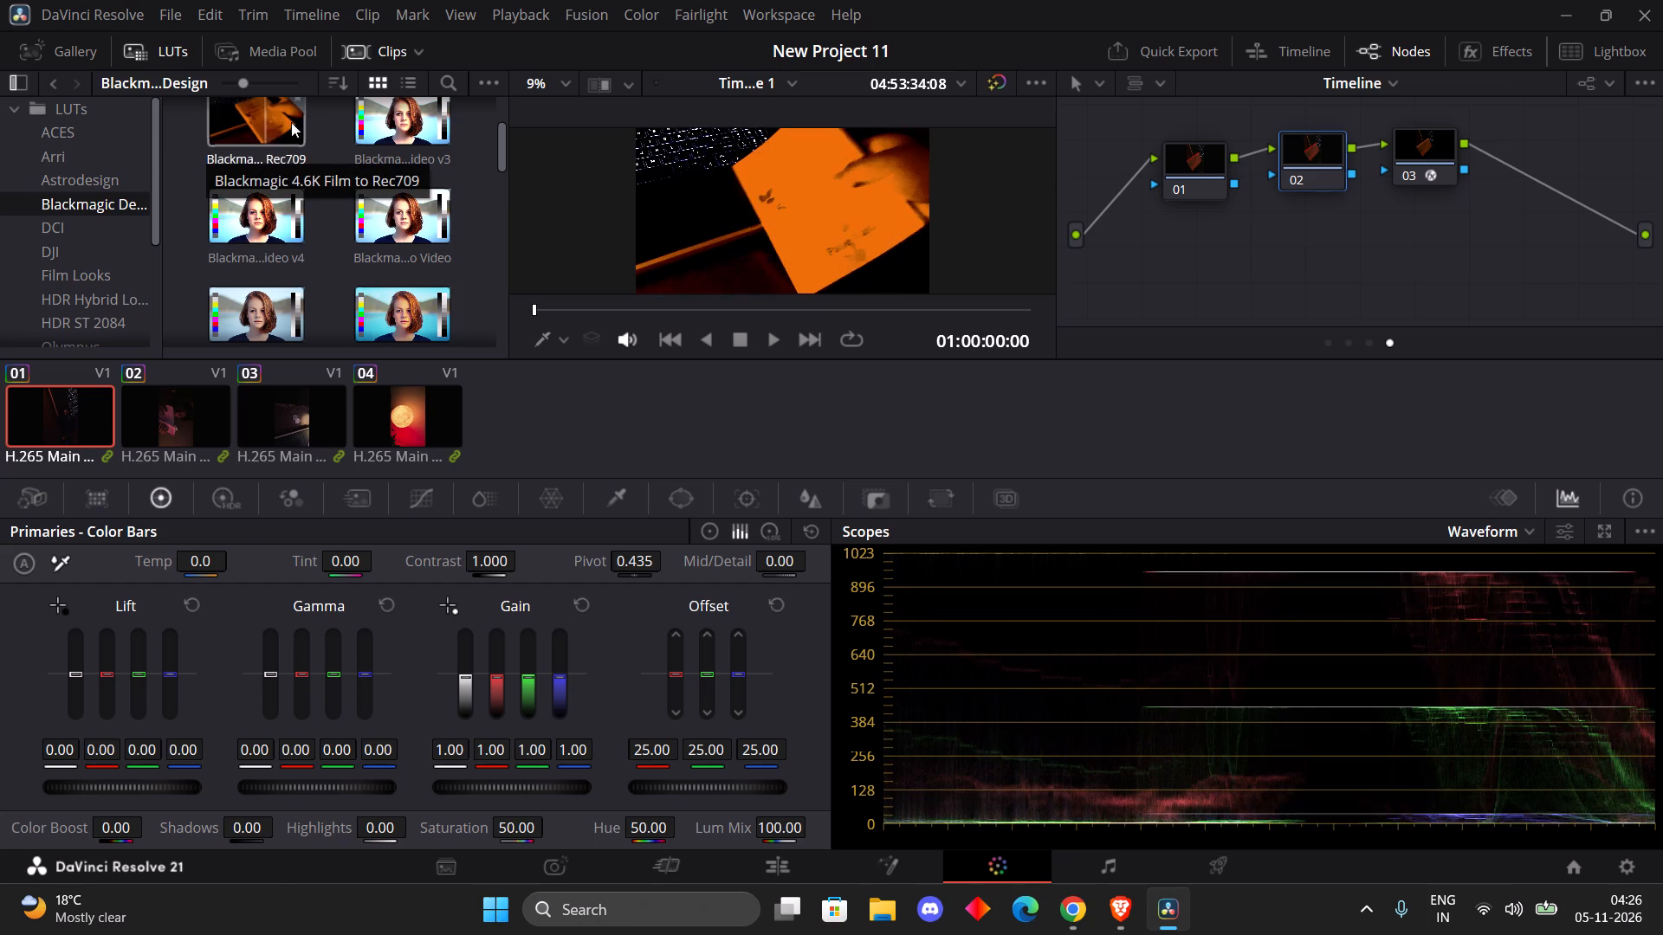
scroll(295, 213, down, 2)
click(81, 241)
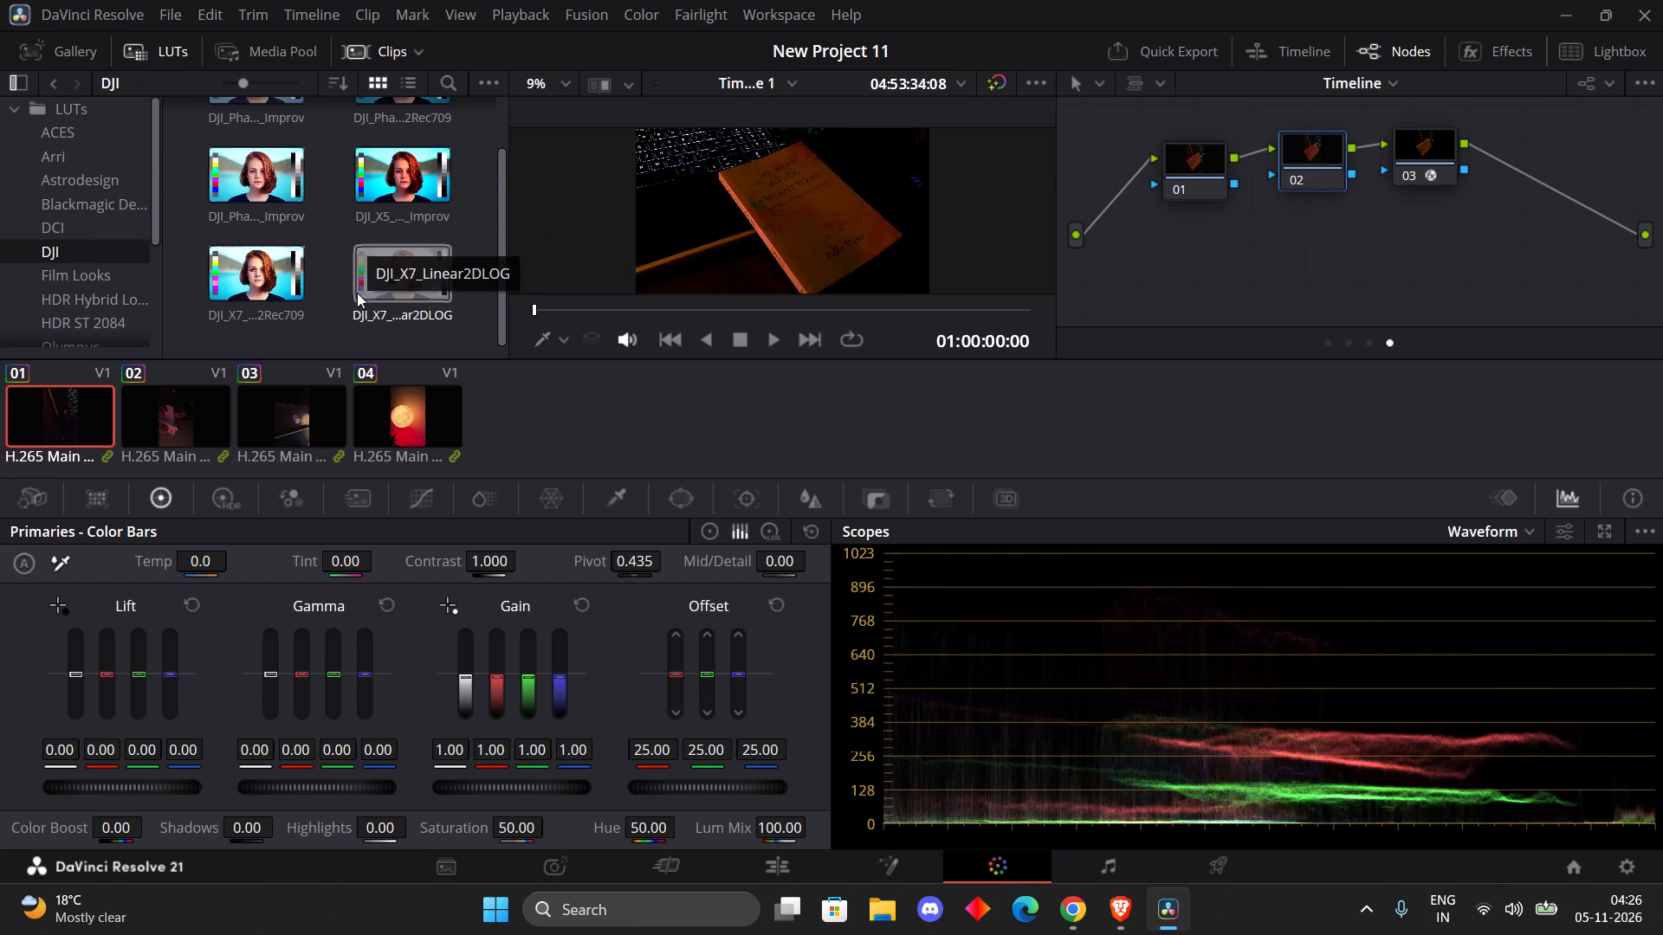
scroll(278, 264, up, 1)
scroll(275, 263, down, 1)
scroll(275, 263, up, 3)
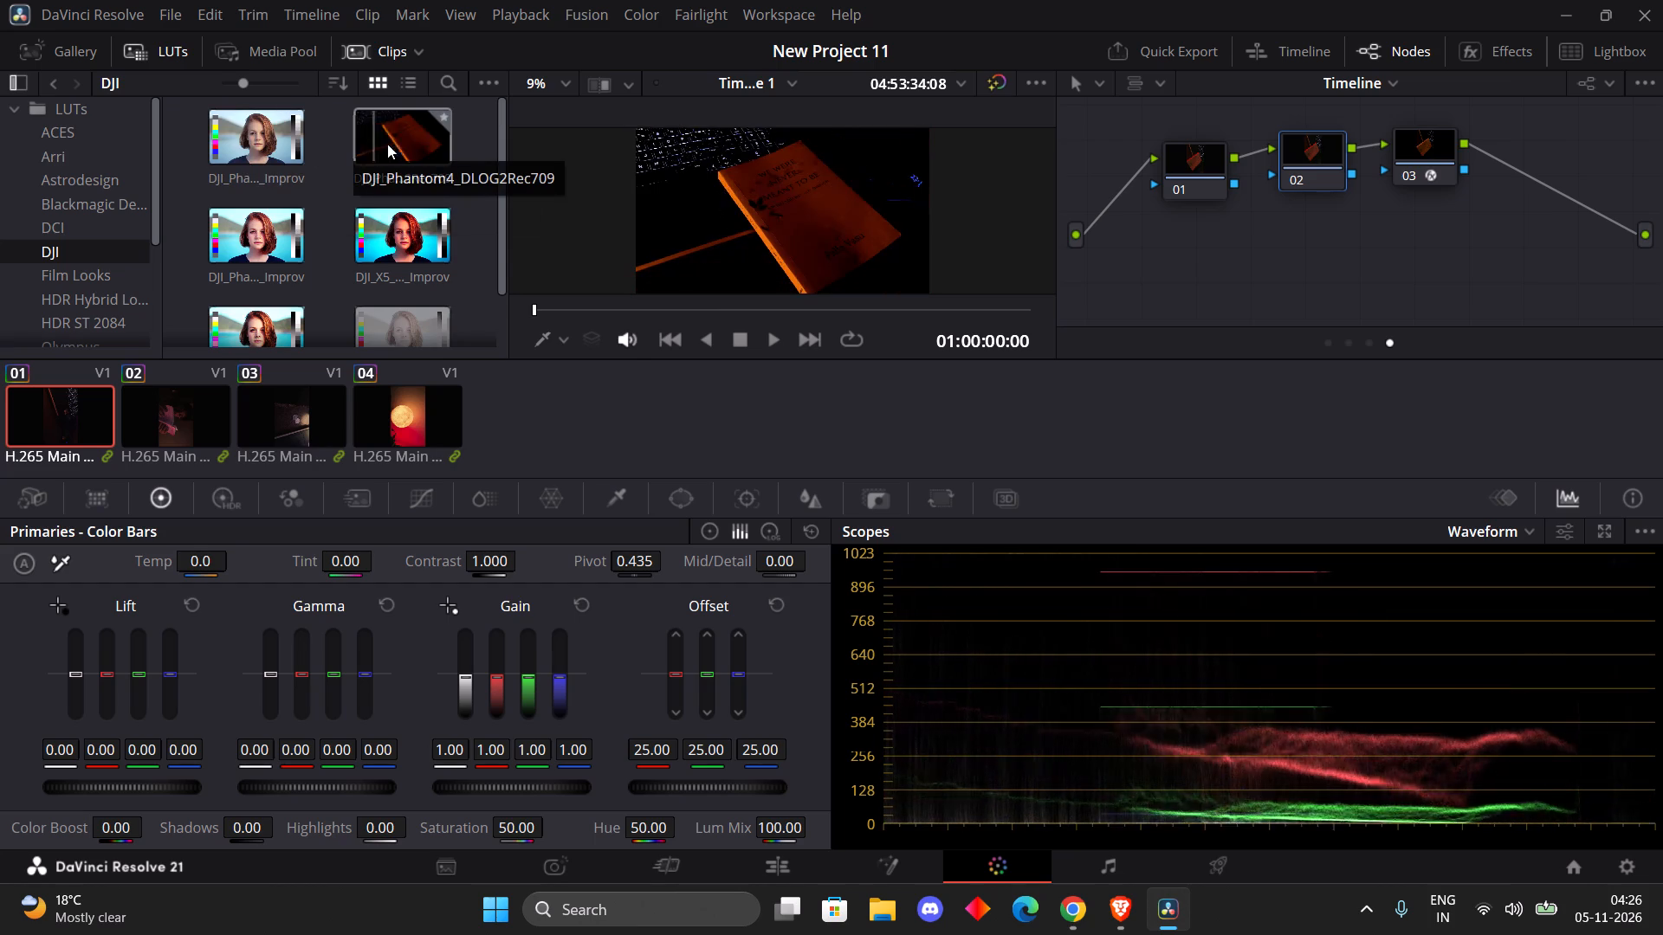
scroll(100, 300, down, 2)
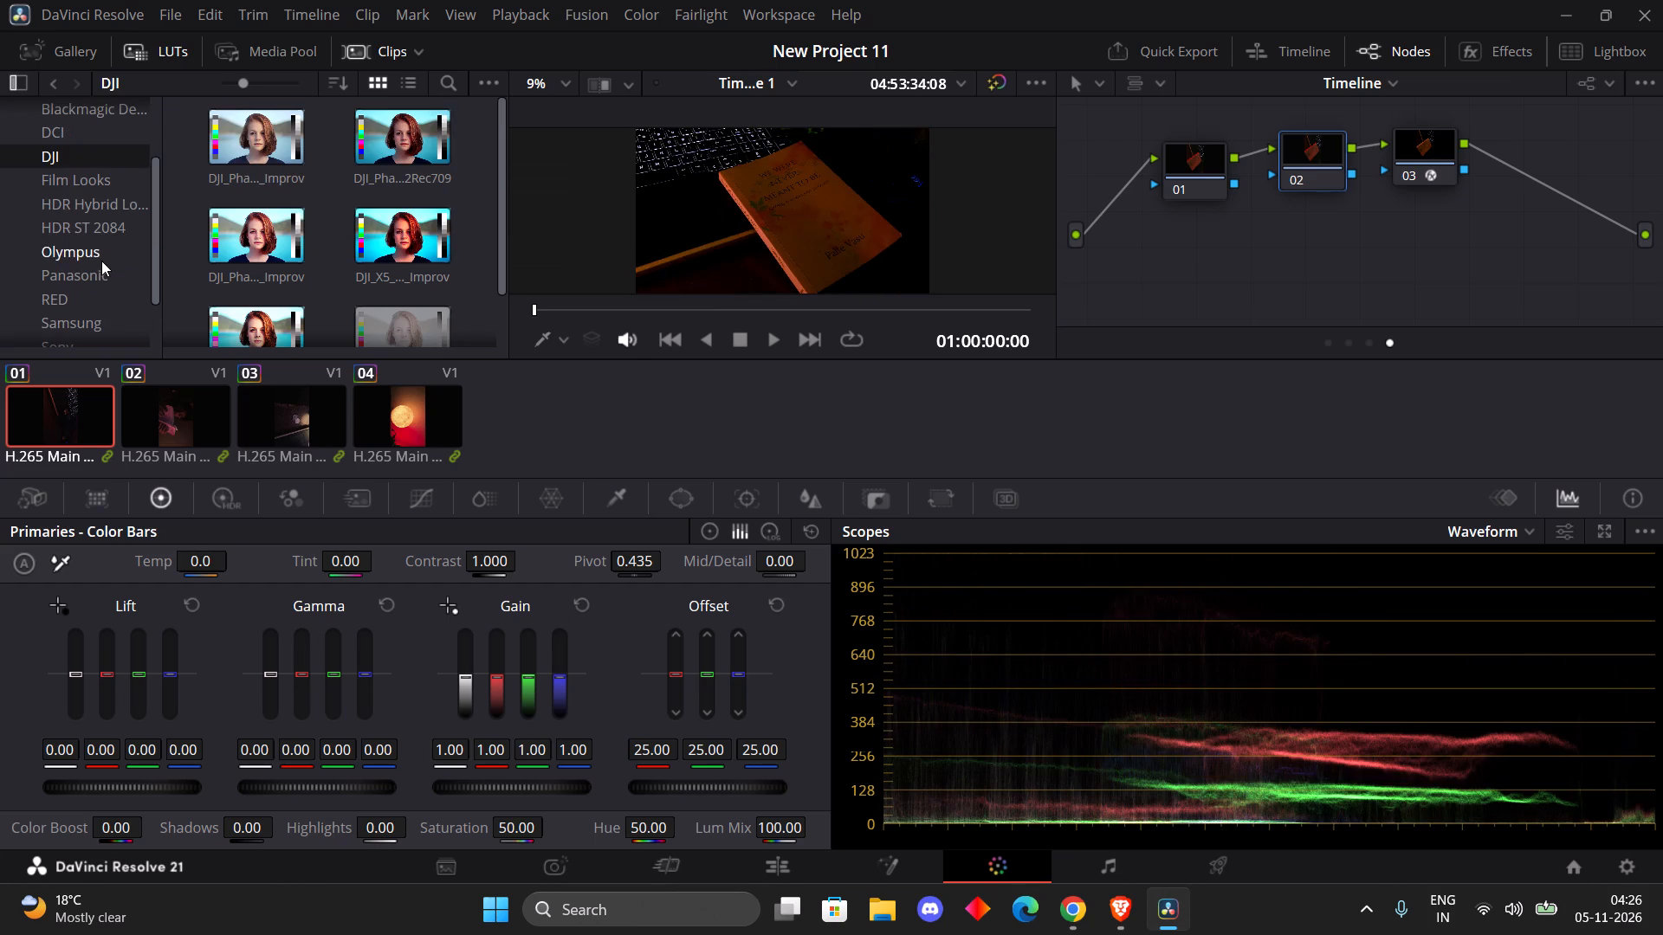
Examine the HDR Hybrid Log-Gamma, Olympus, VFX IO and Panasonic LUT folders, previewing their looks on clip 01.
click(107, 200)
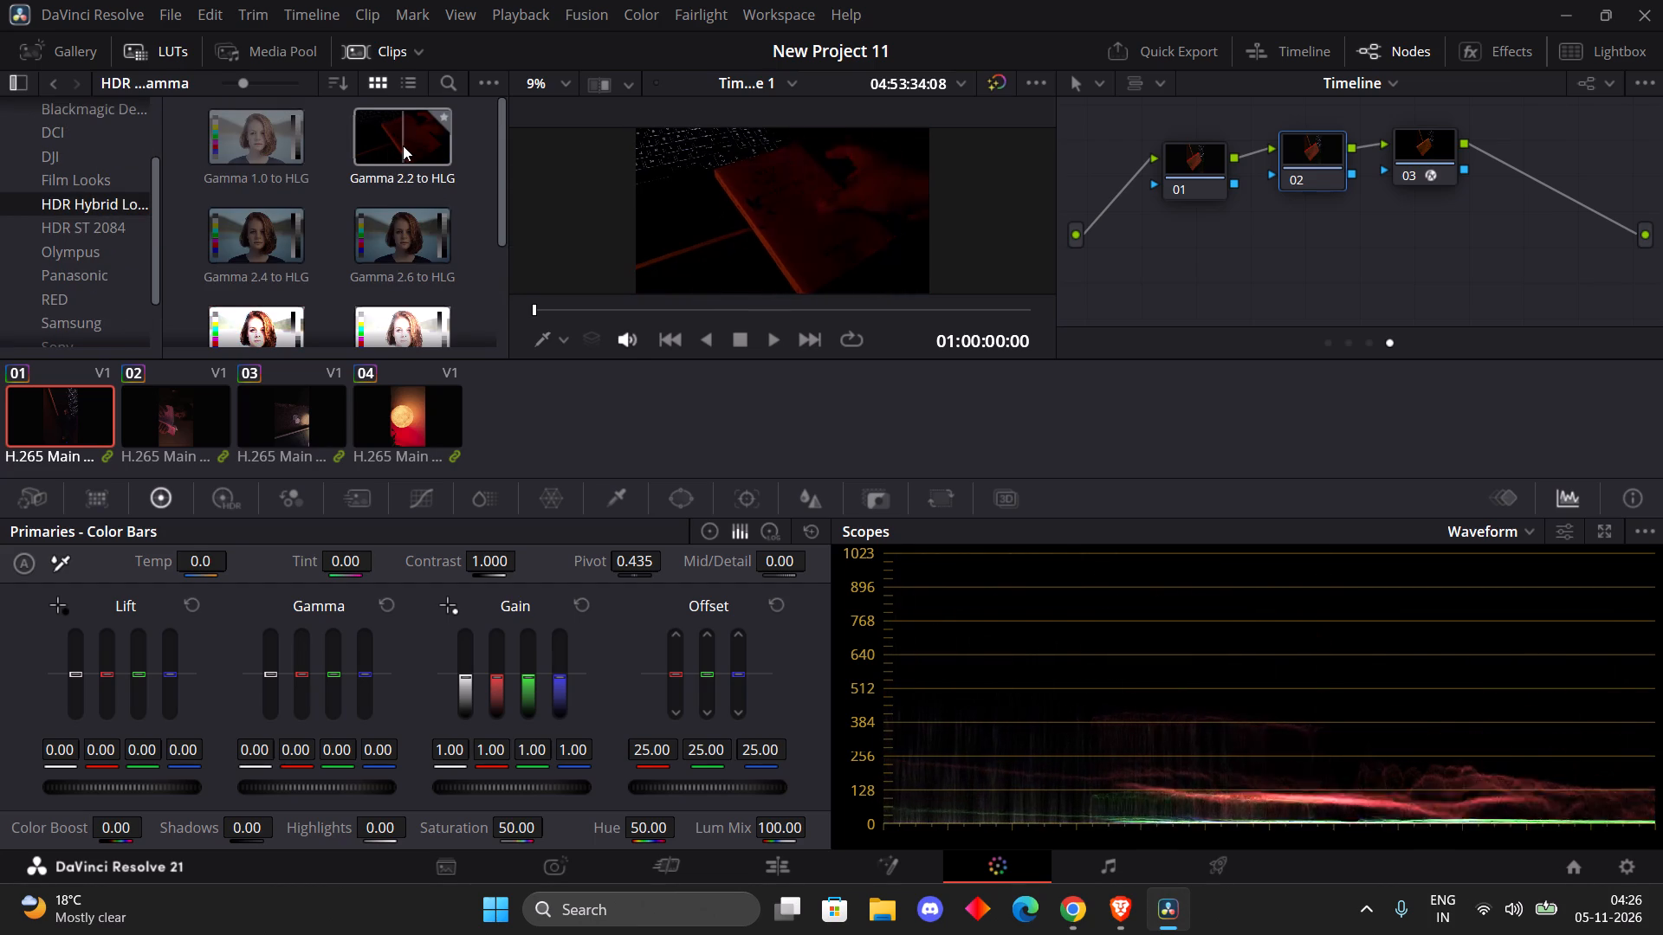
scroll(244, 290, down, 2)
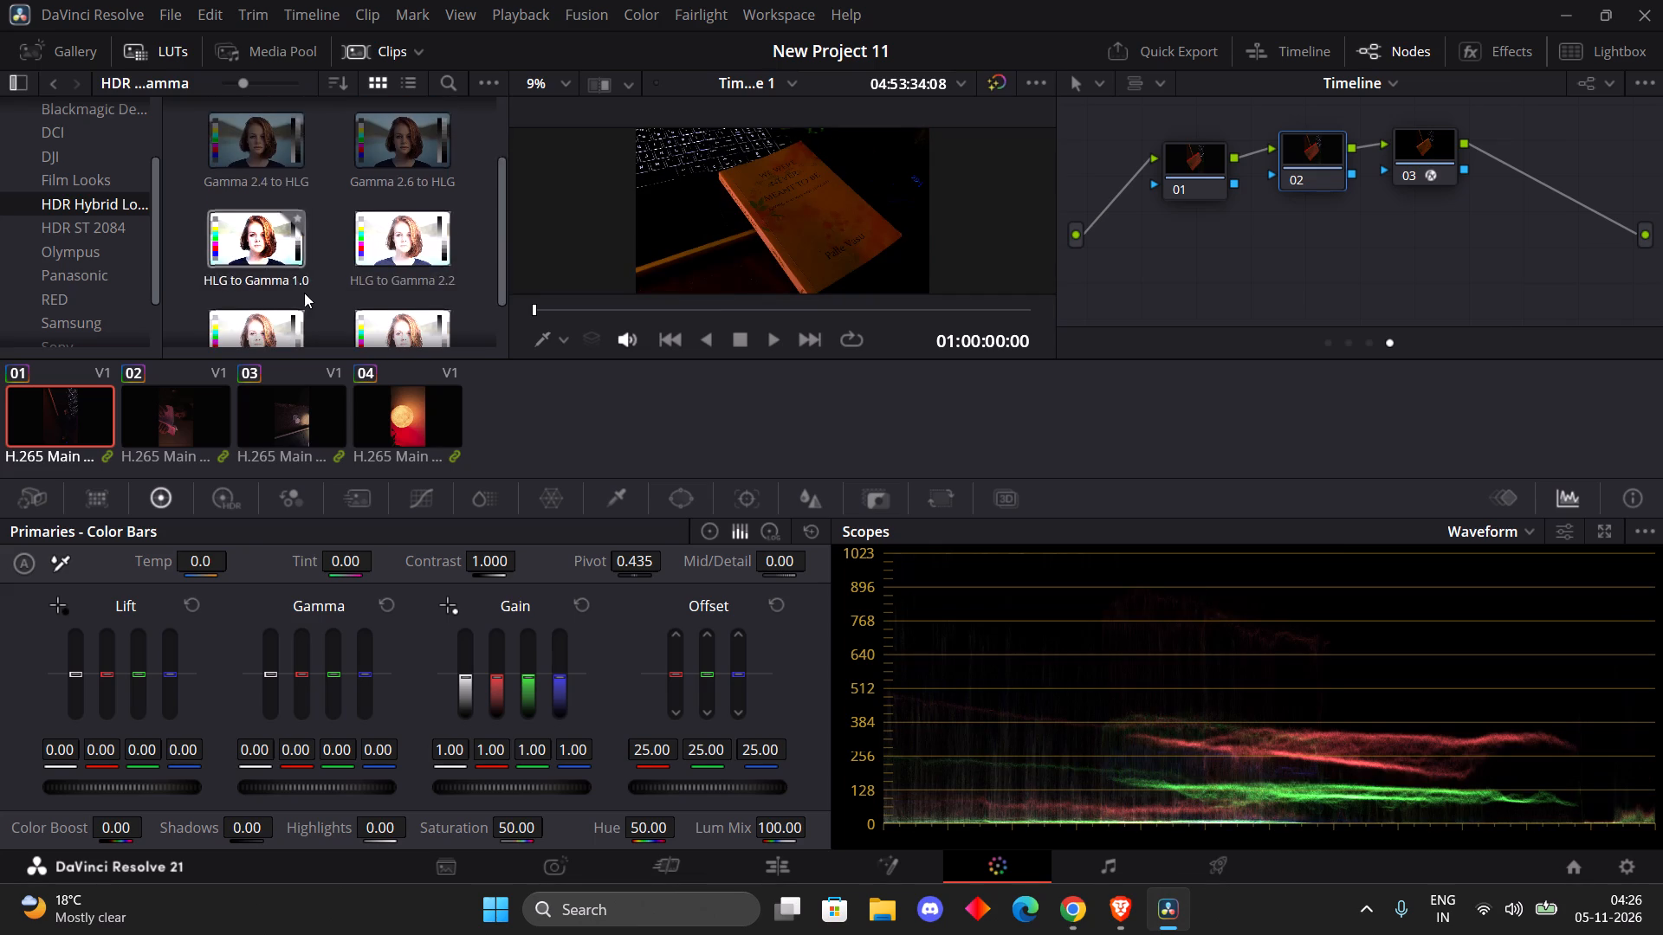
scroll(304, 293, down, 3)
scroll(304, 293, up, 1)
click(95, 261)
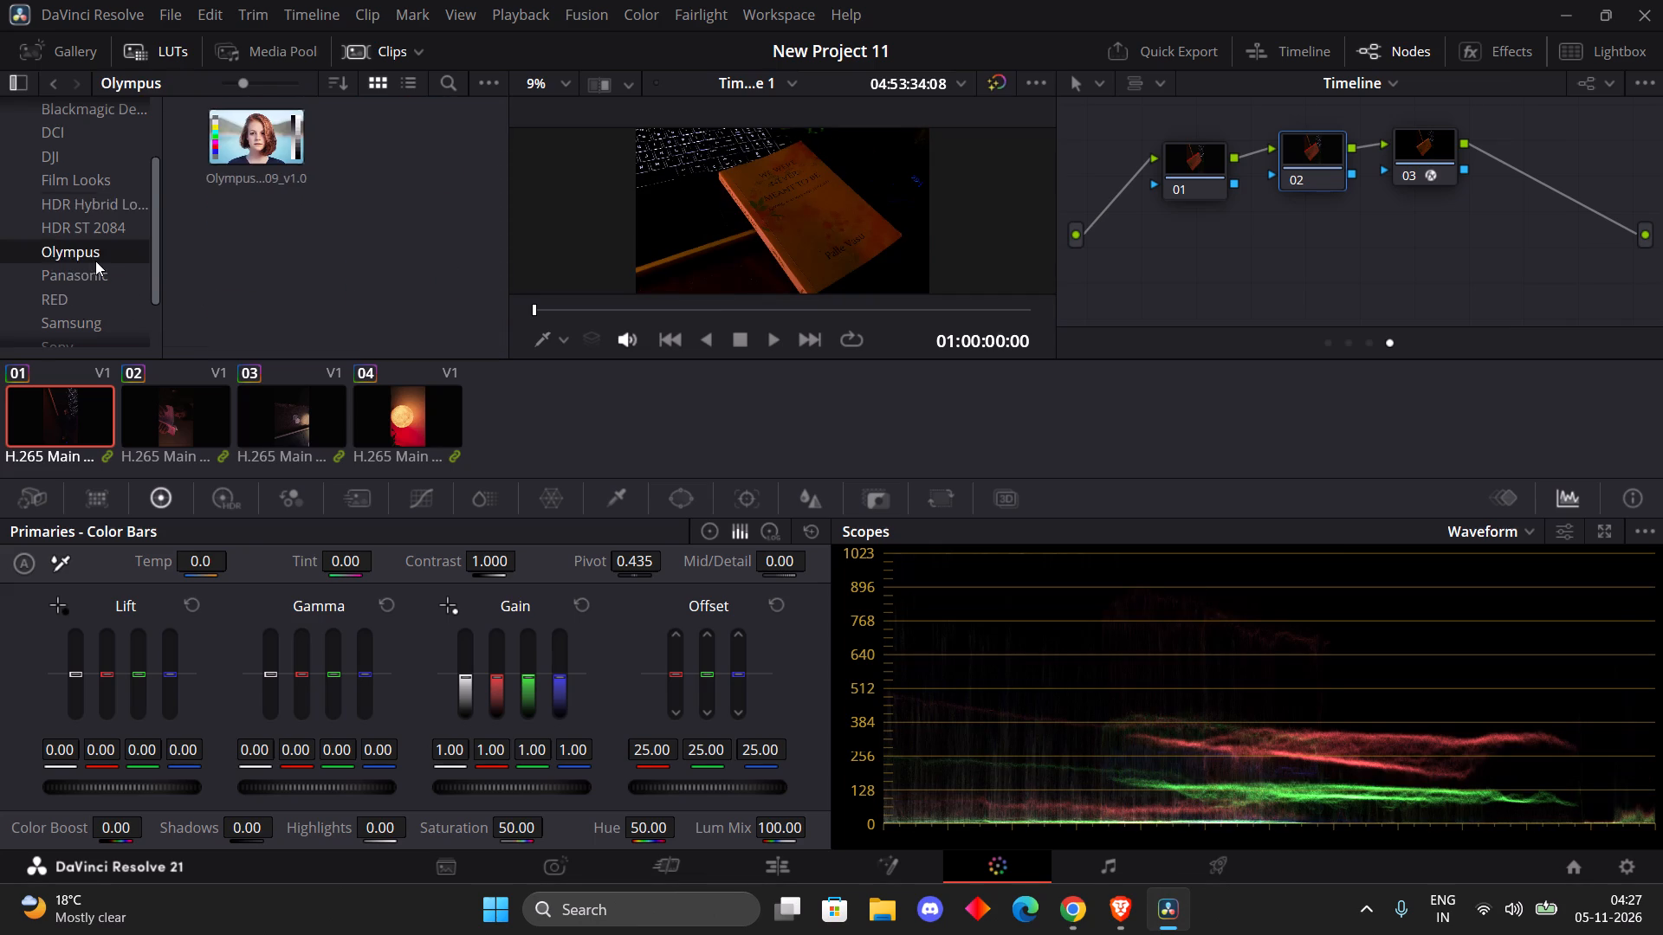
scroll(87, 282, down, 3)
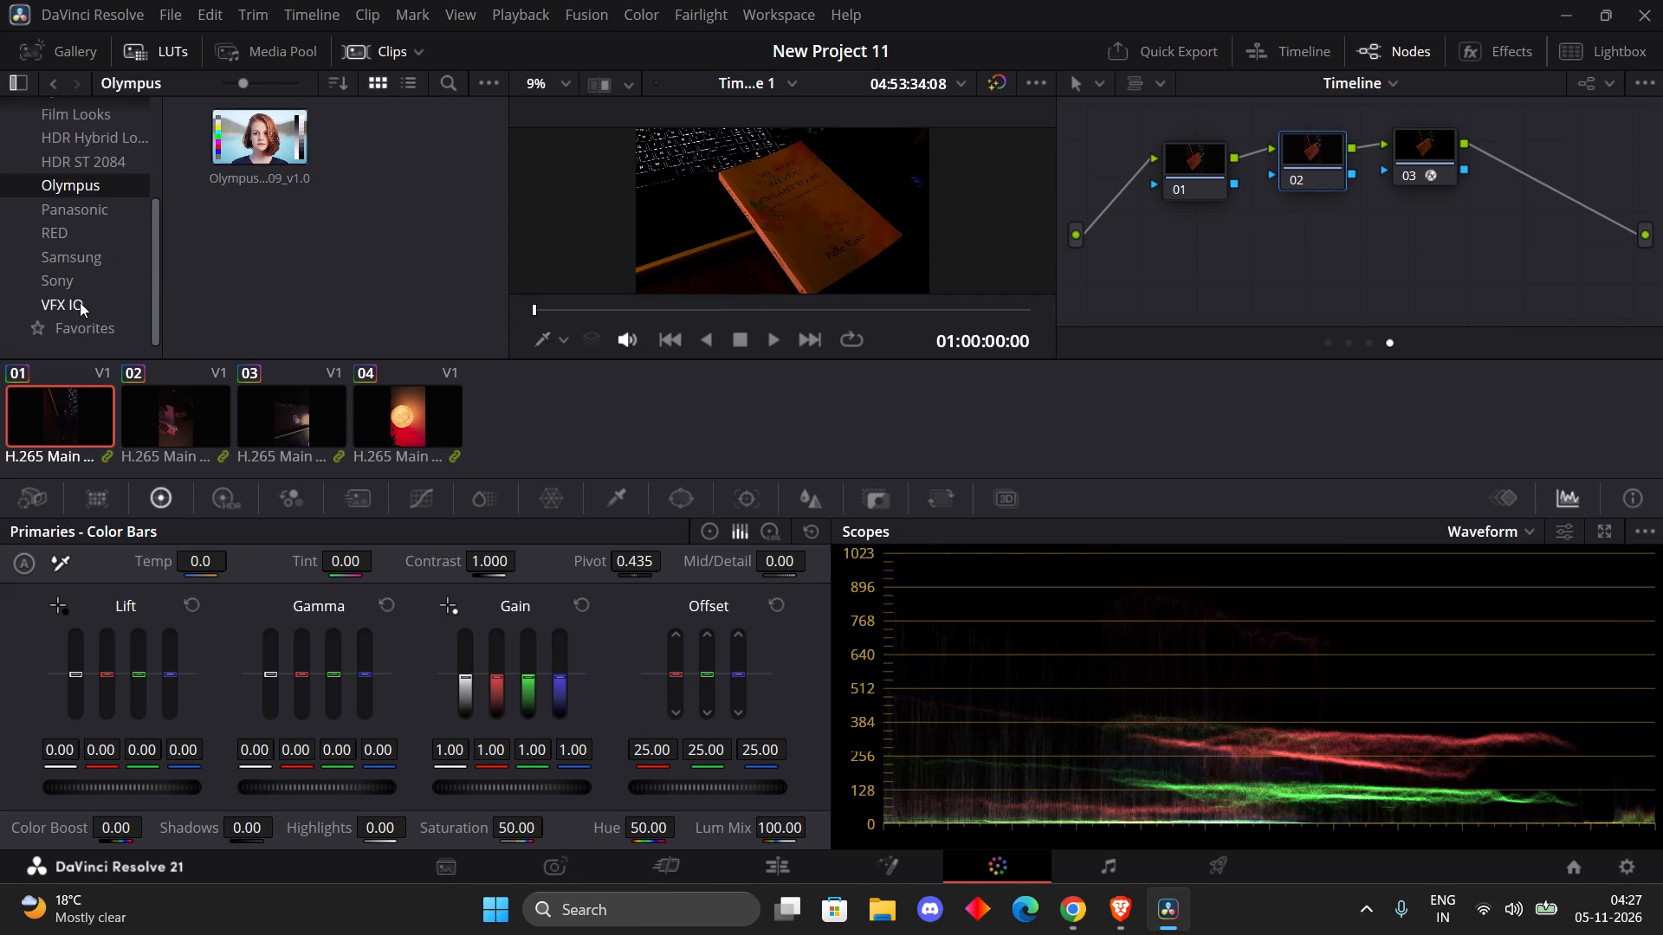
click(80, 302)
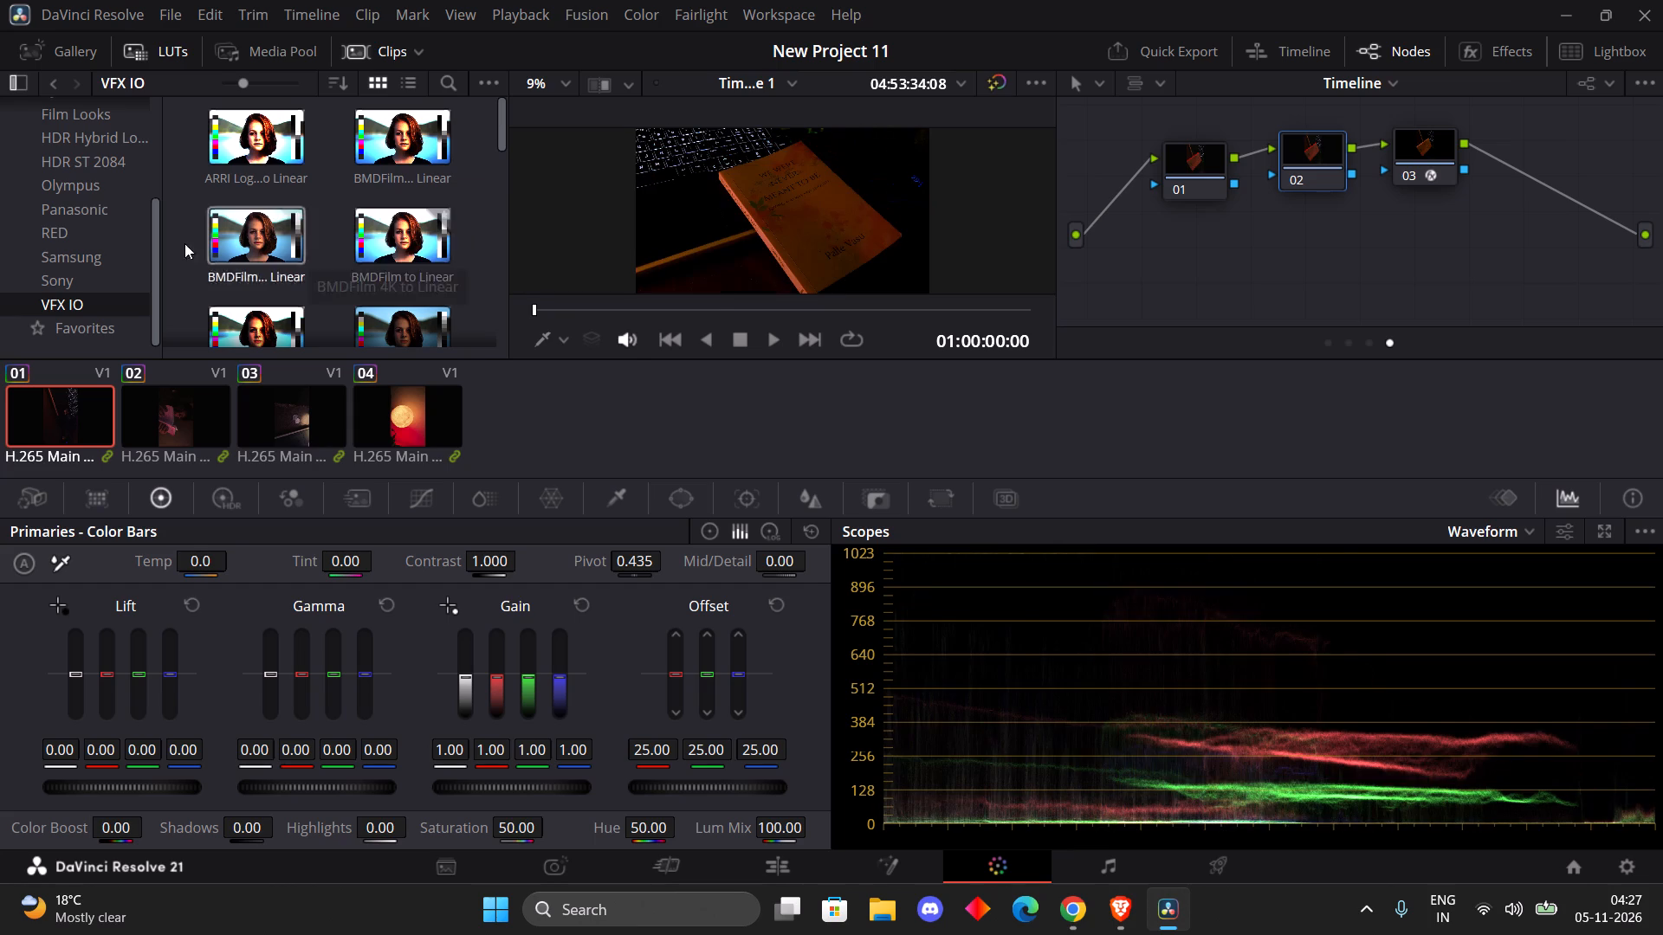
click(71, 211)
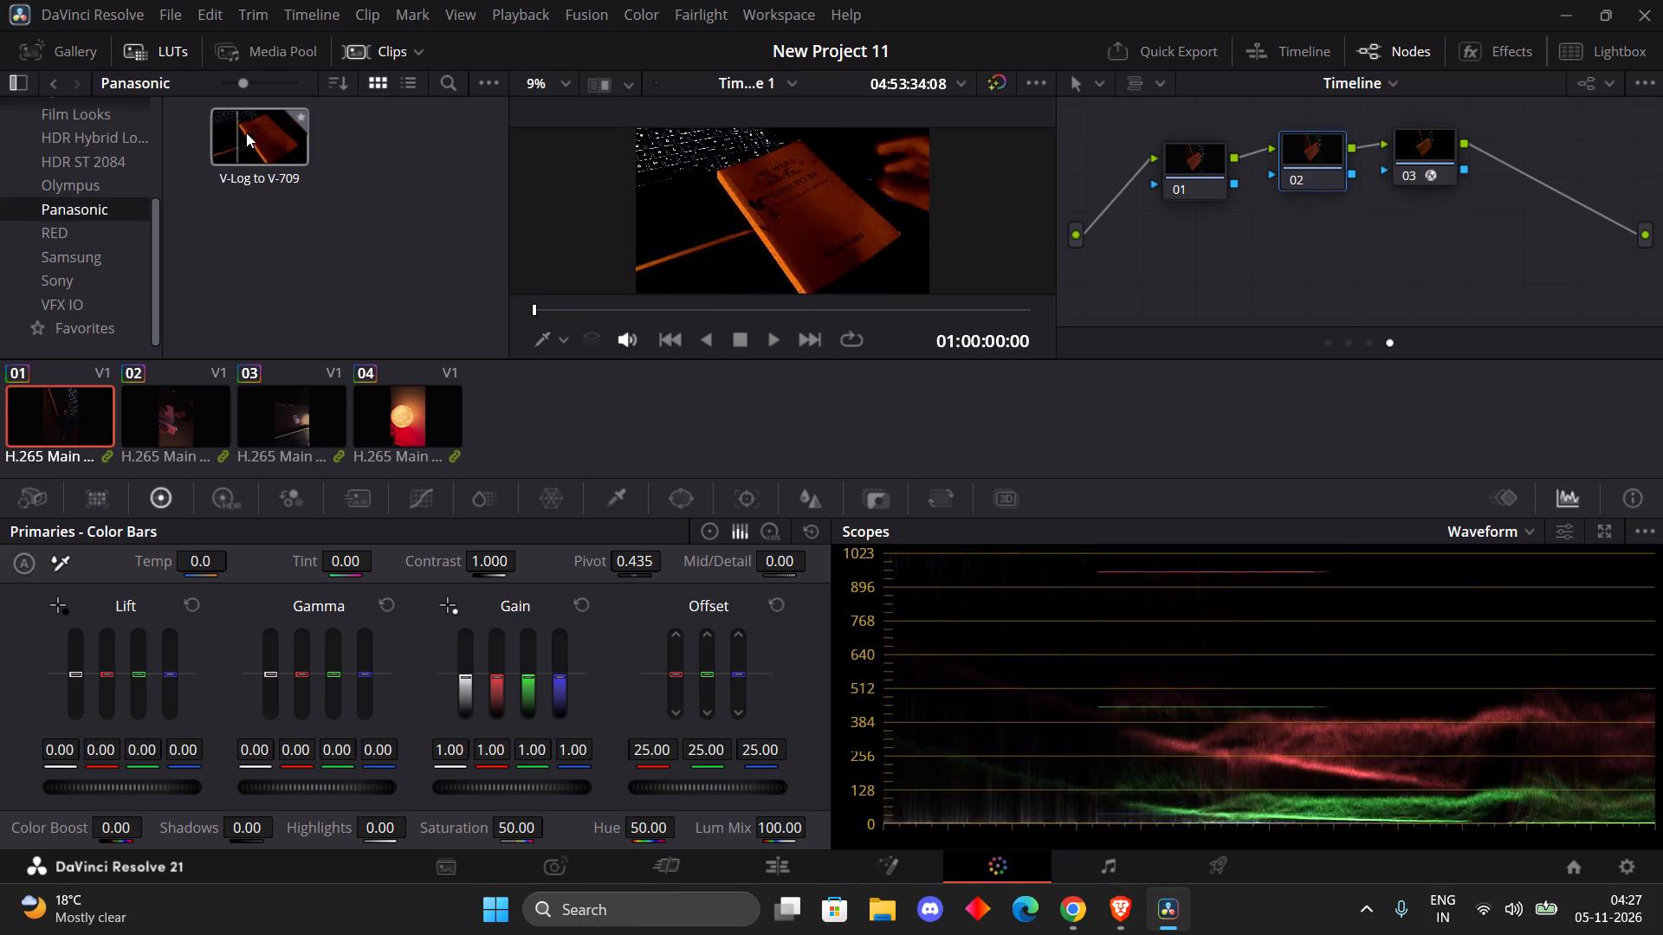
With clip 04 shown, shift the Light wheel in node 02's HDR grade to about X 0.01 and Y 0.01.
click(404, 416)
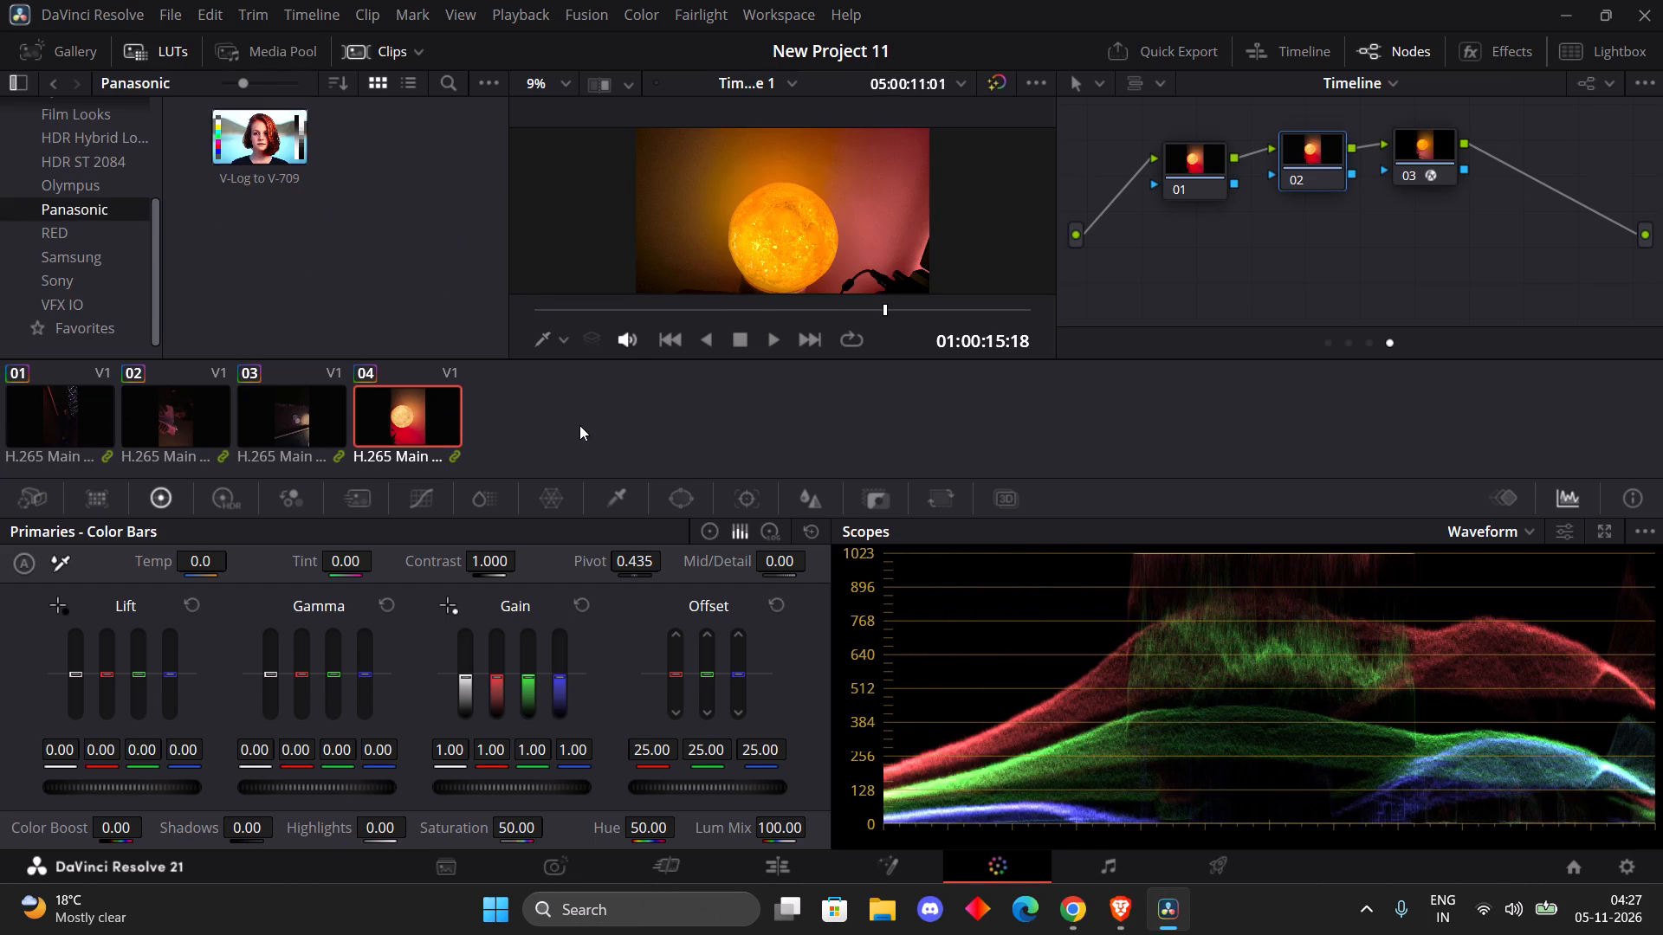
click(648, 427)
double_click(401, 422)
click(1307, 165)
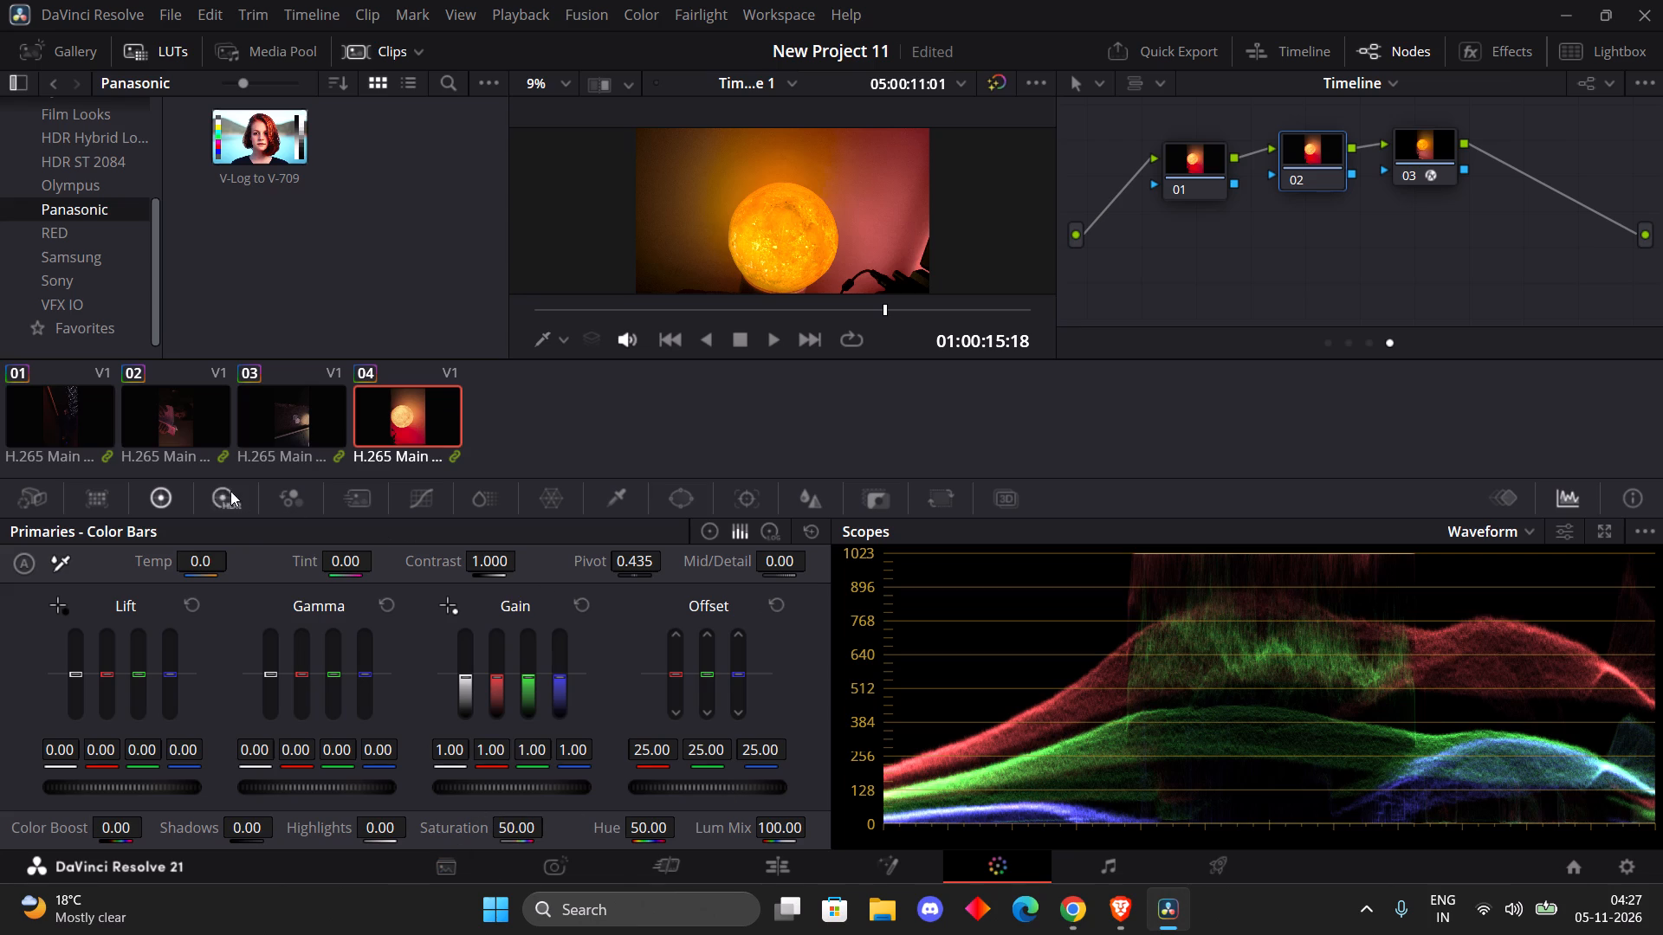
click(95, 502)
click(157, 506)
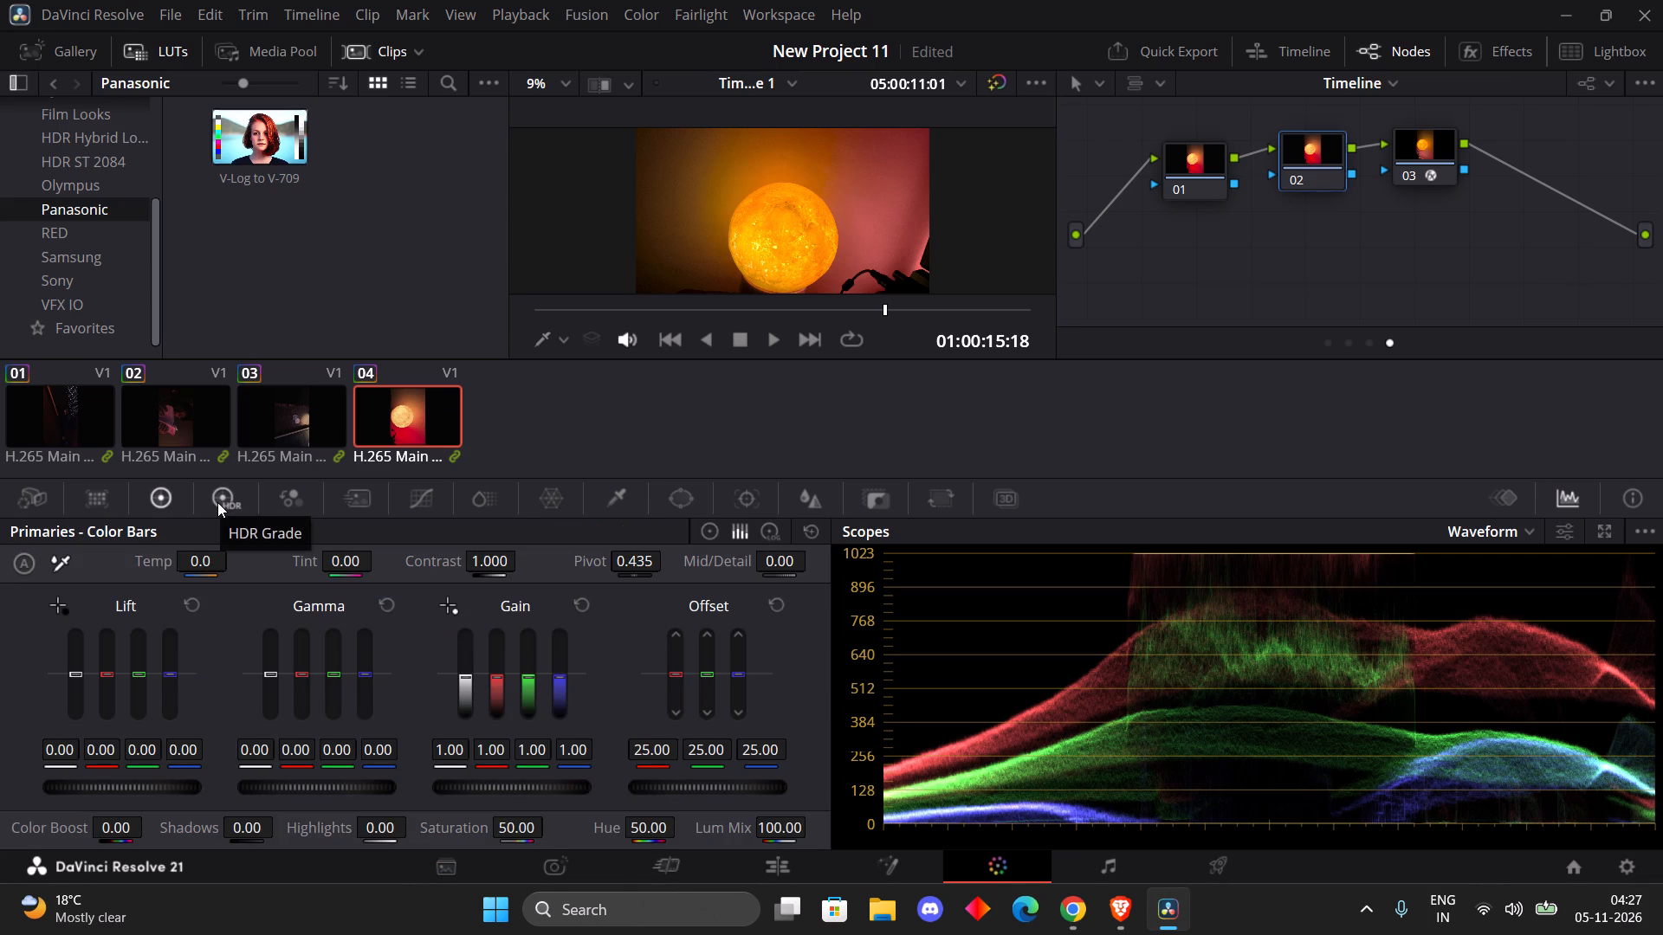
click(217, 502)
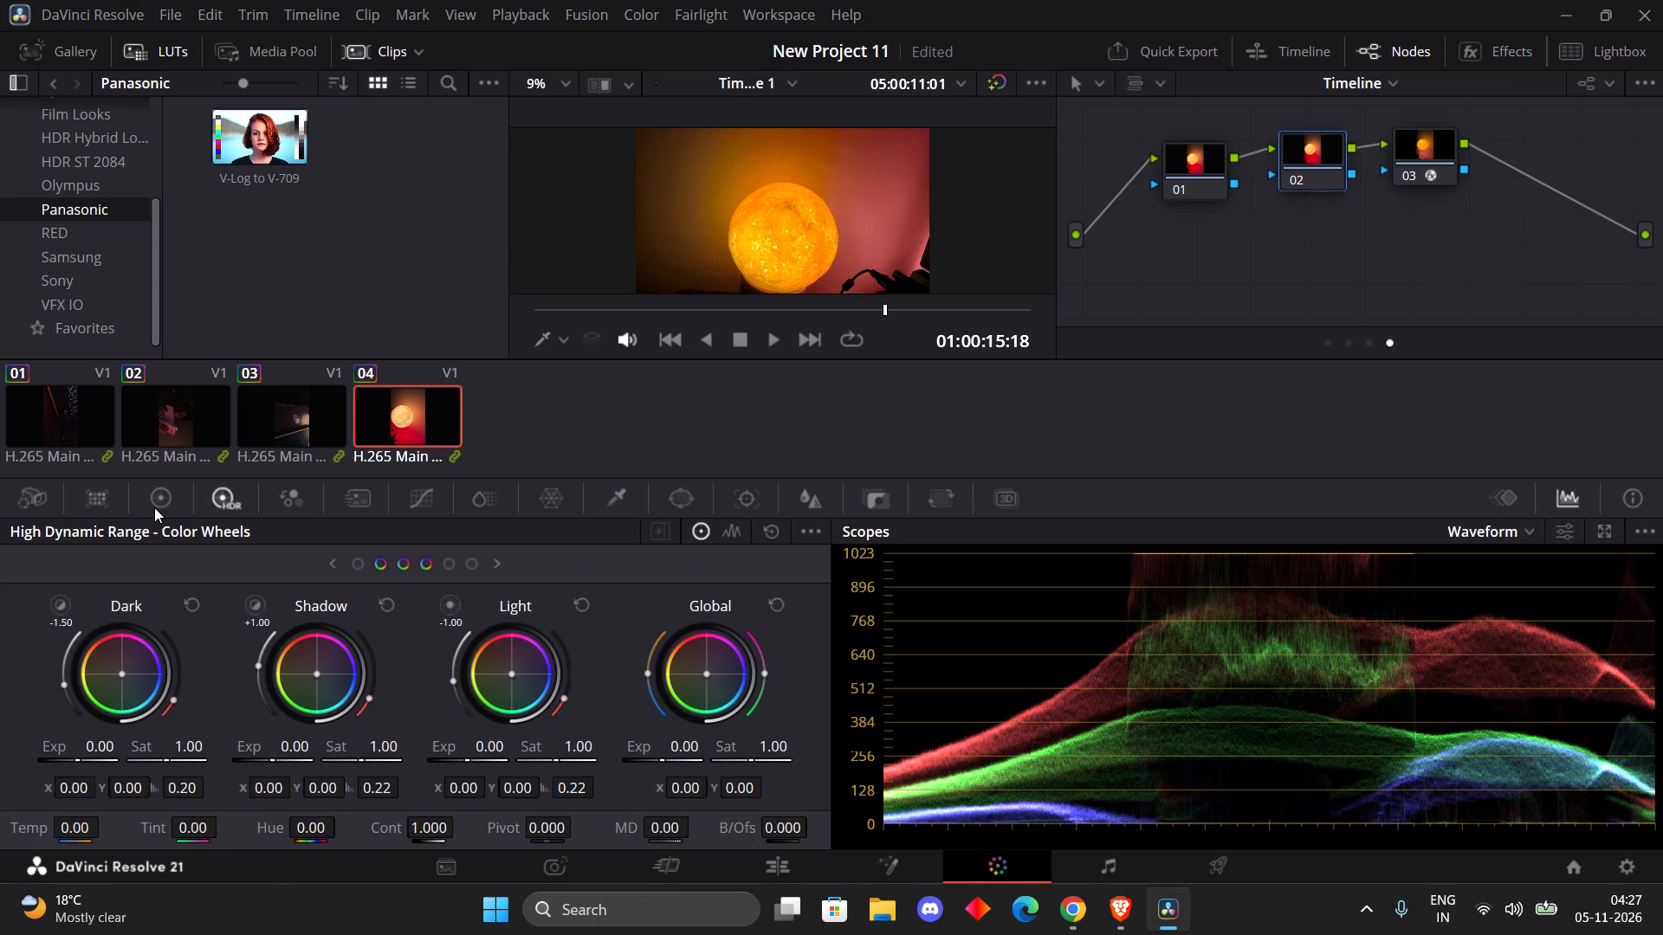
drag(508, 673, 488, 677)
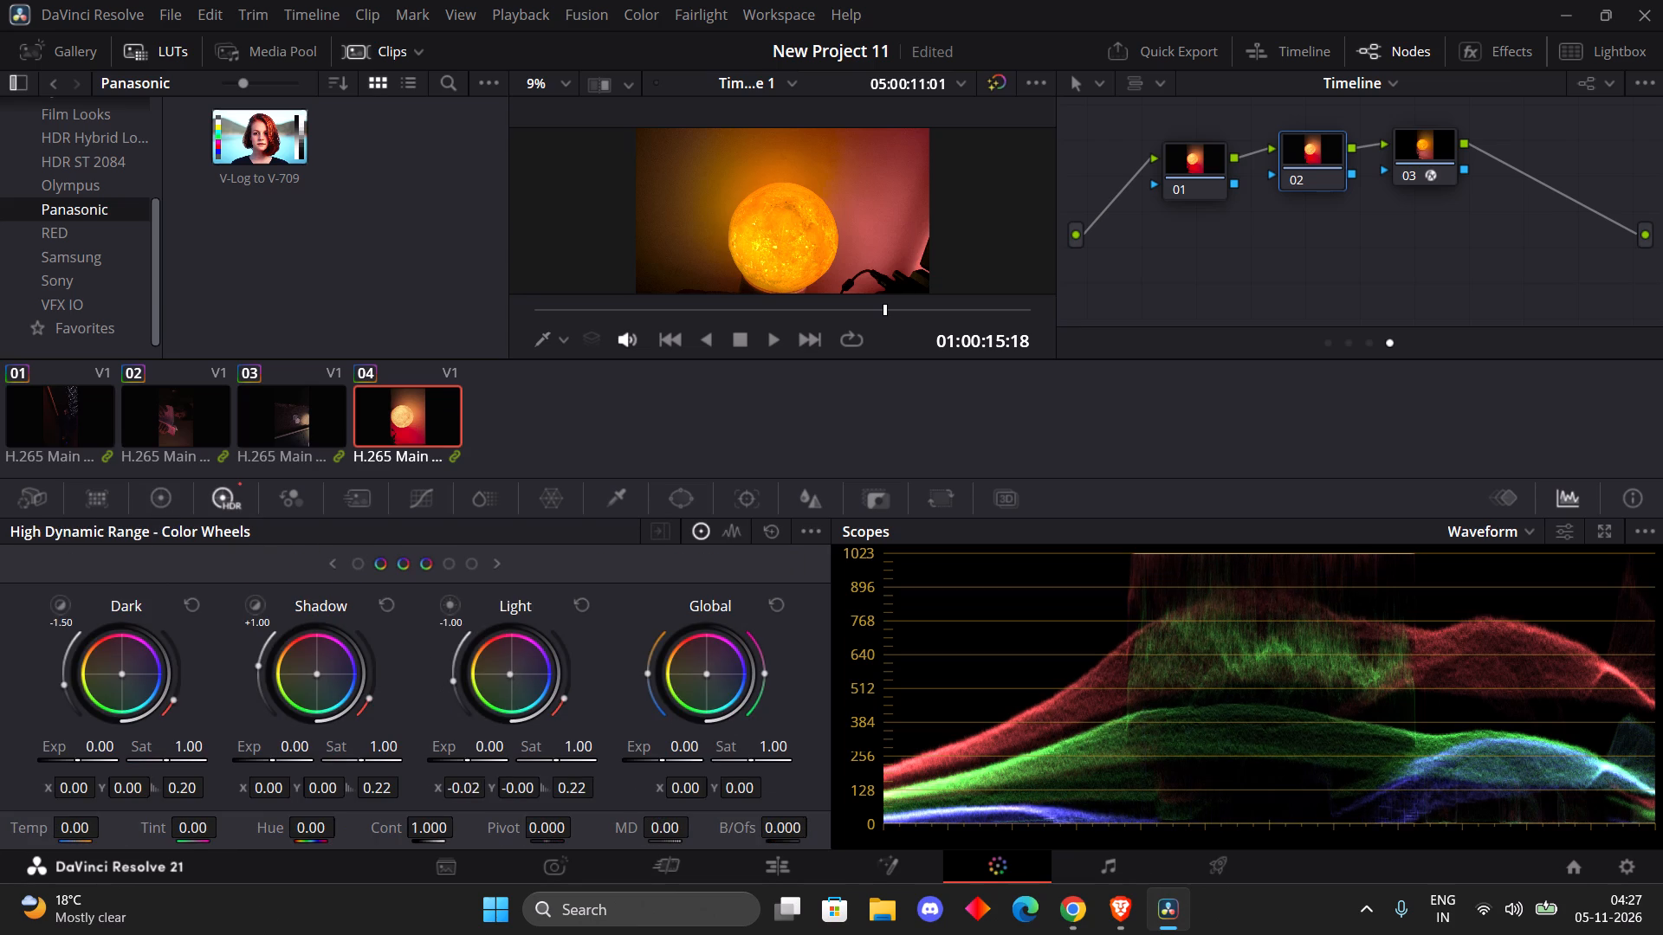
drag(488, 677, 522, 715)
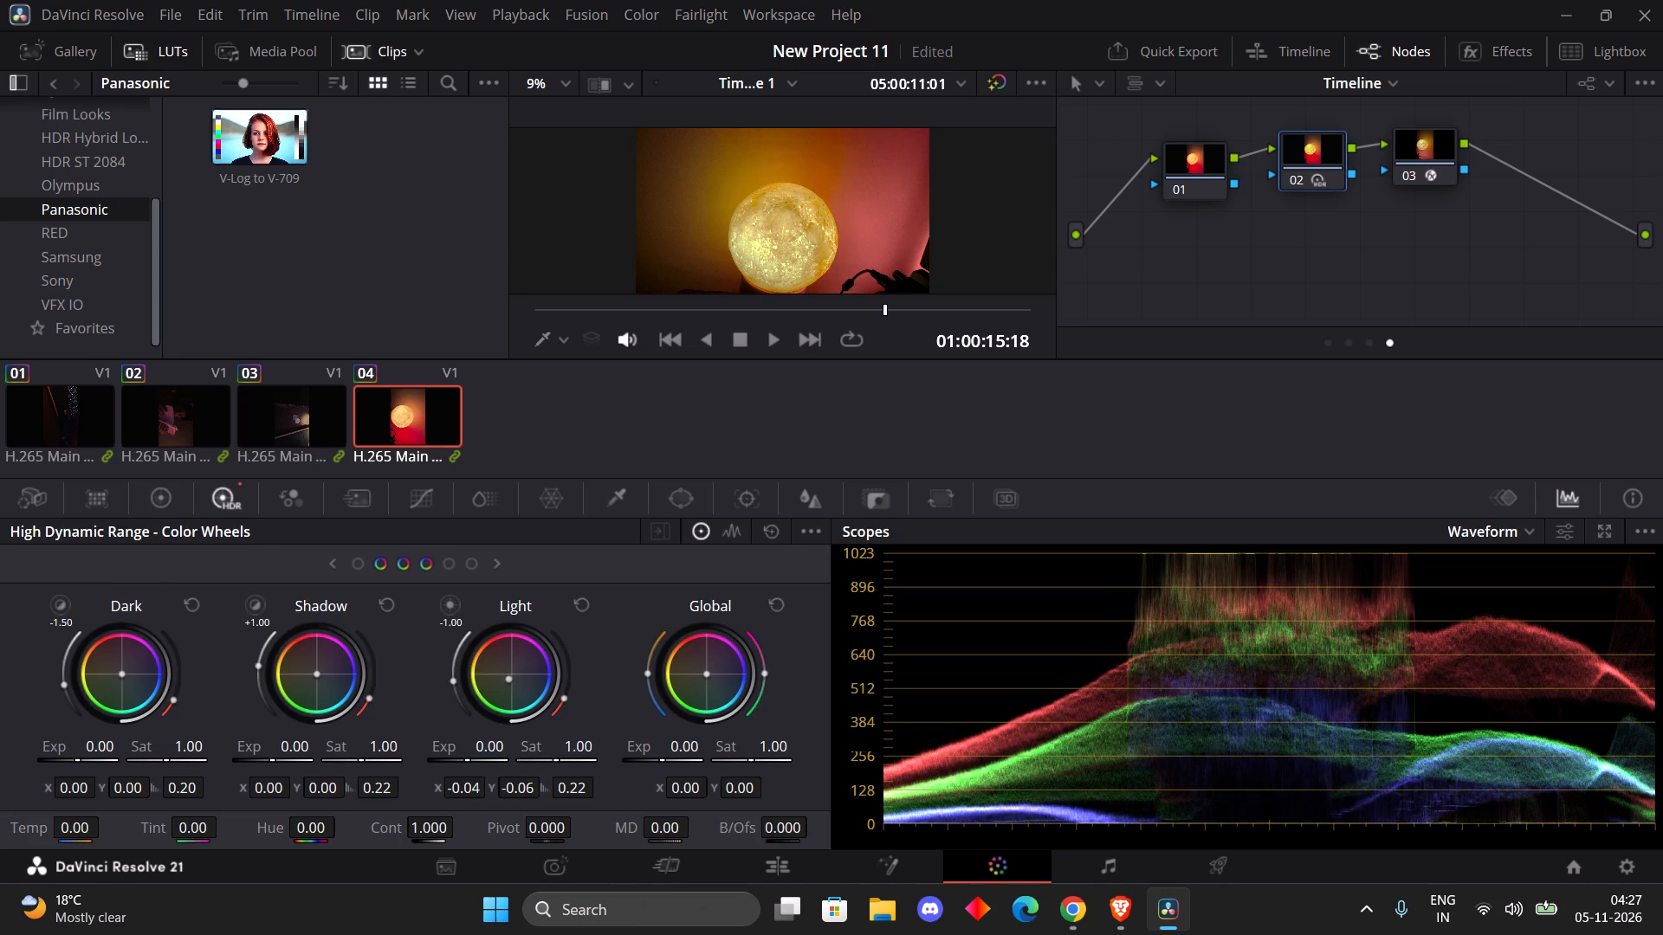
drag(522, 715, 517, 663)
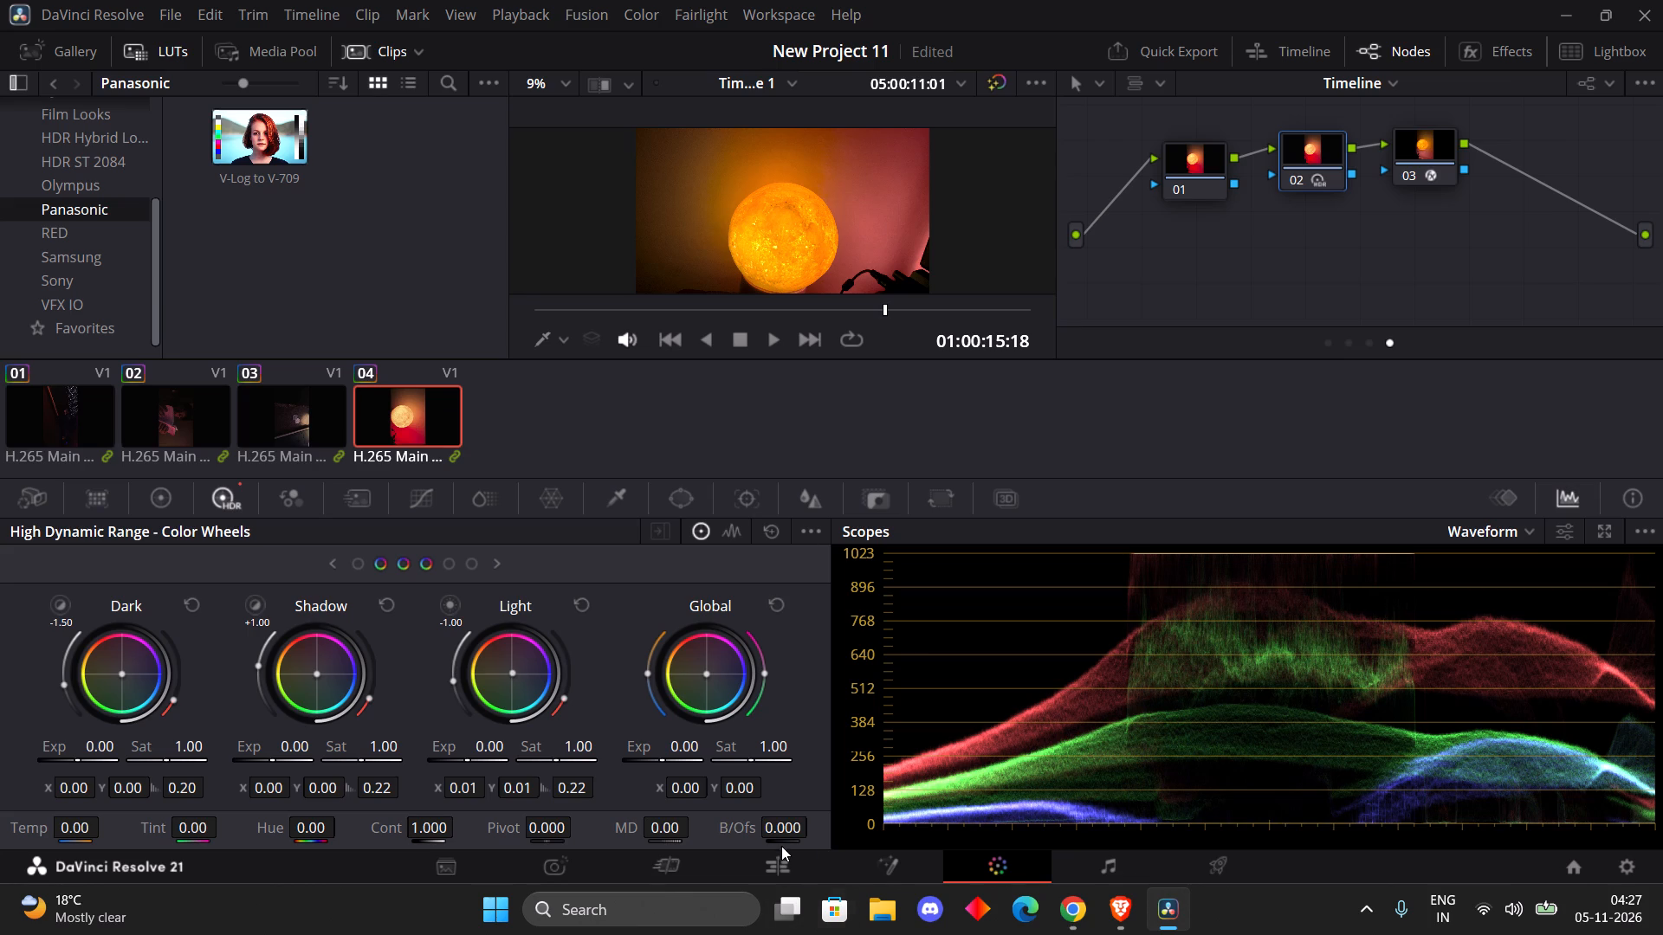
Switch to the Edit page and play the timeline from the start to review the graded video with its voice-over.
click(764, 861)
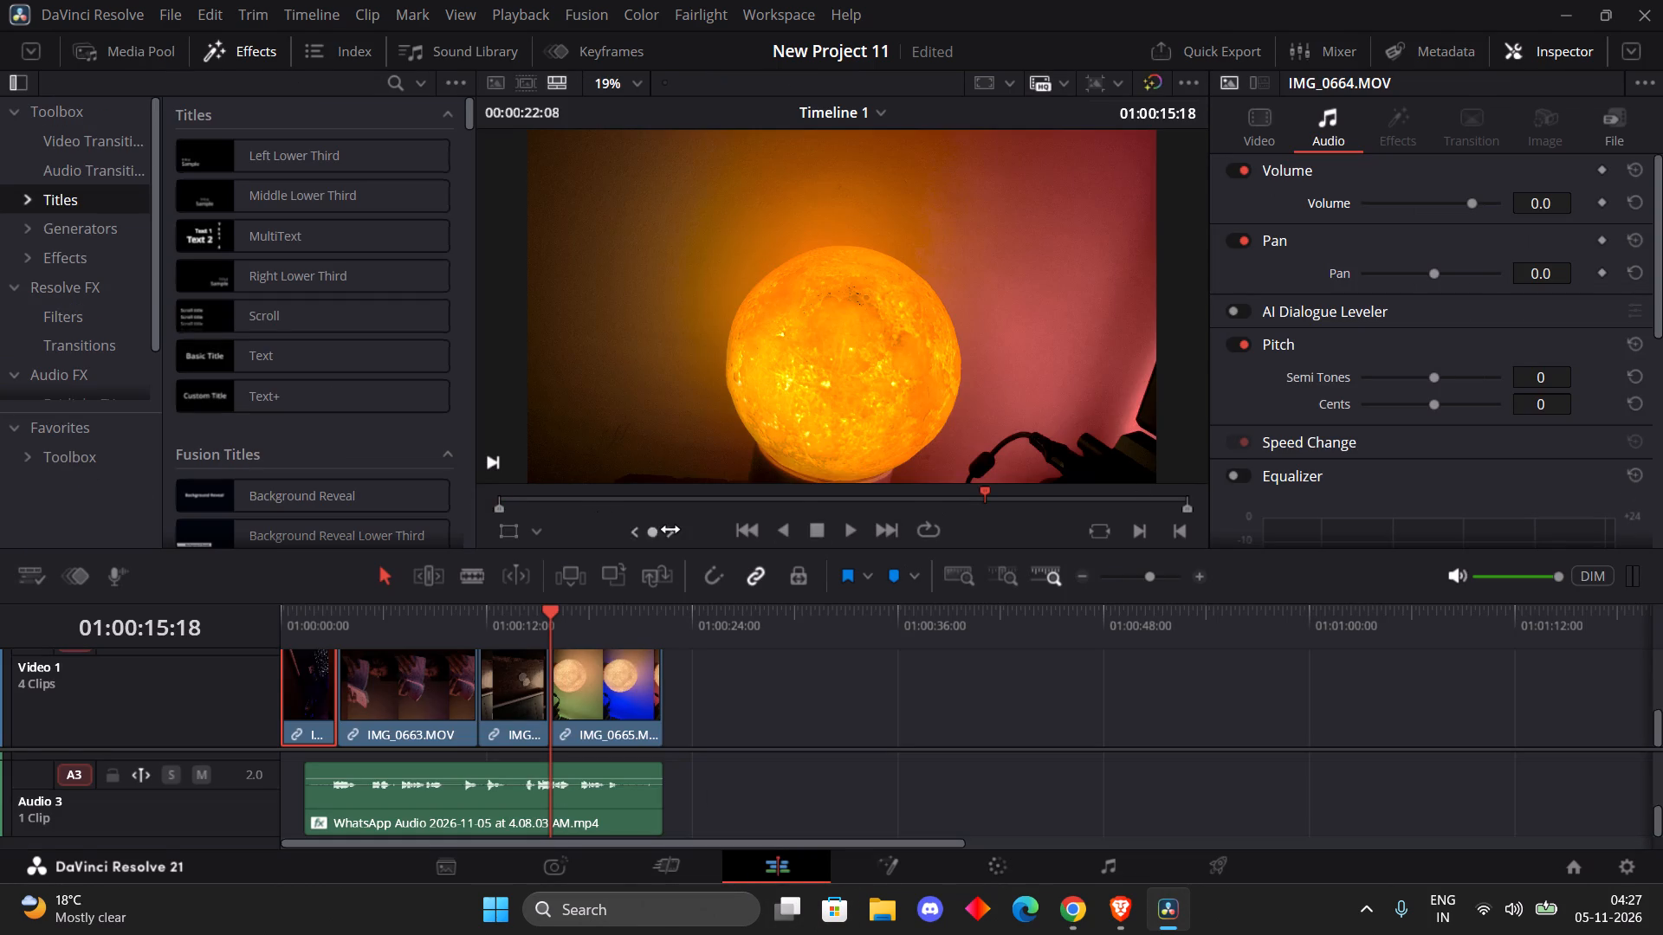
click(763, 531)
triple_click(752, 532)
click(752, 532)
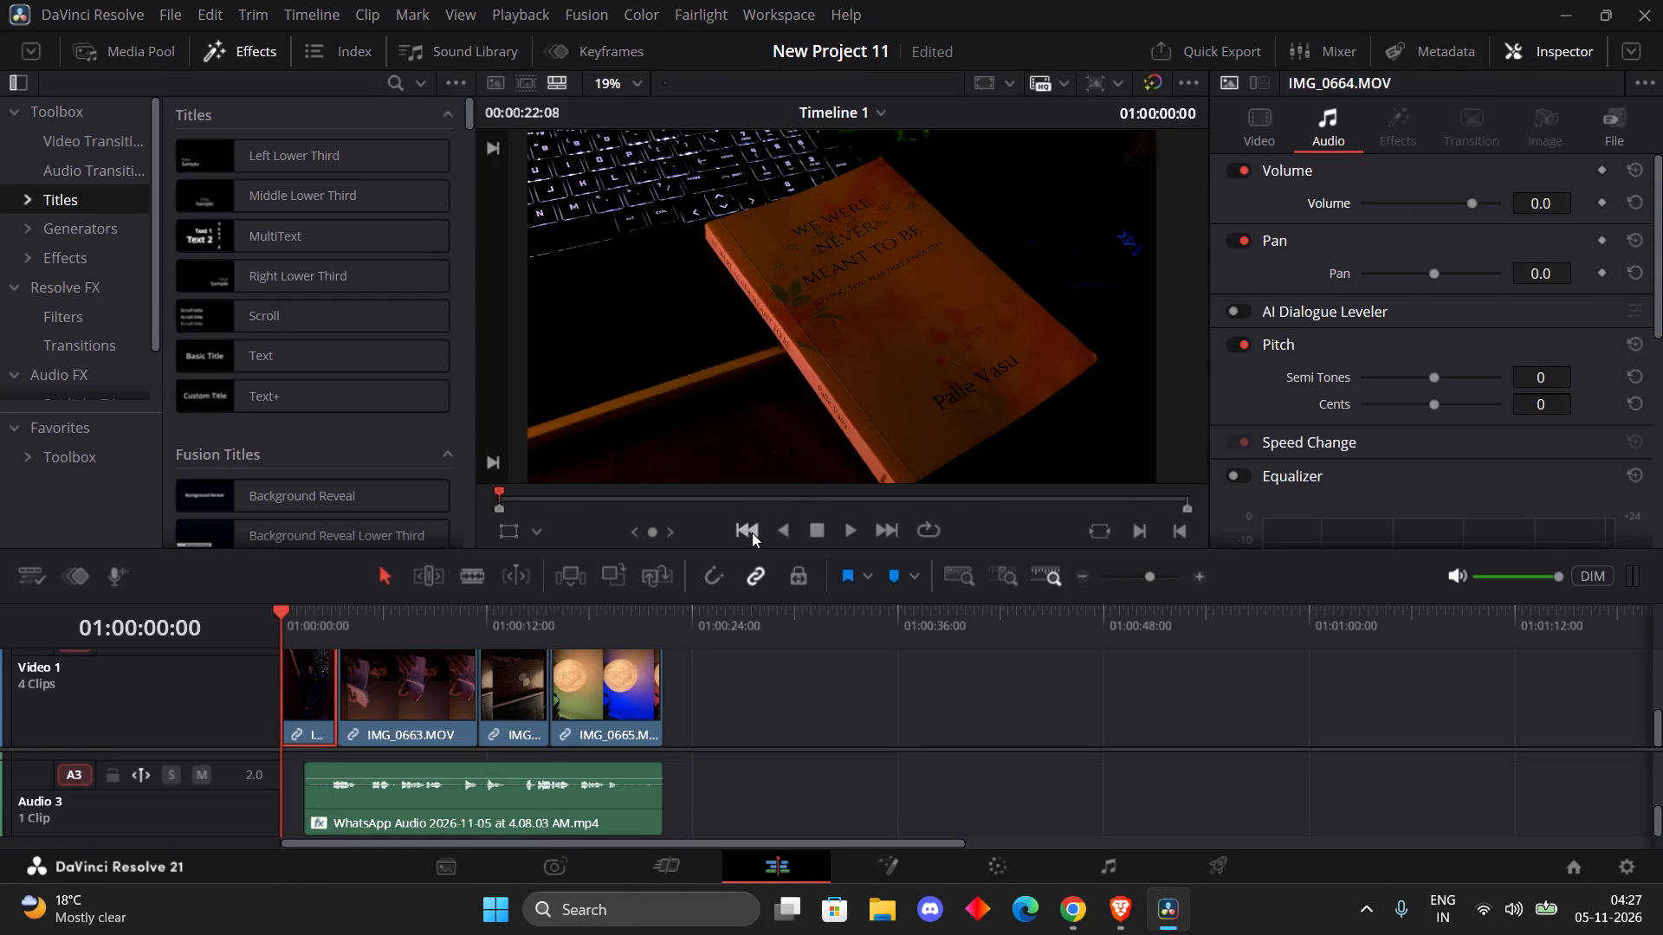
click(849, 525)
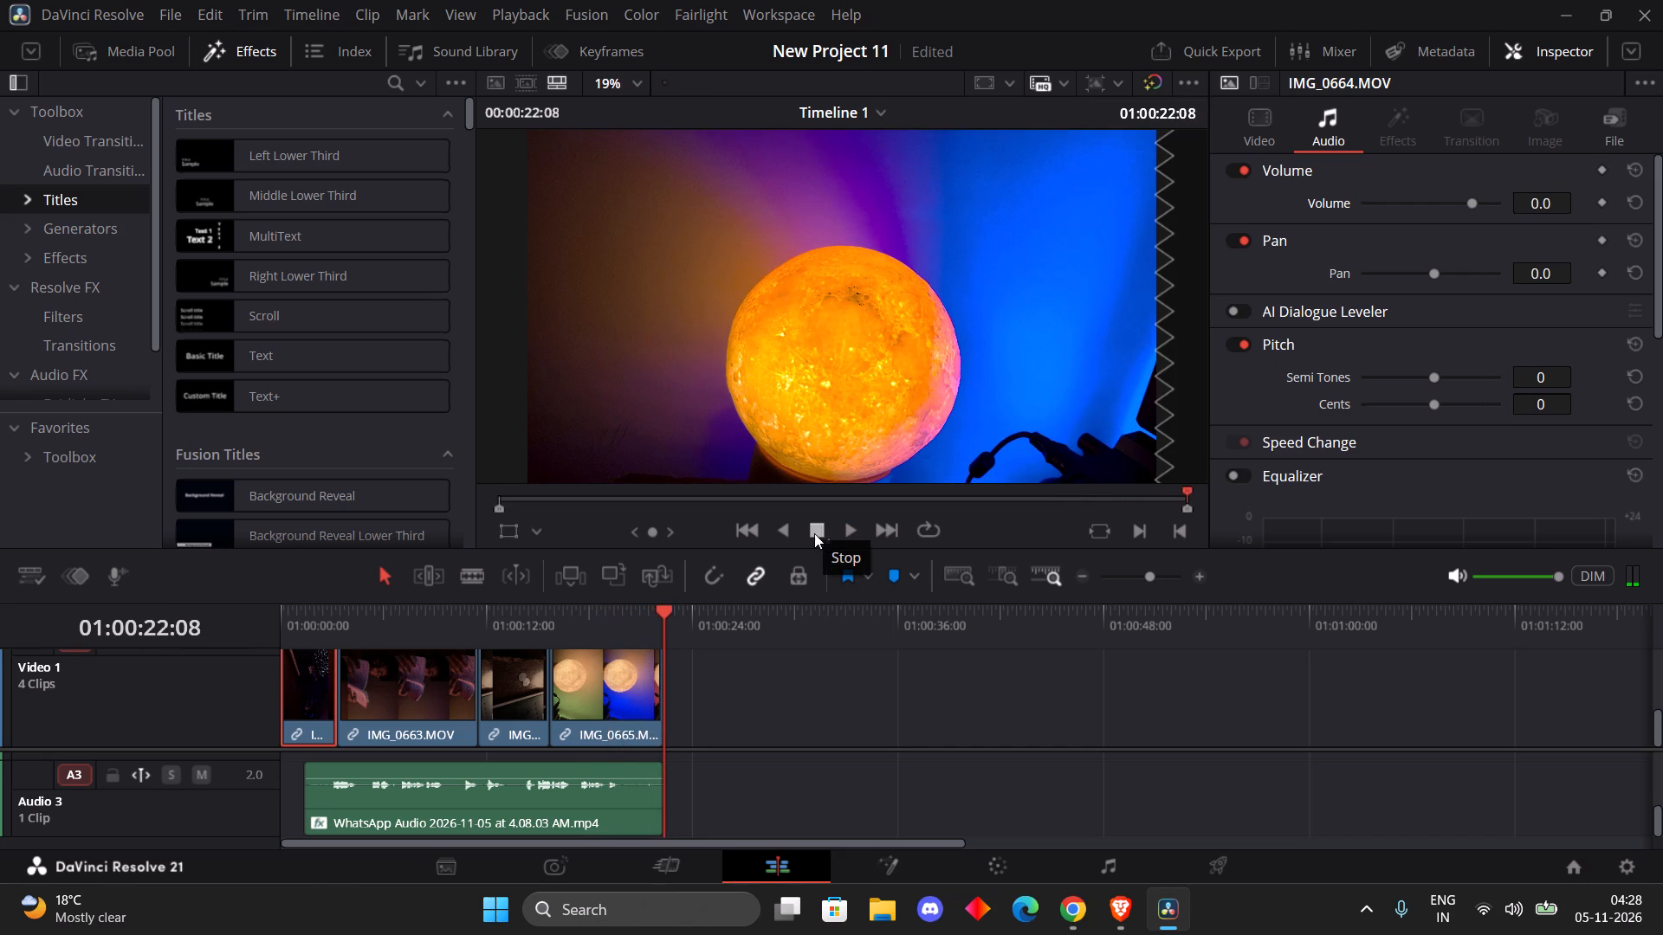
Scrub and play the final clip, IMG_0665.MOV, to review how its light changes line up with the end of the voice-over.
drag(665, 608, 635, 625)
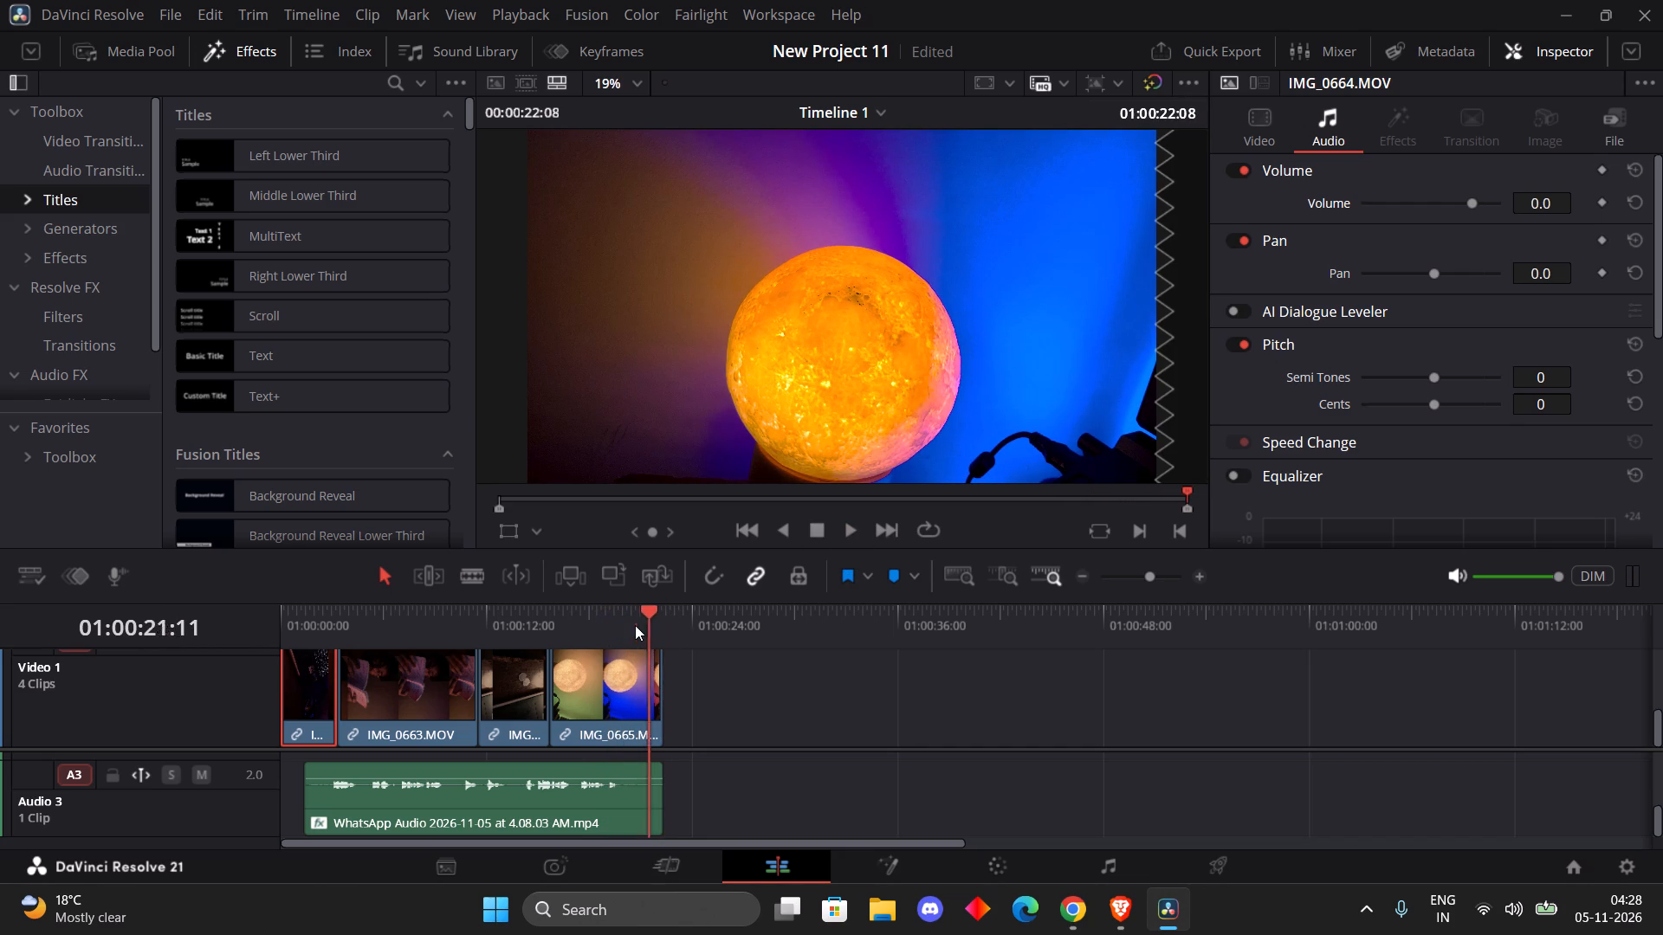
drag(635, 625, 604, 633)
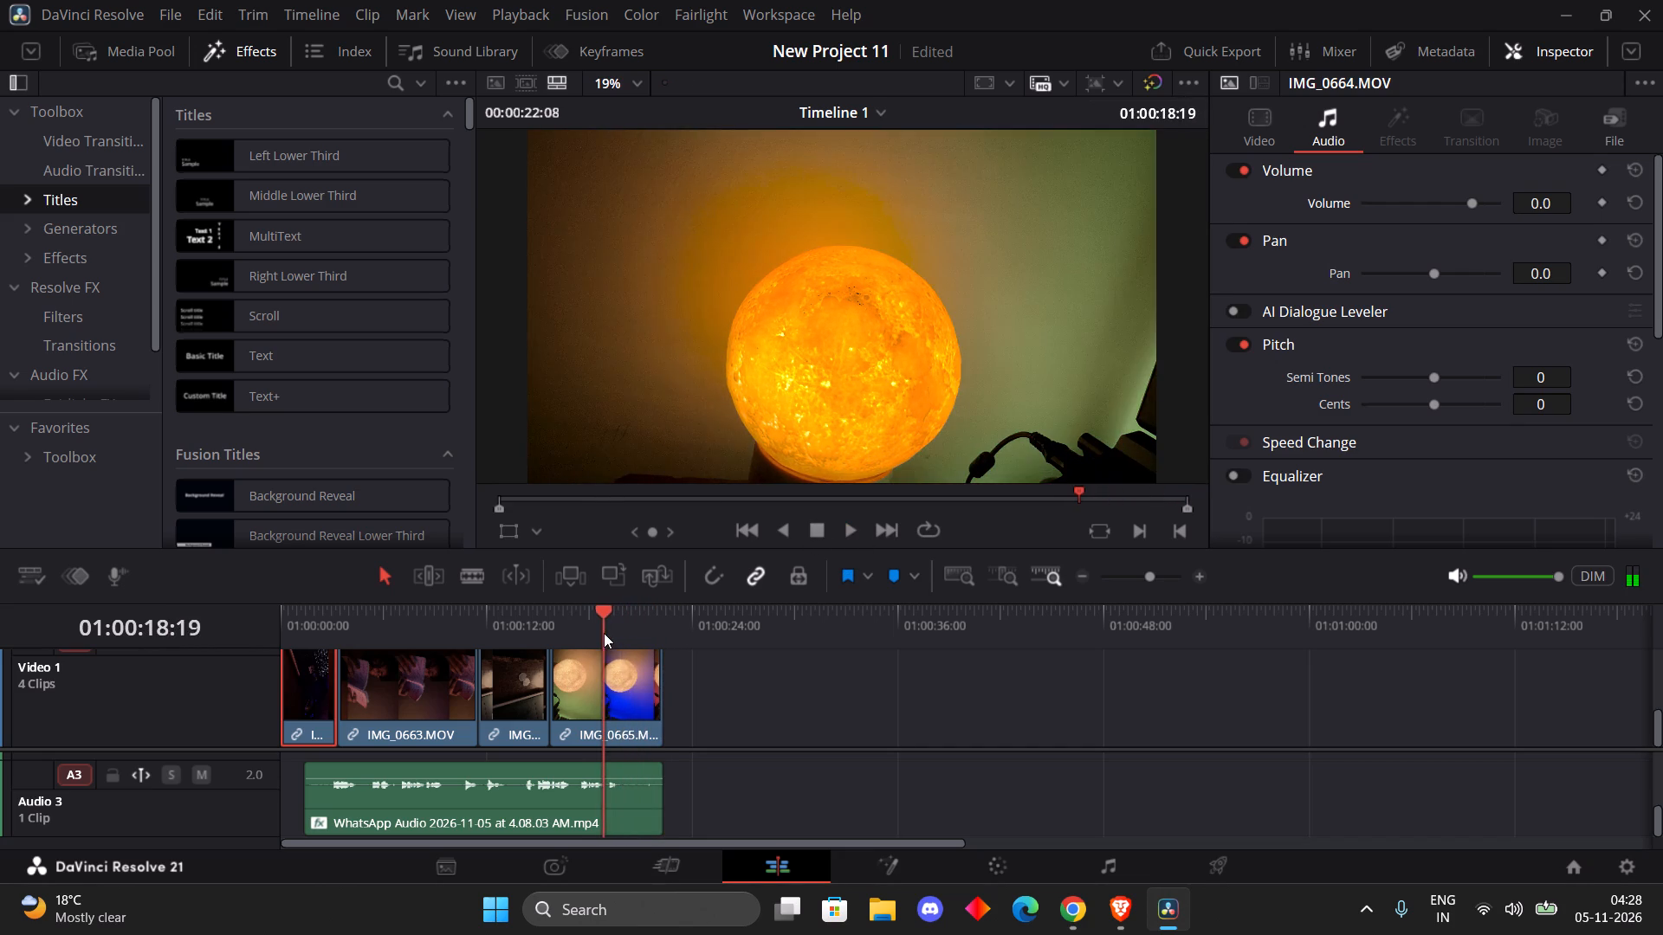
drag(604, 633, 630, 628)
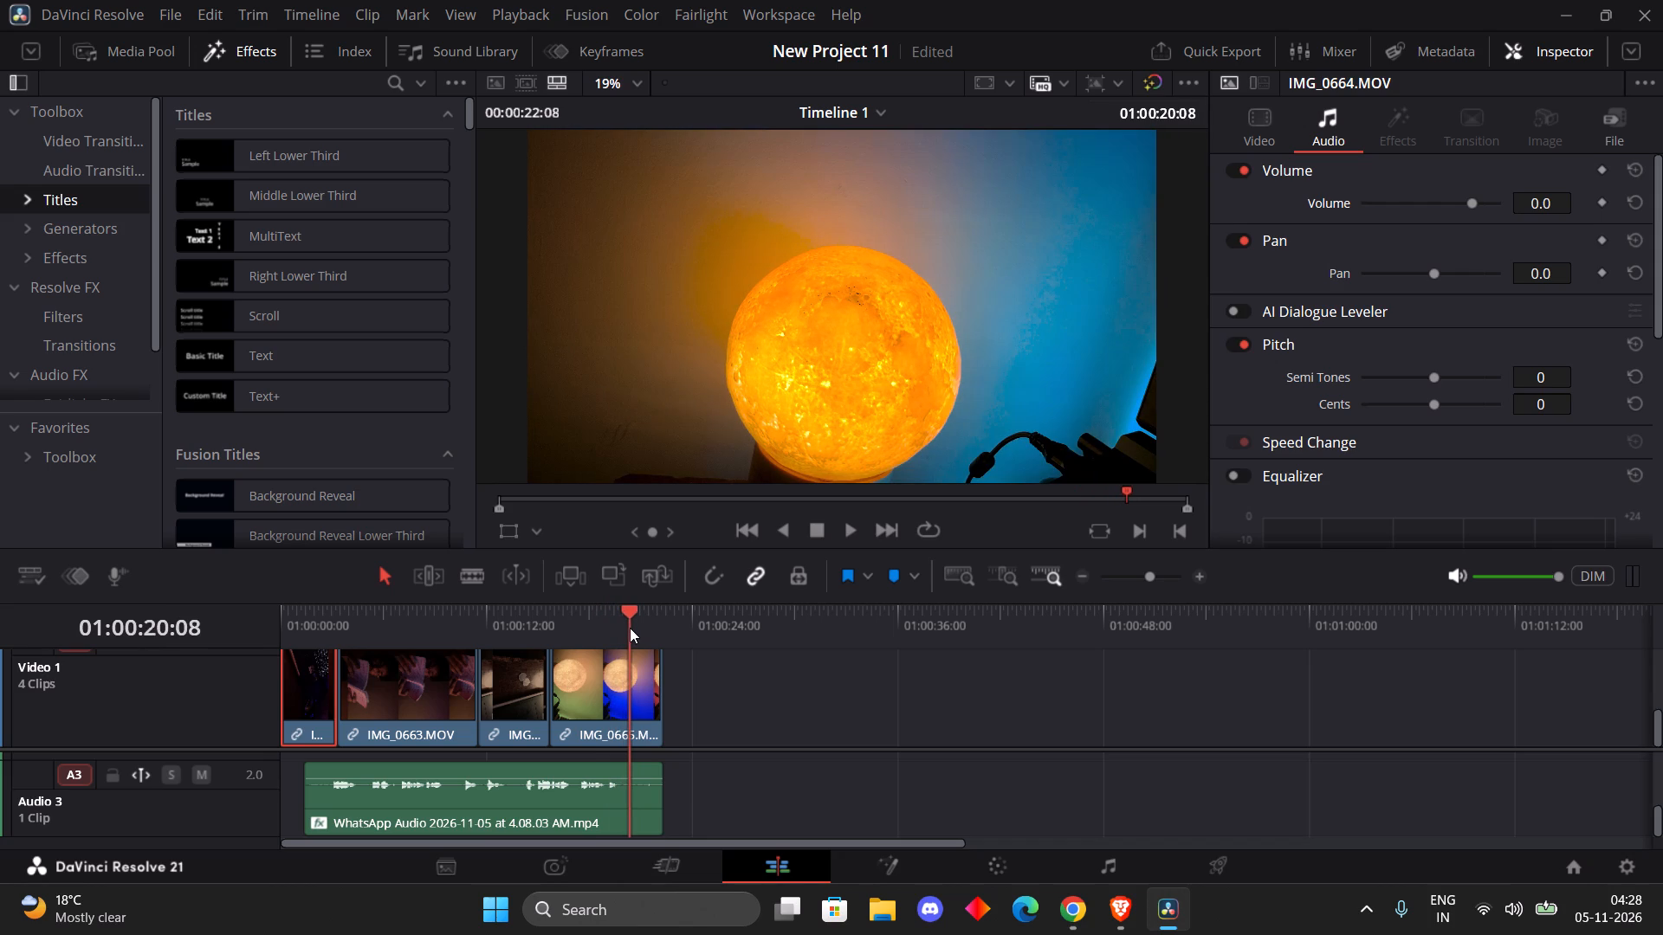
drag(630, 628, 618, 622)
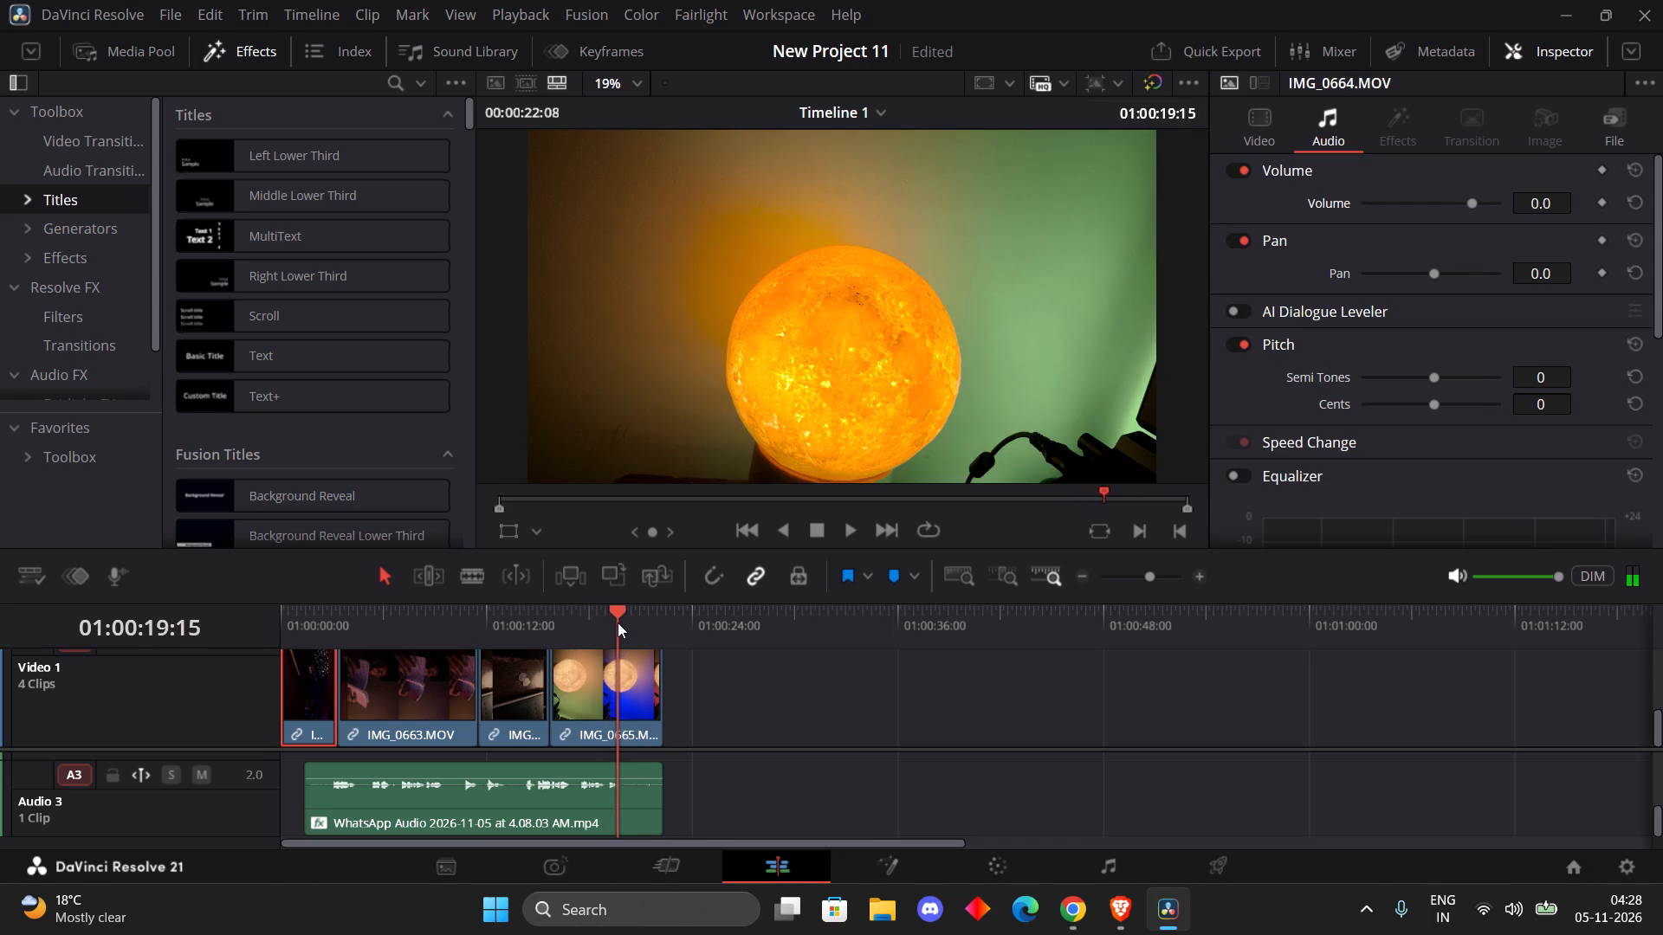
drag(618, 622, 620, 622)
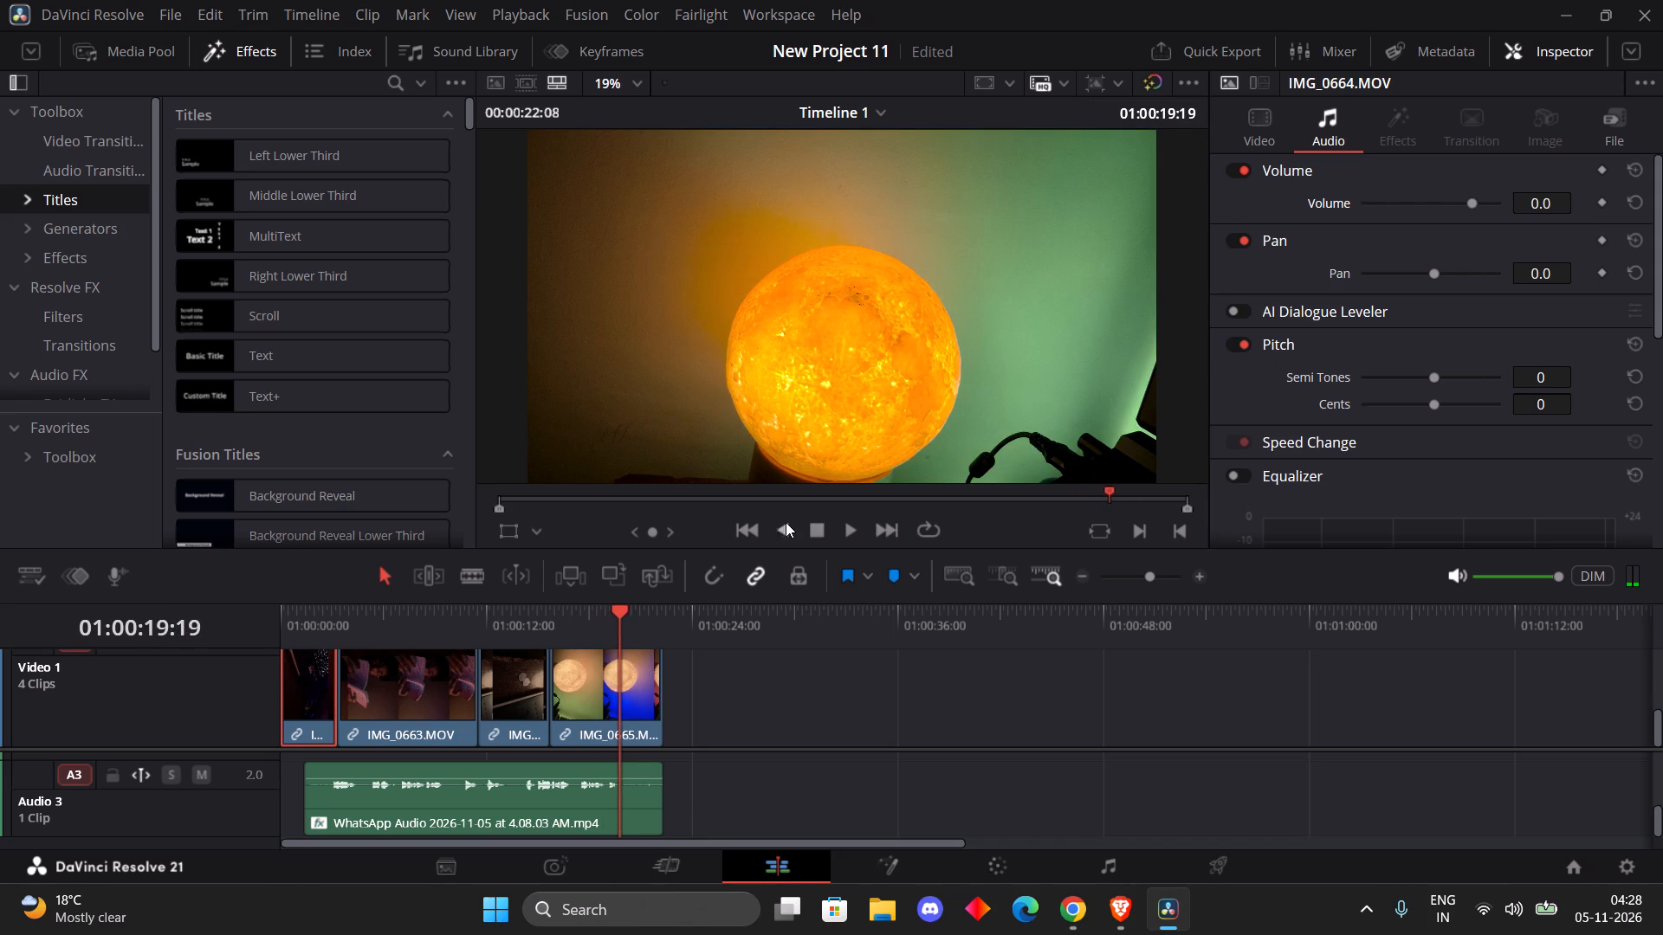
click(842, 526)
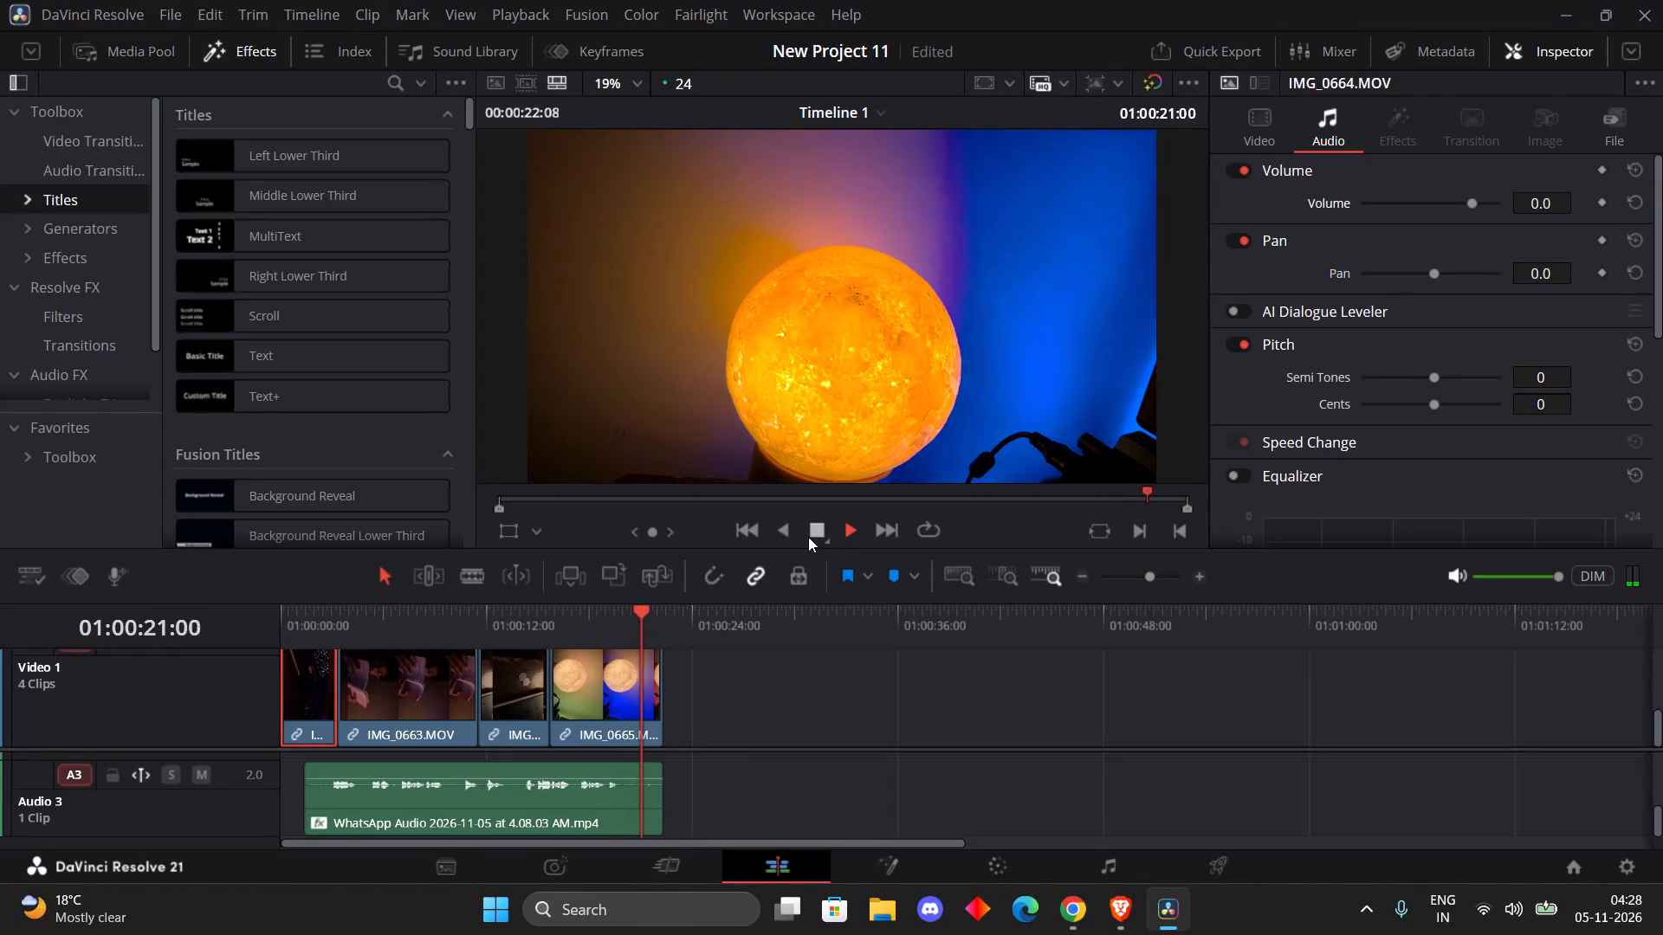
click(808, 537)
Shift the WhatsApp audio clip on the Audio 3 track slightly earlier in the timeline.
drag(638, 616, 618, 616)
click(538, 787)
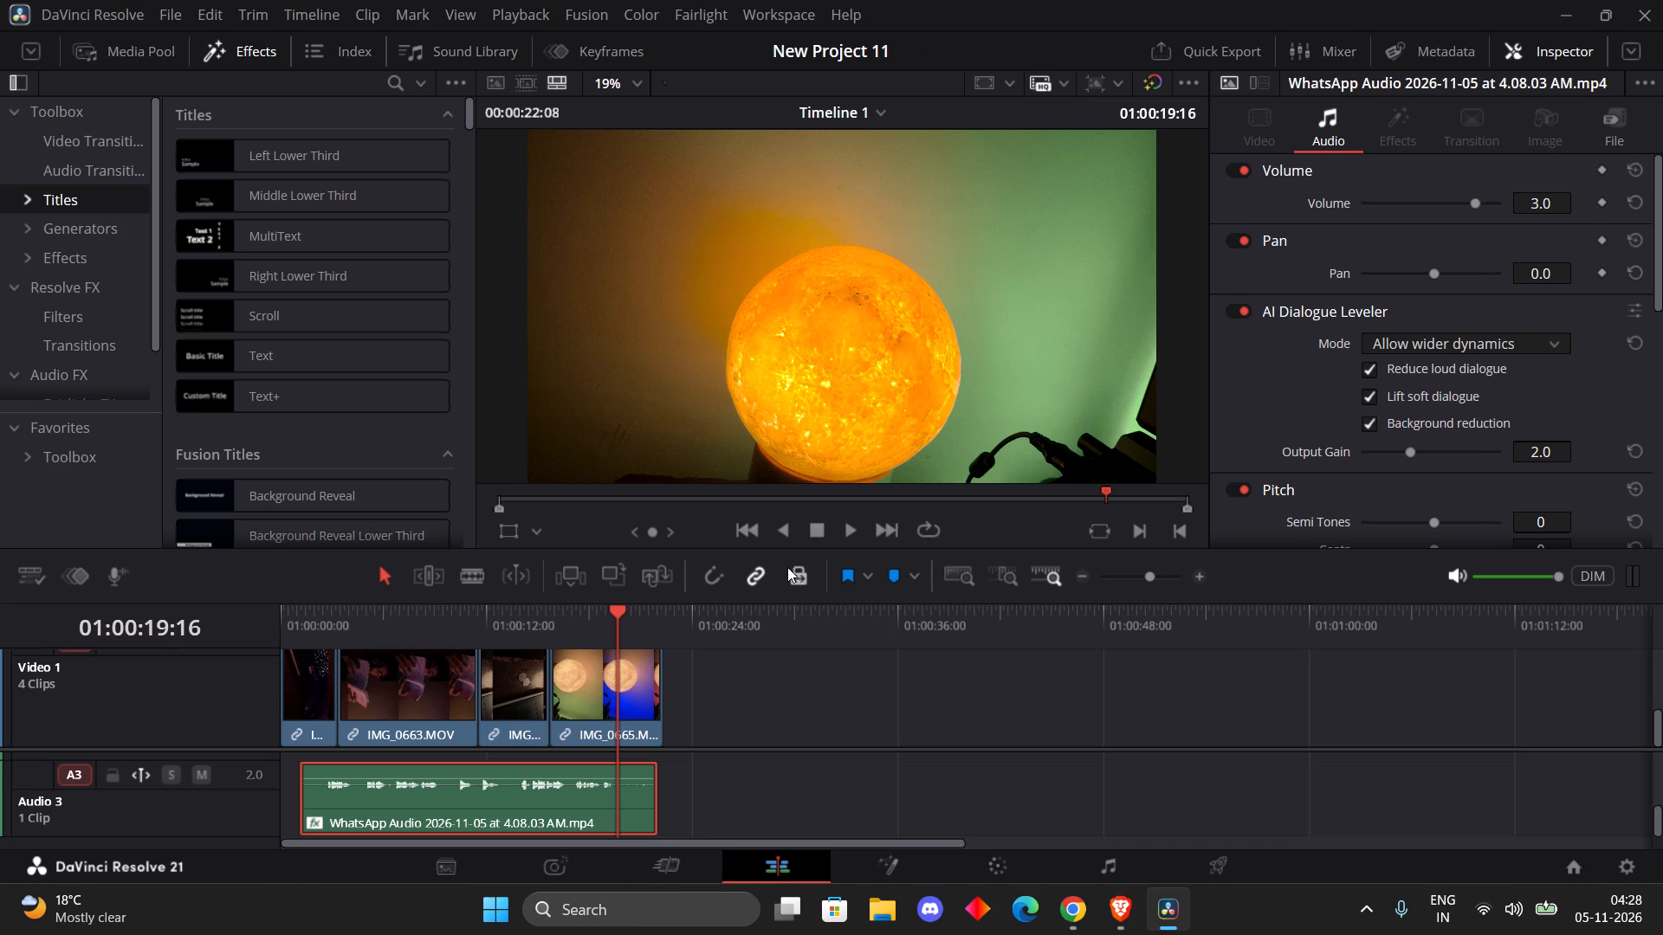
Play the timeline's opening to find the cut point, and split the WhatsApp audio clip on Audio 3 at 01:00:02:09.
drag(614, 616, 57, 667)
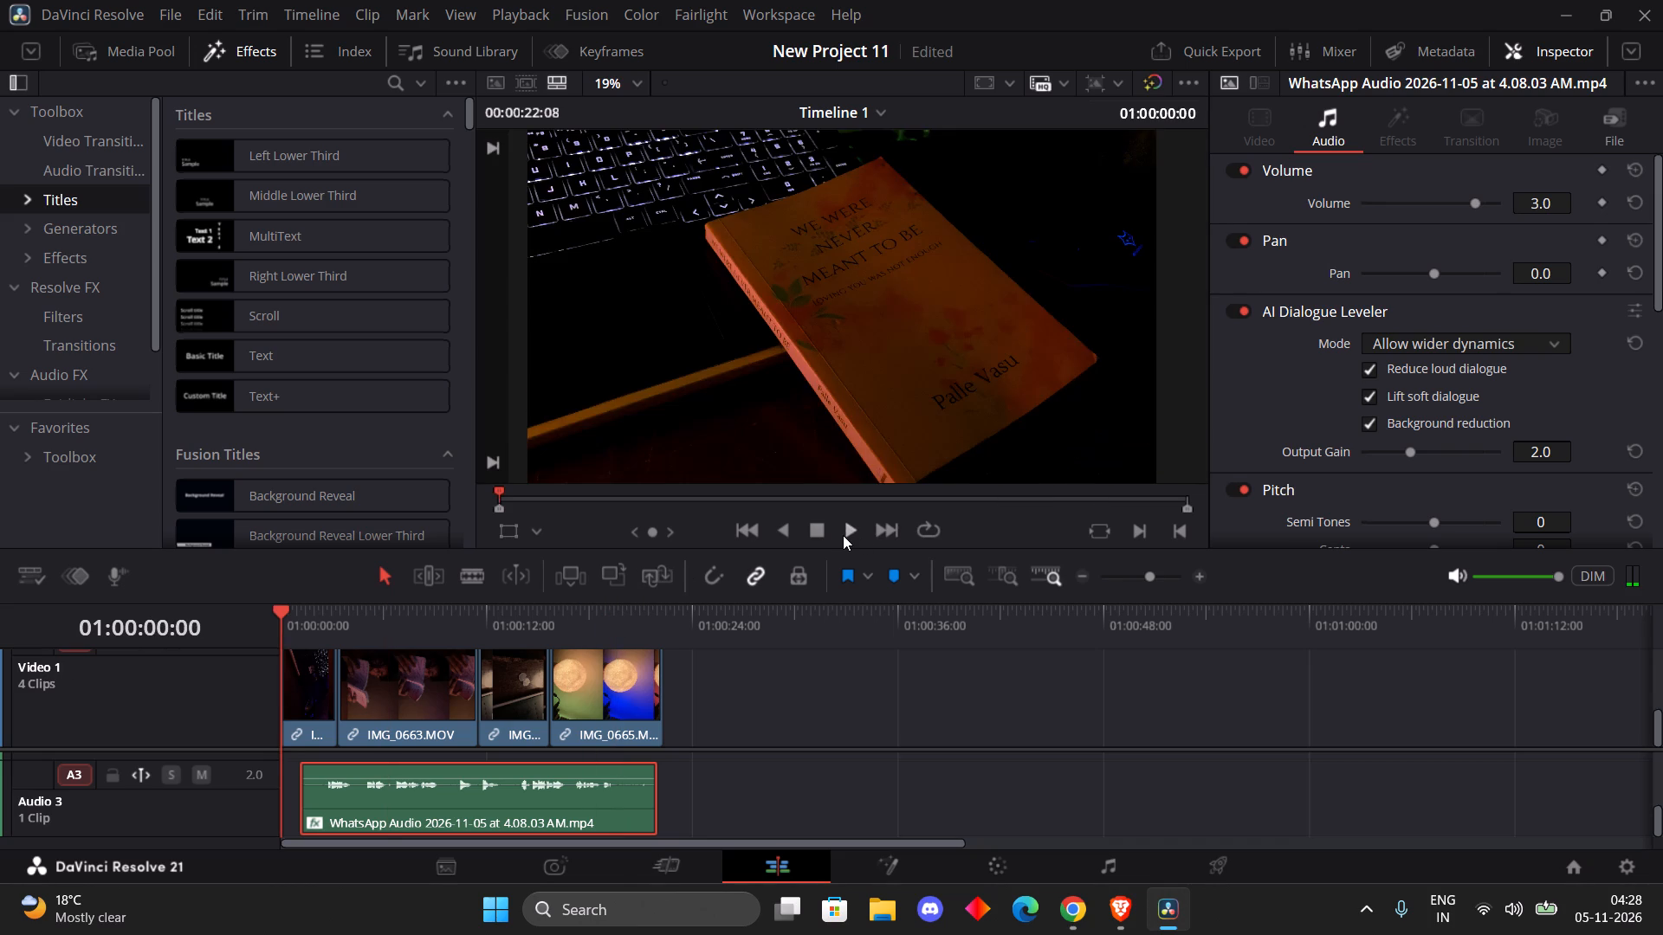
click(843, 535)
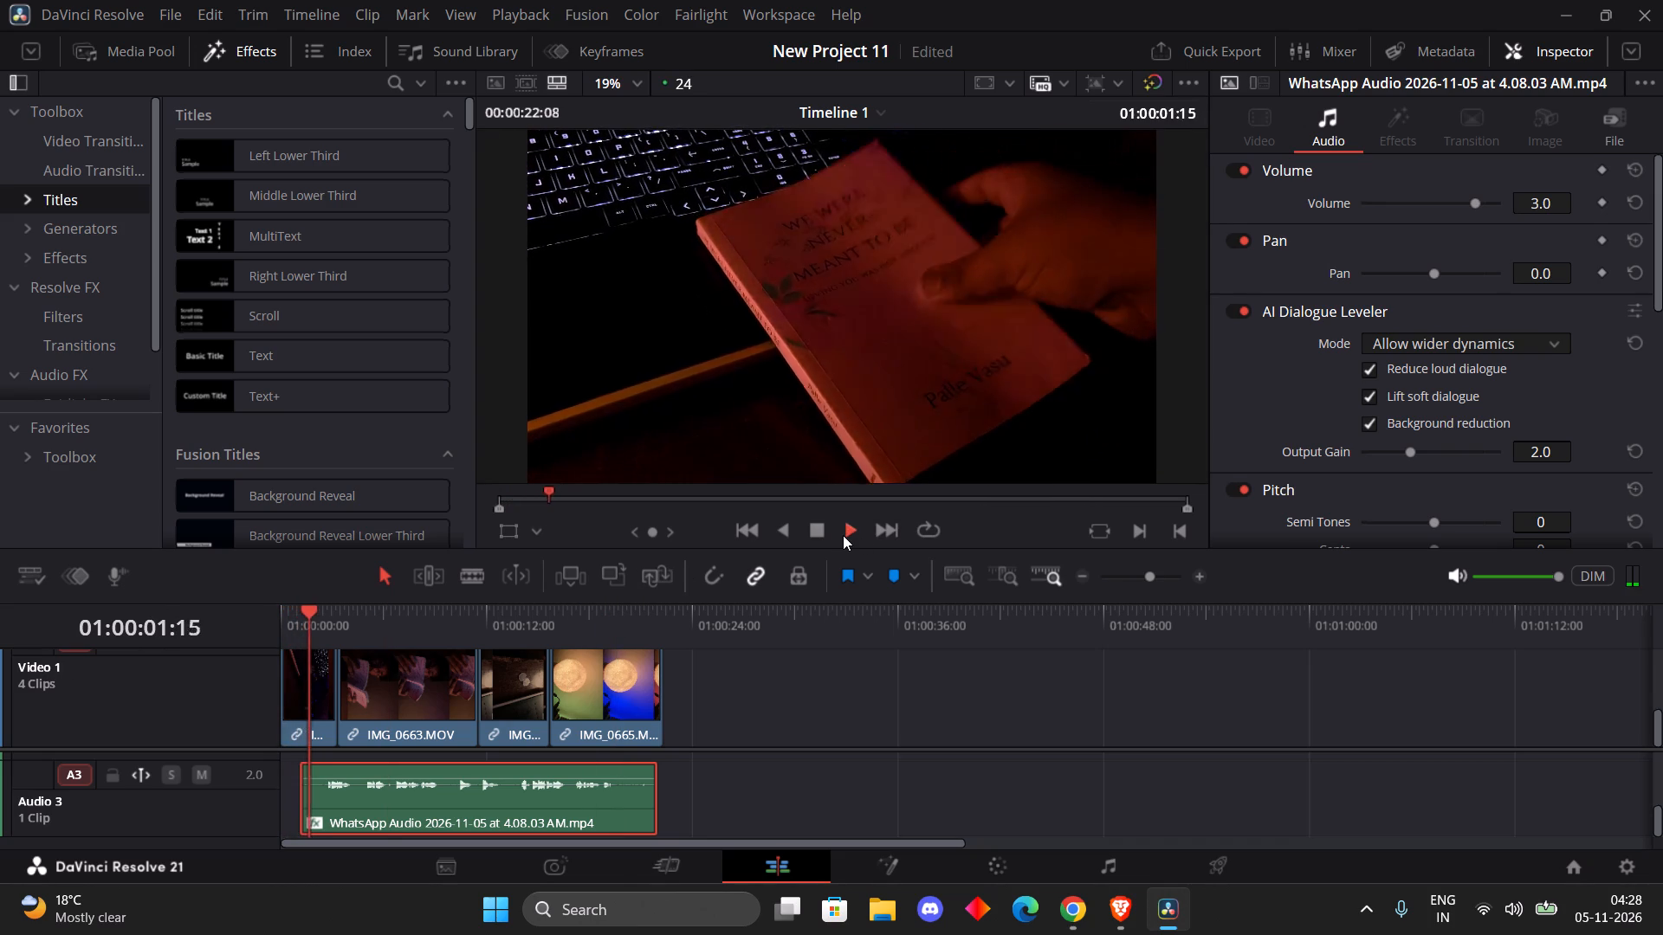
click(822, 535)
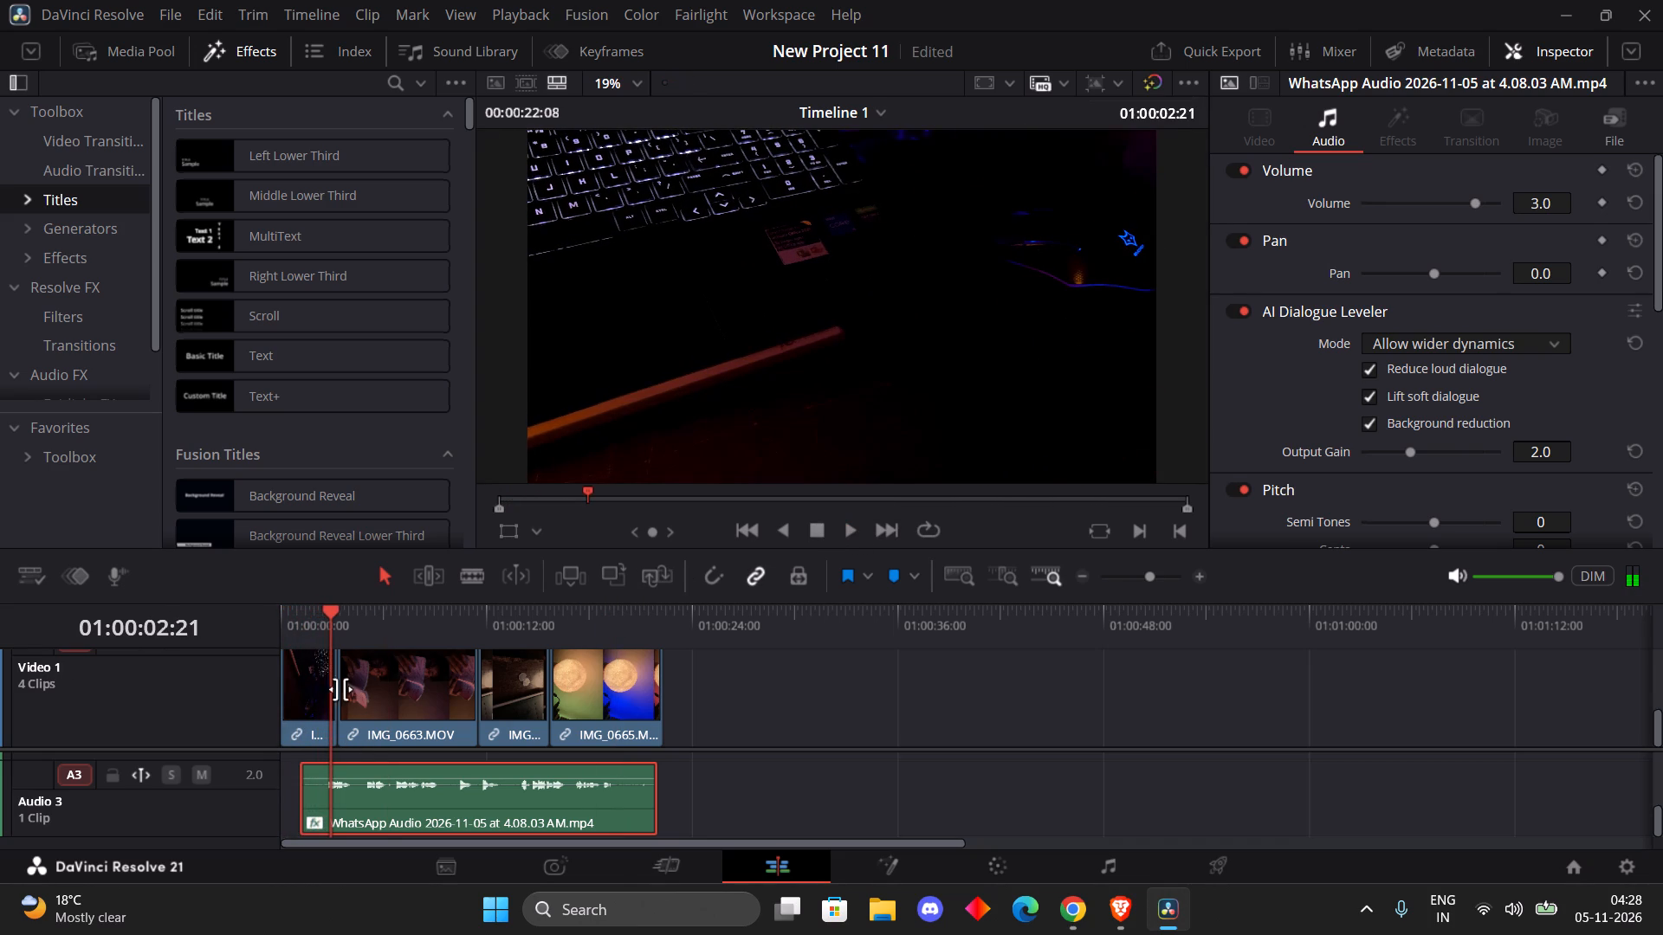
drag(331, 616, 321, 626)
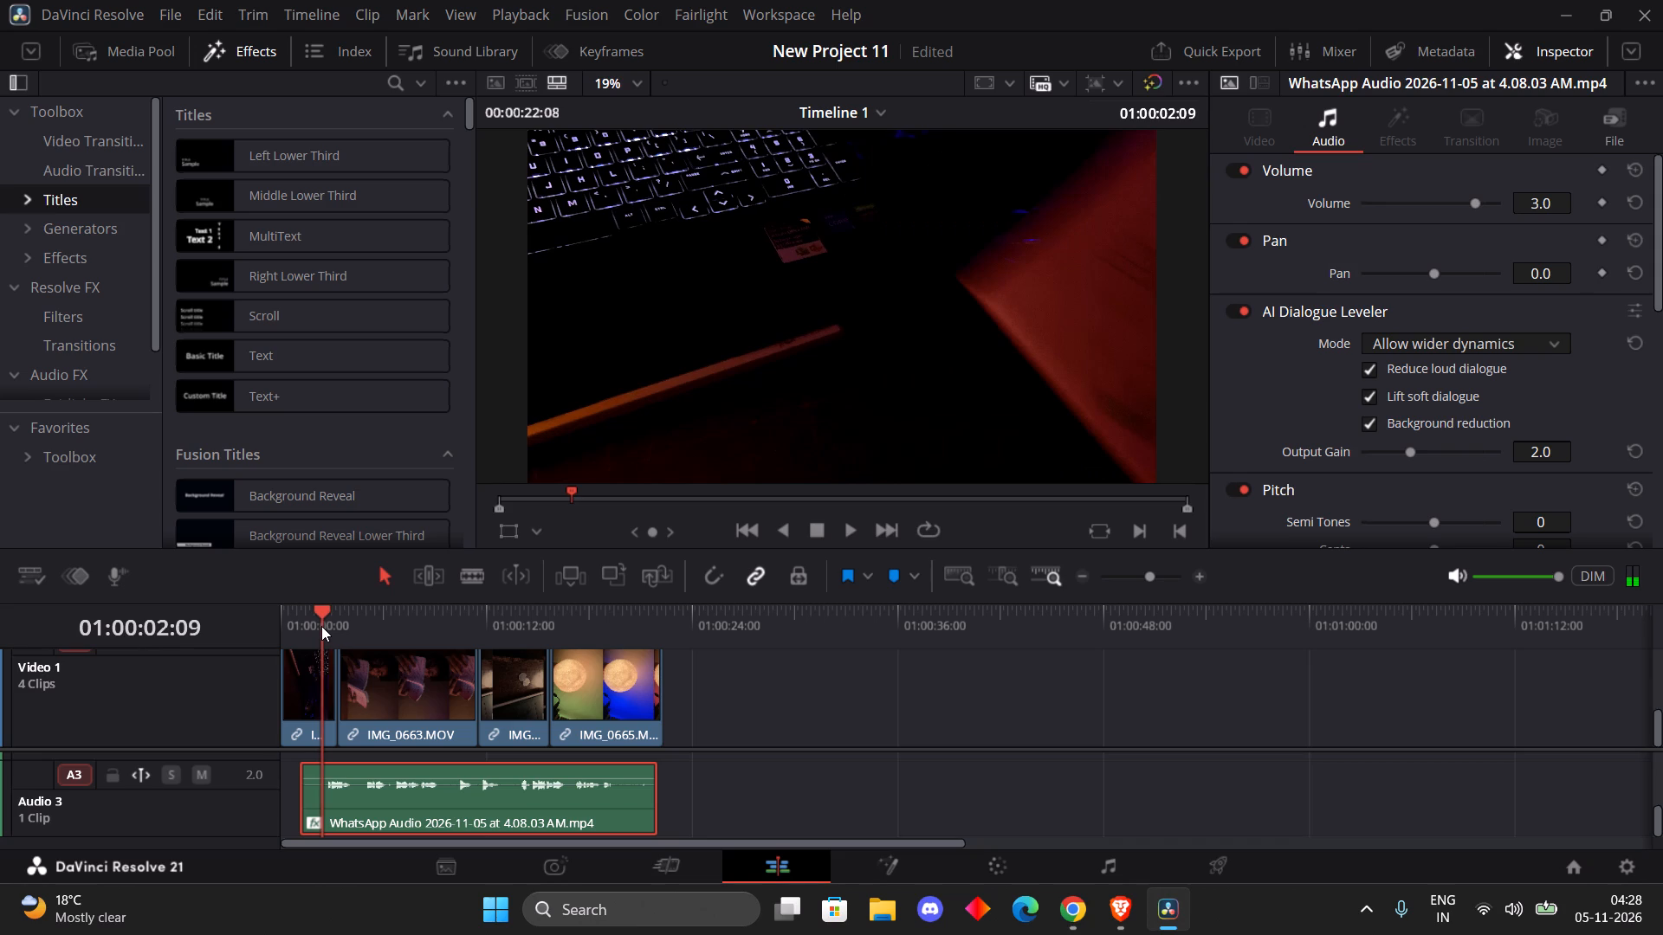
click(485, 576)
click(321, 797)
click(385, 575)
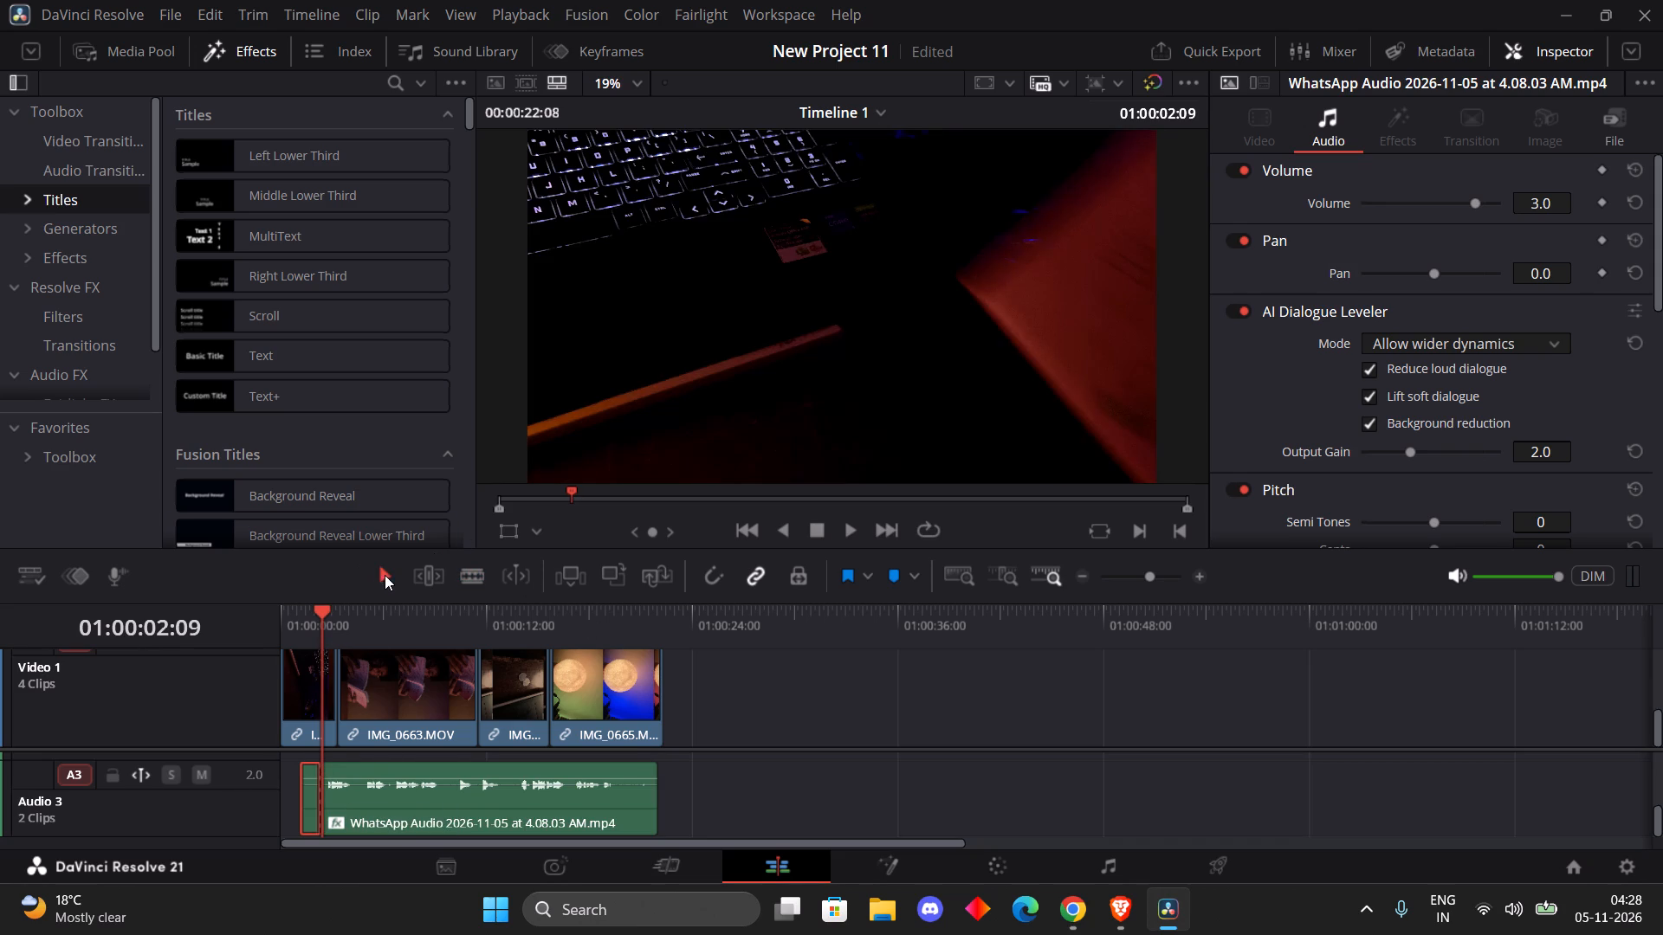
Delete the short voice-over segment before 01:00:02:09 on track Audio 3, leaving its gap in place.
click(301, 814)
click(303, 813)
right_click(303, 813)
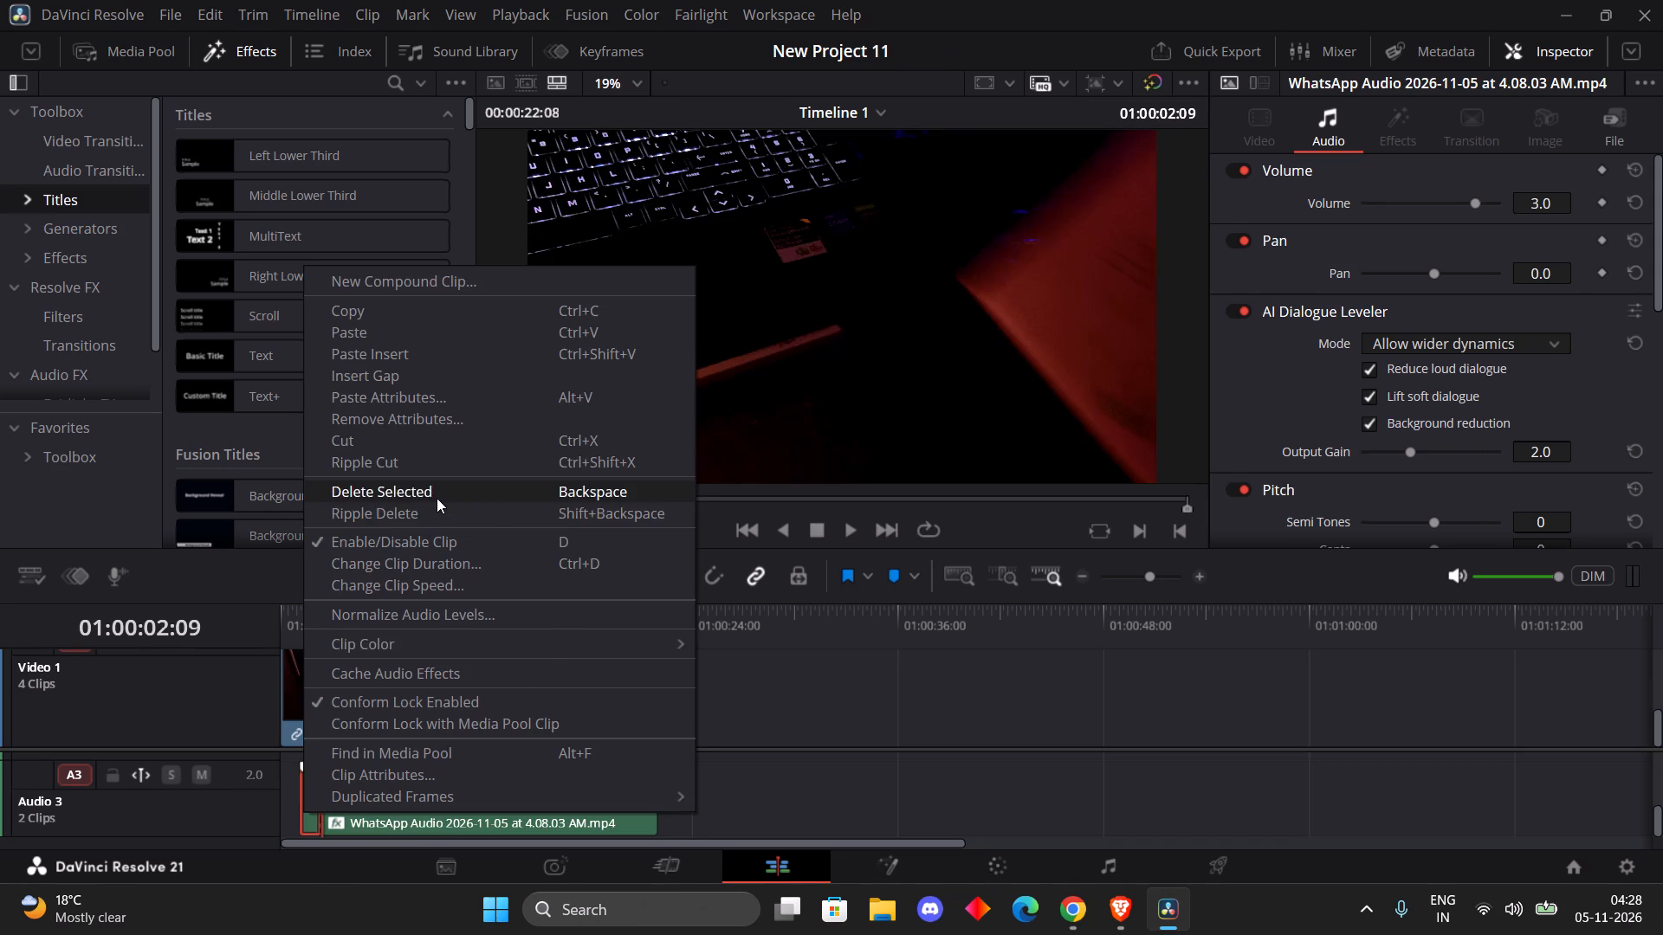
click(437, 498)
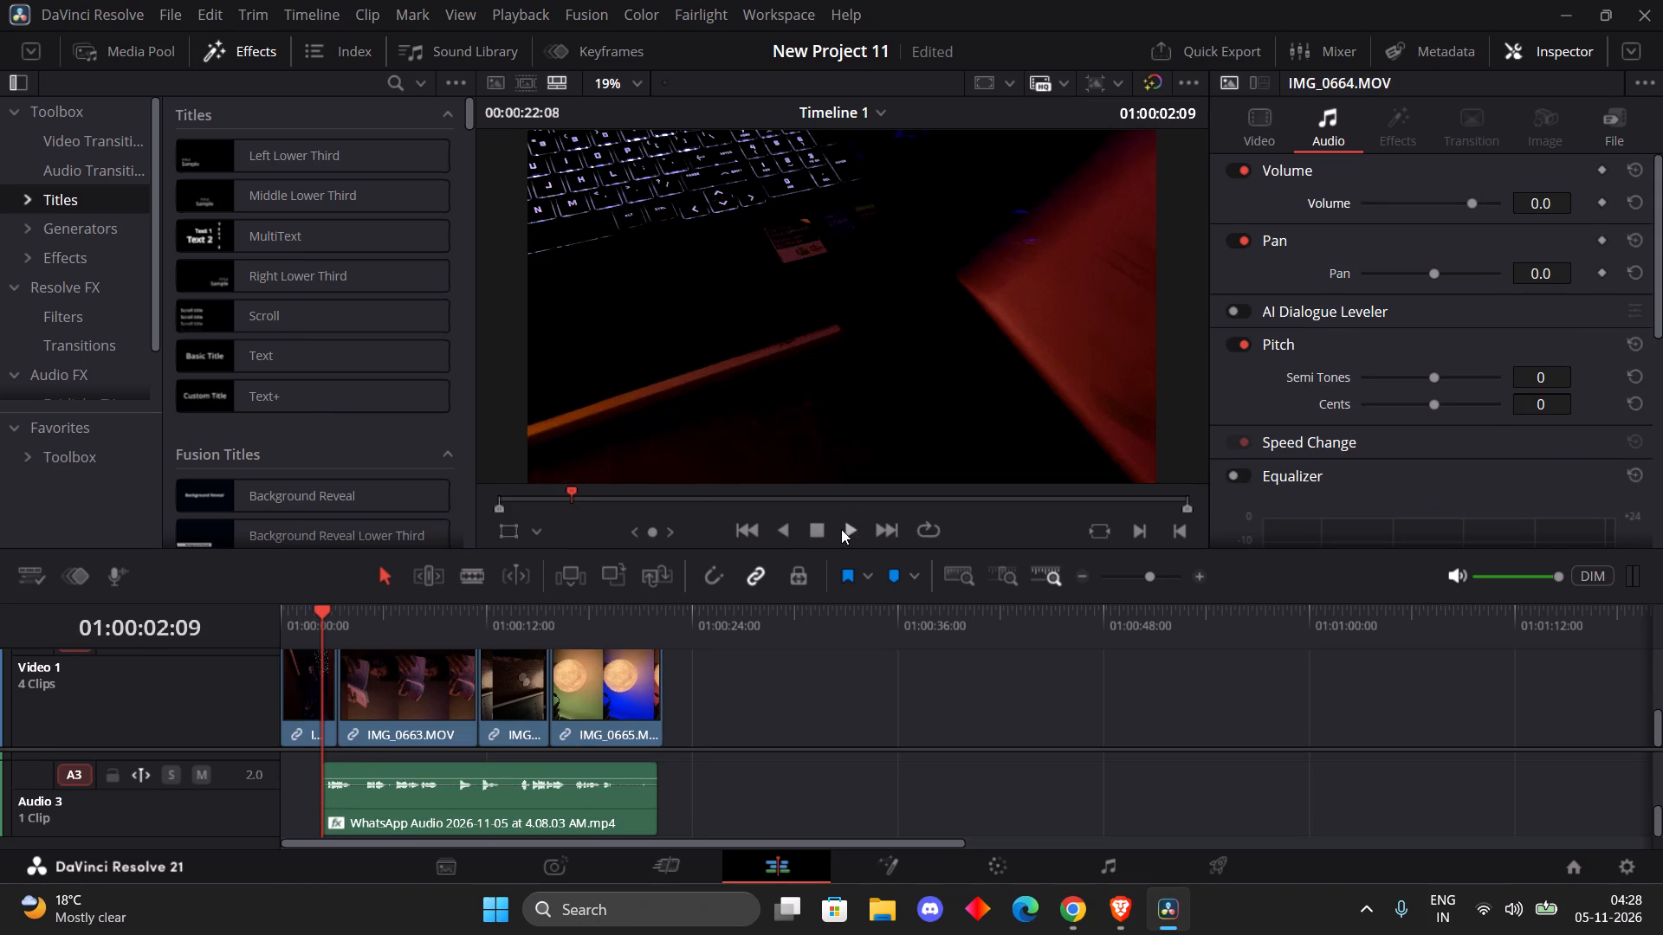
Play the timeline from 01:00:02:09 and stop playback during the glowing lamp clip.
click(841, 529)
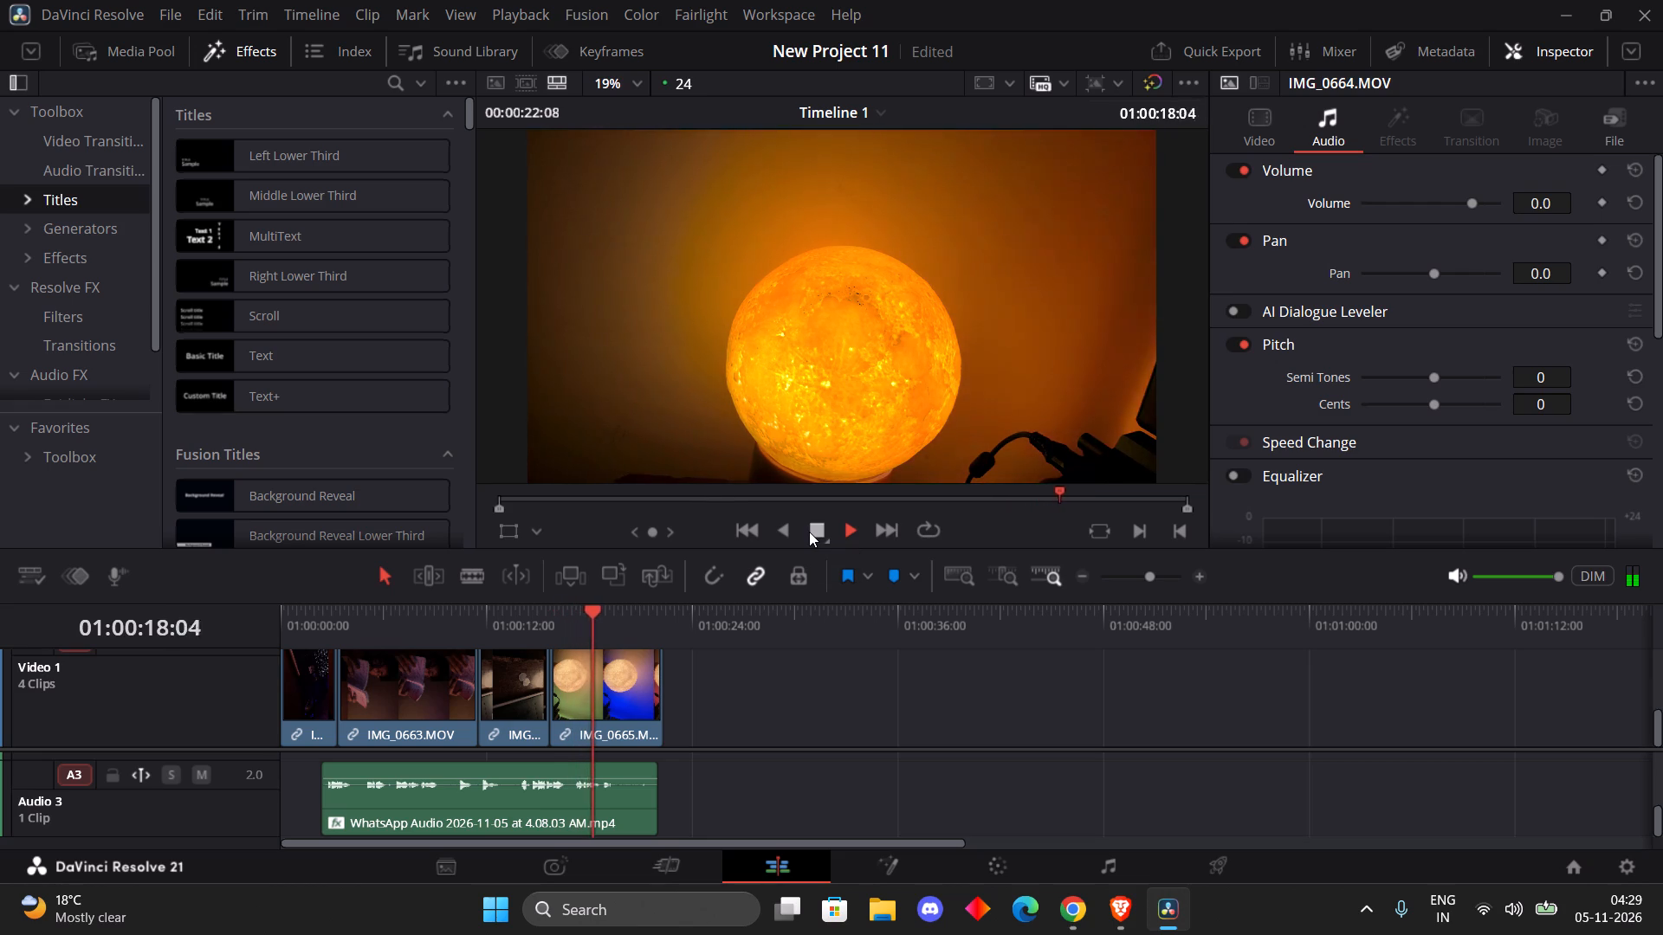
click(812, 531)
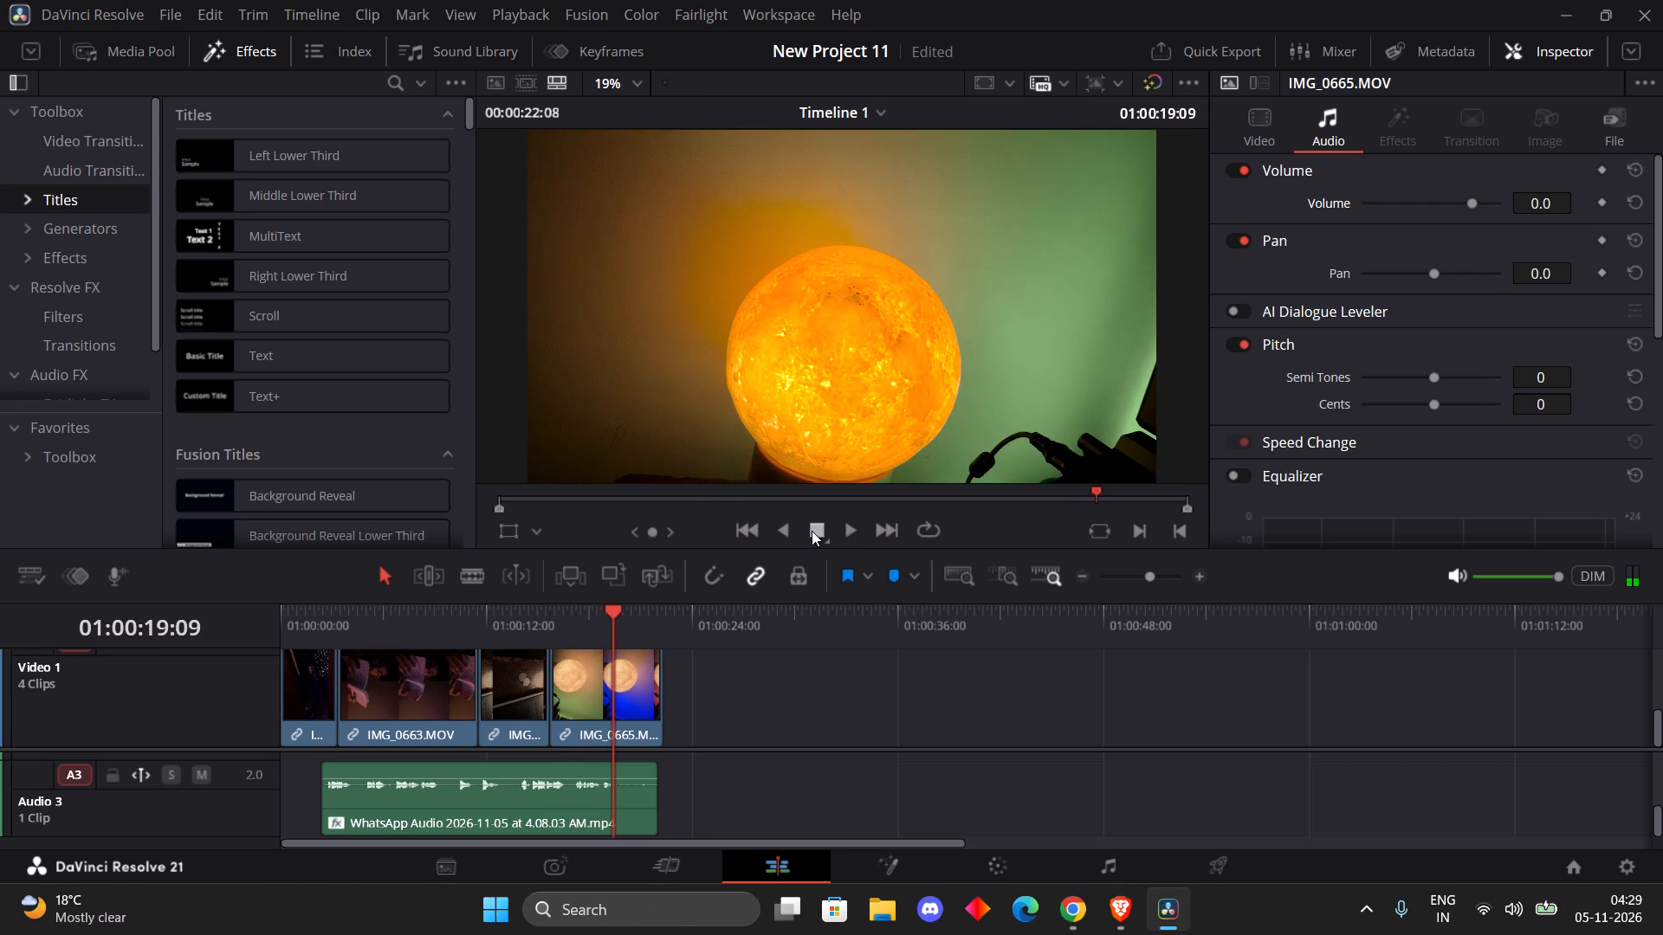
Play the lamp clip IMG_0665.MOV on to 01:00:19:22, split it there on Video 1, and delete the part after the cut.
click(812, 531)
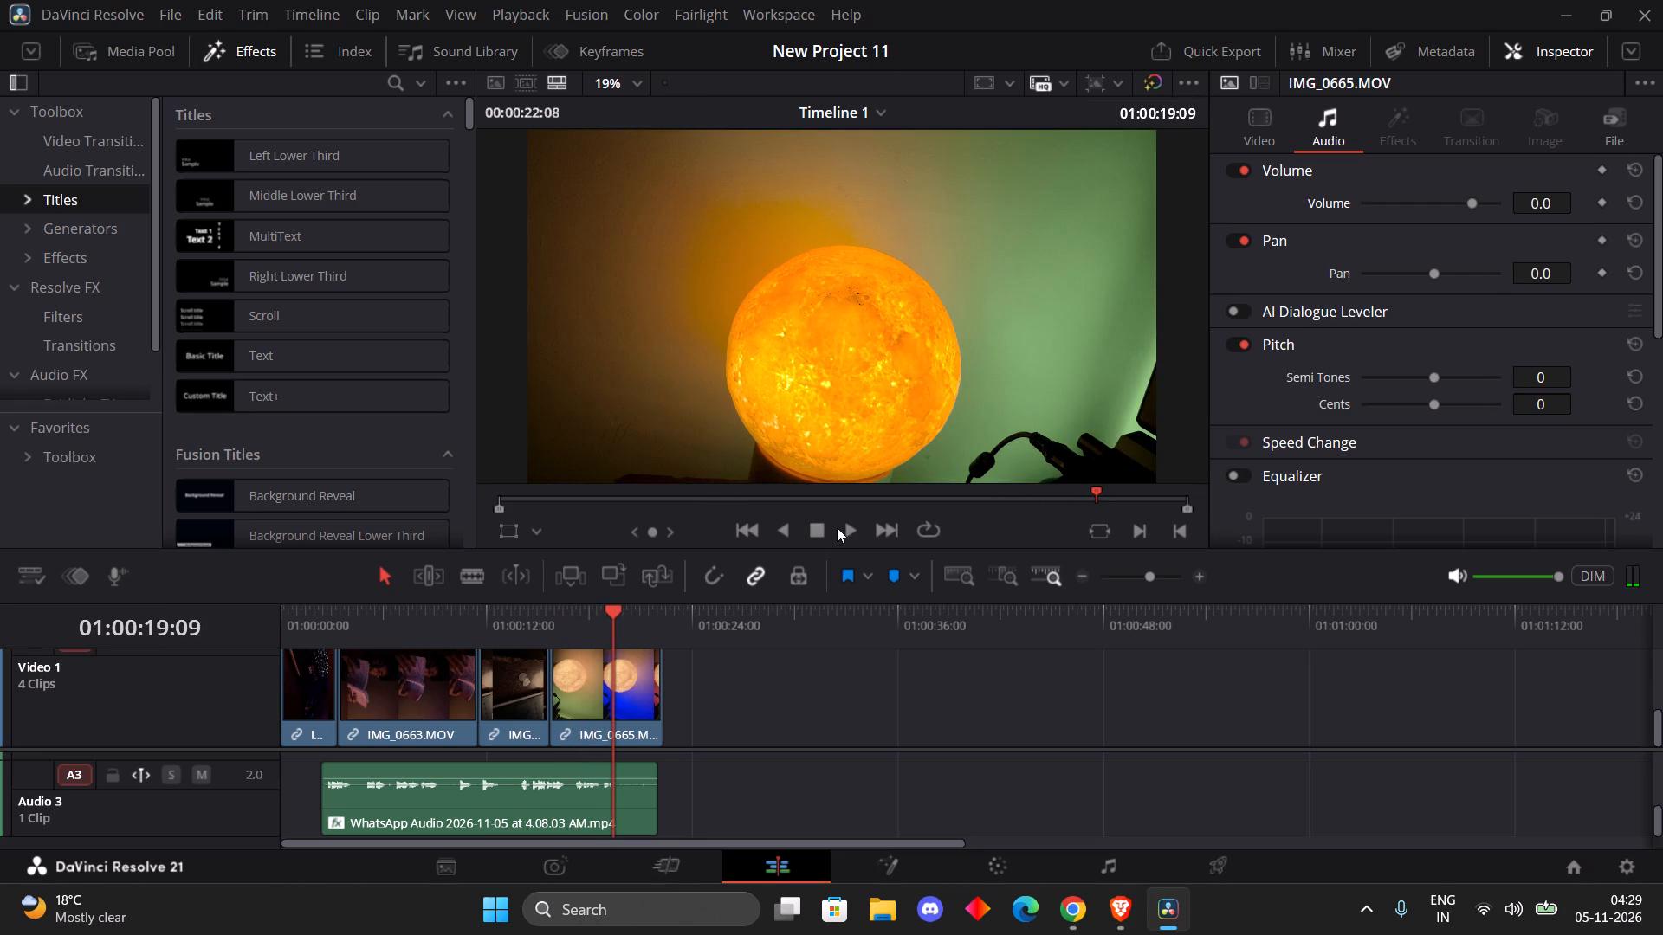
click(844, 529)
click(822, 529)
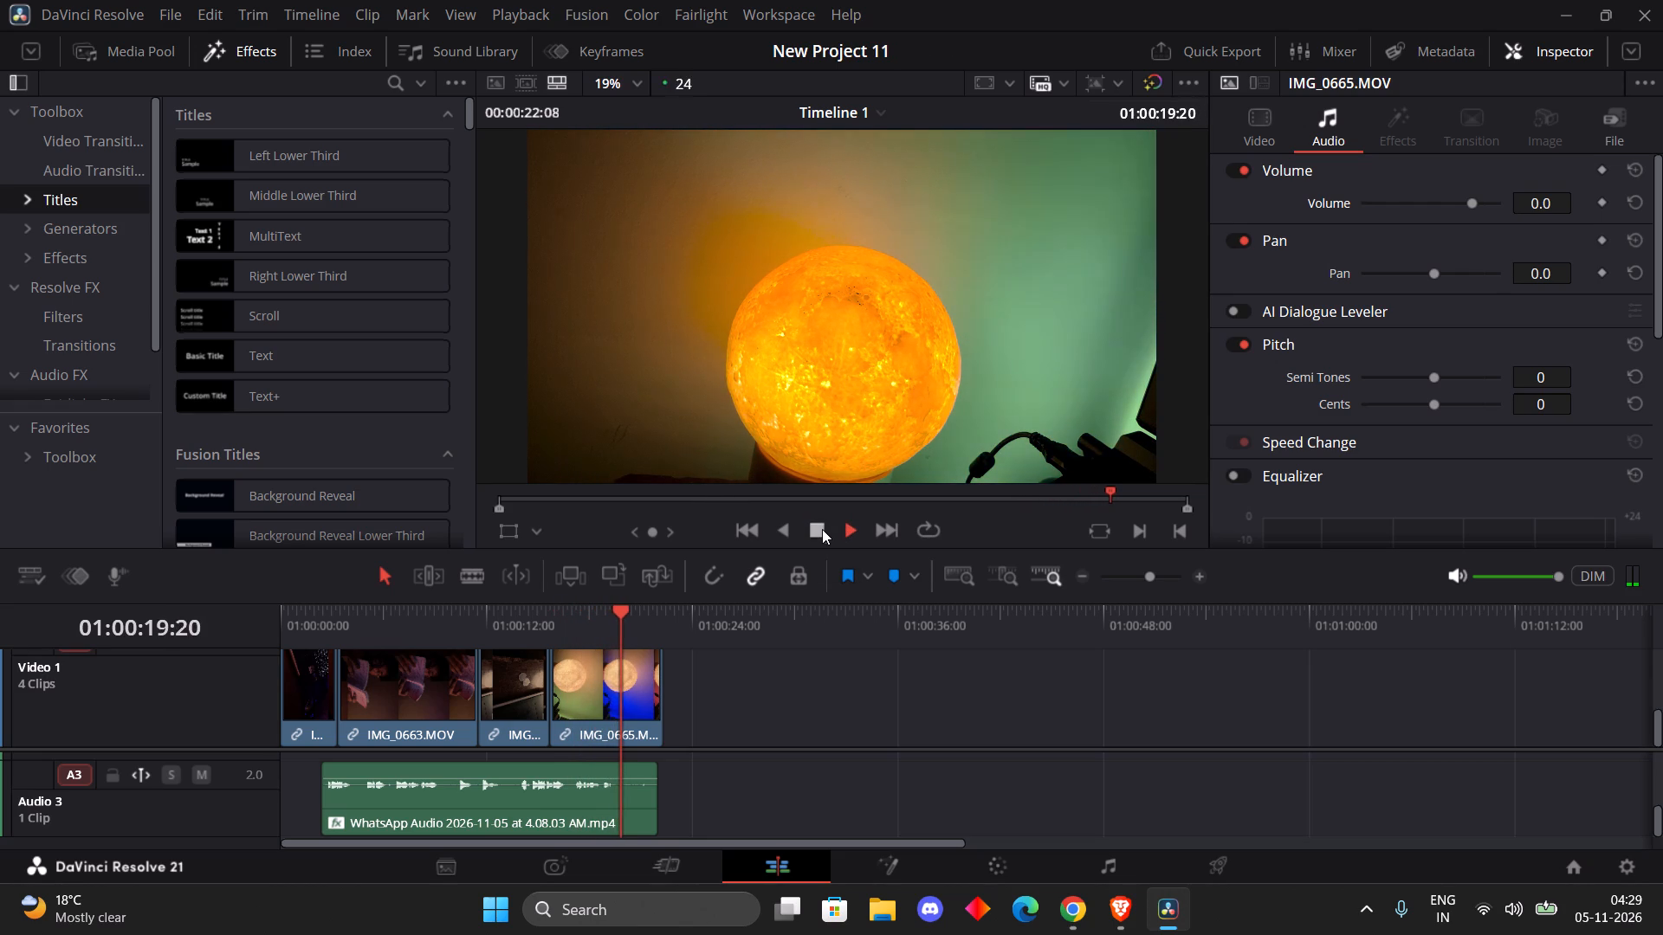
click(475, 574)
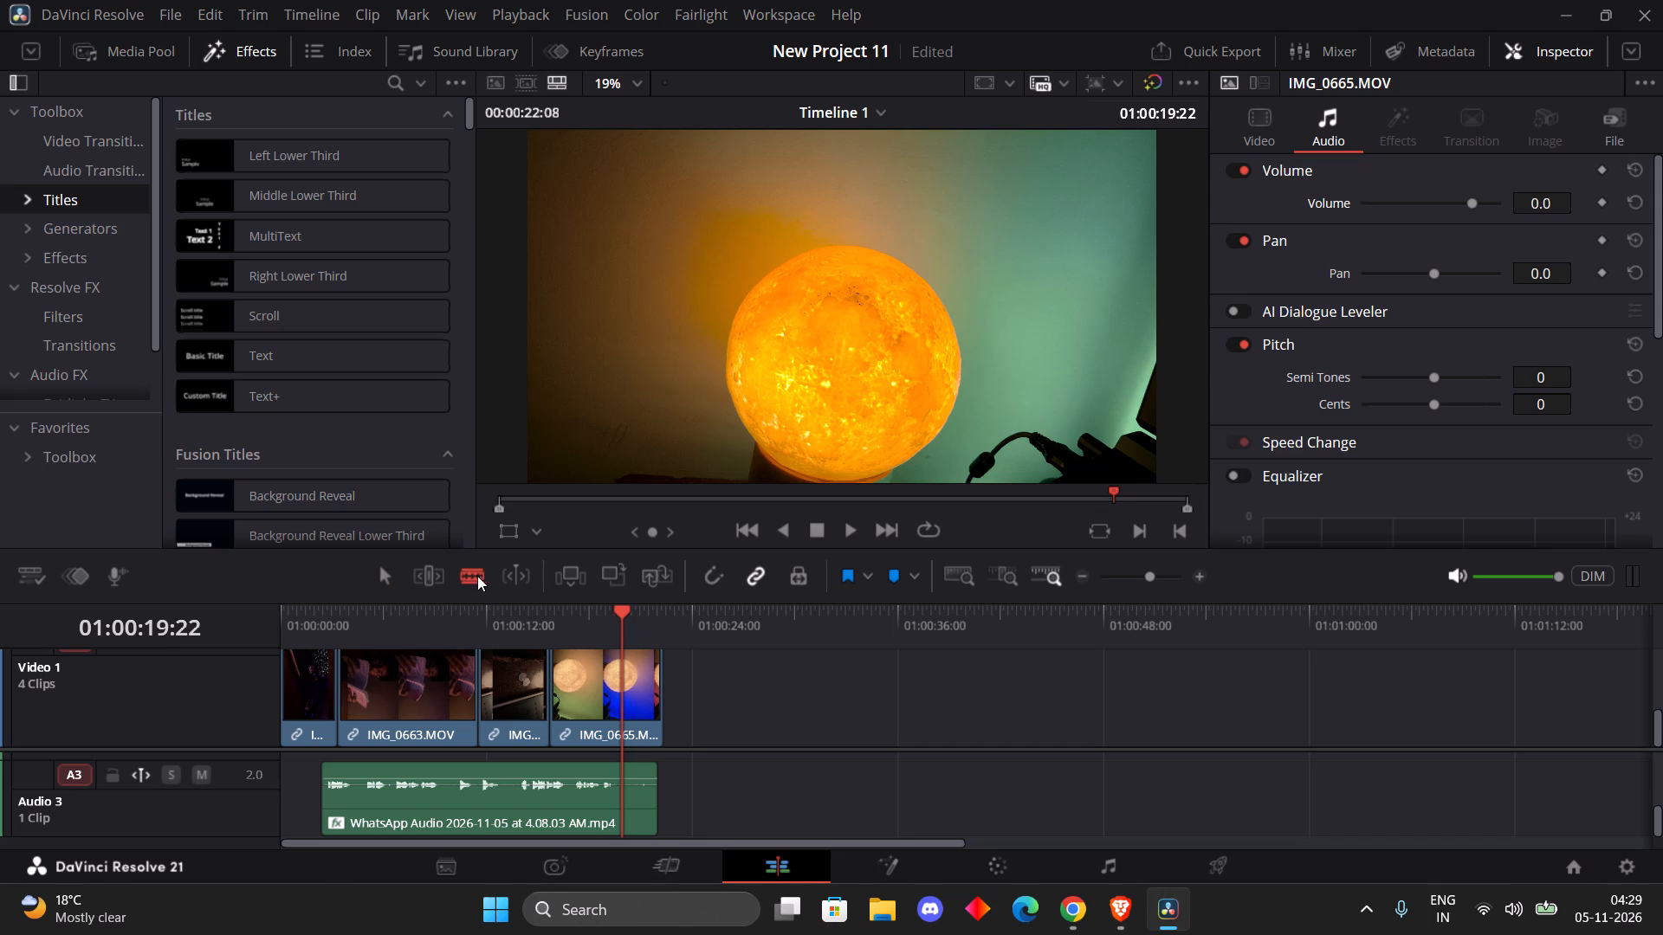
click(621, 701)
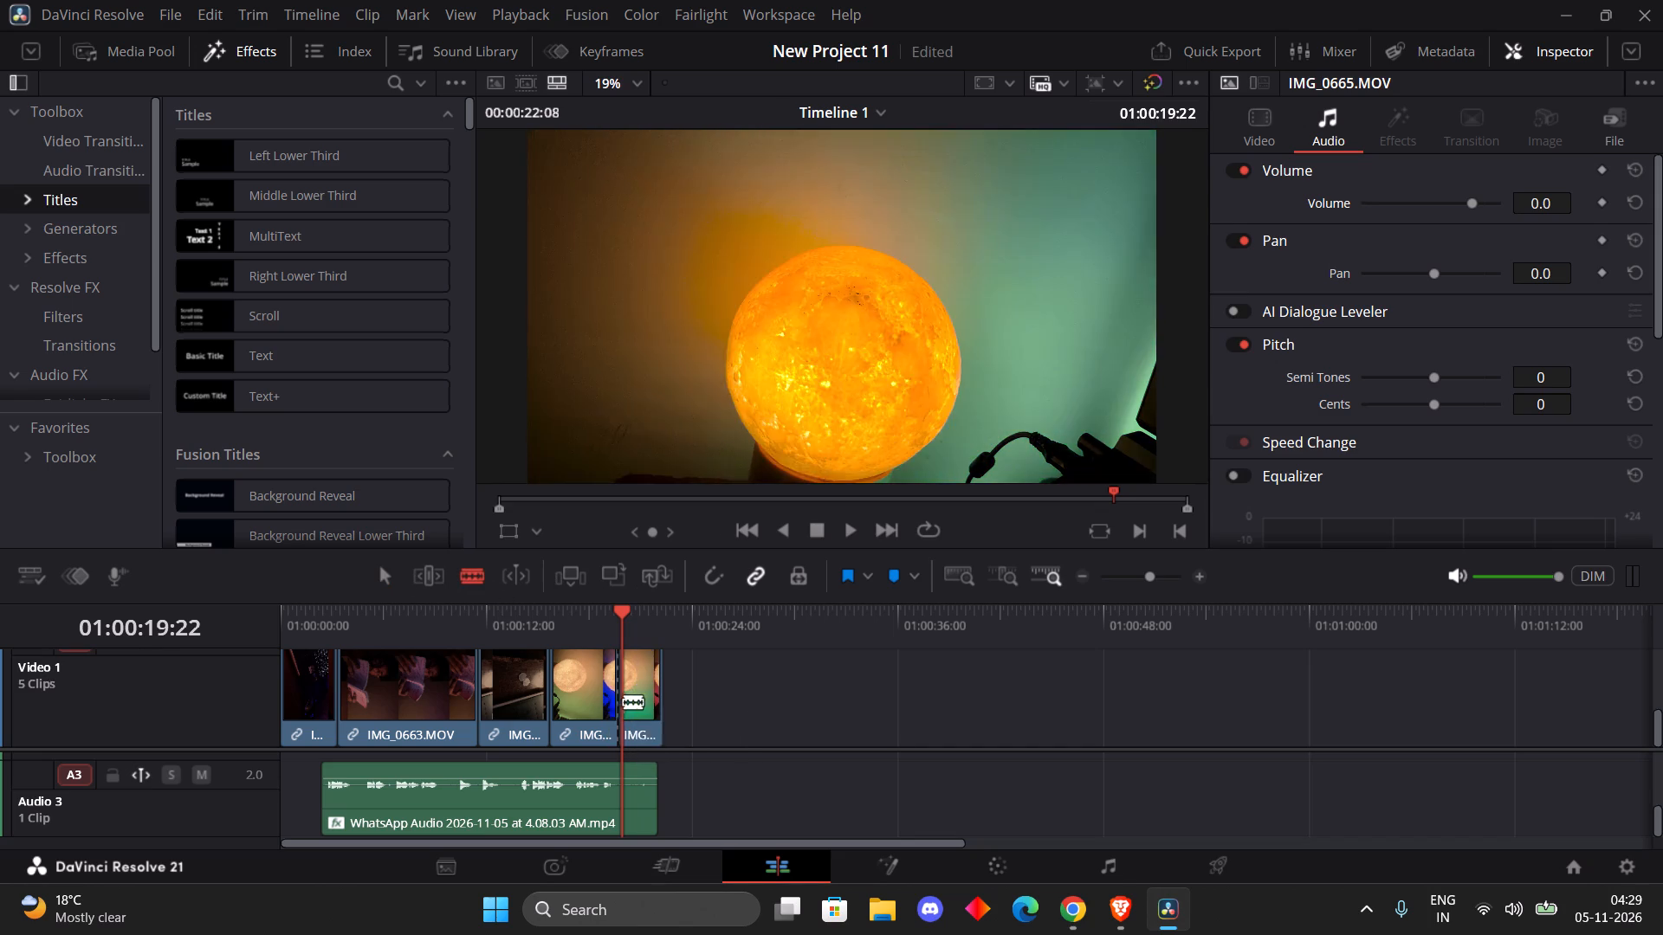
click(388, 578)
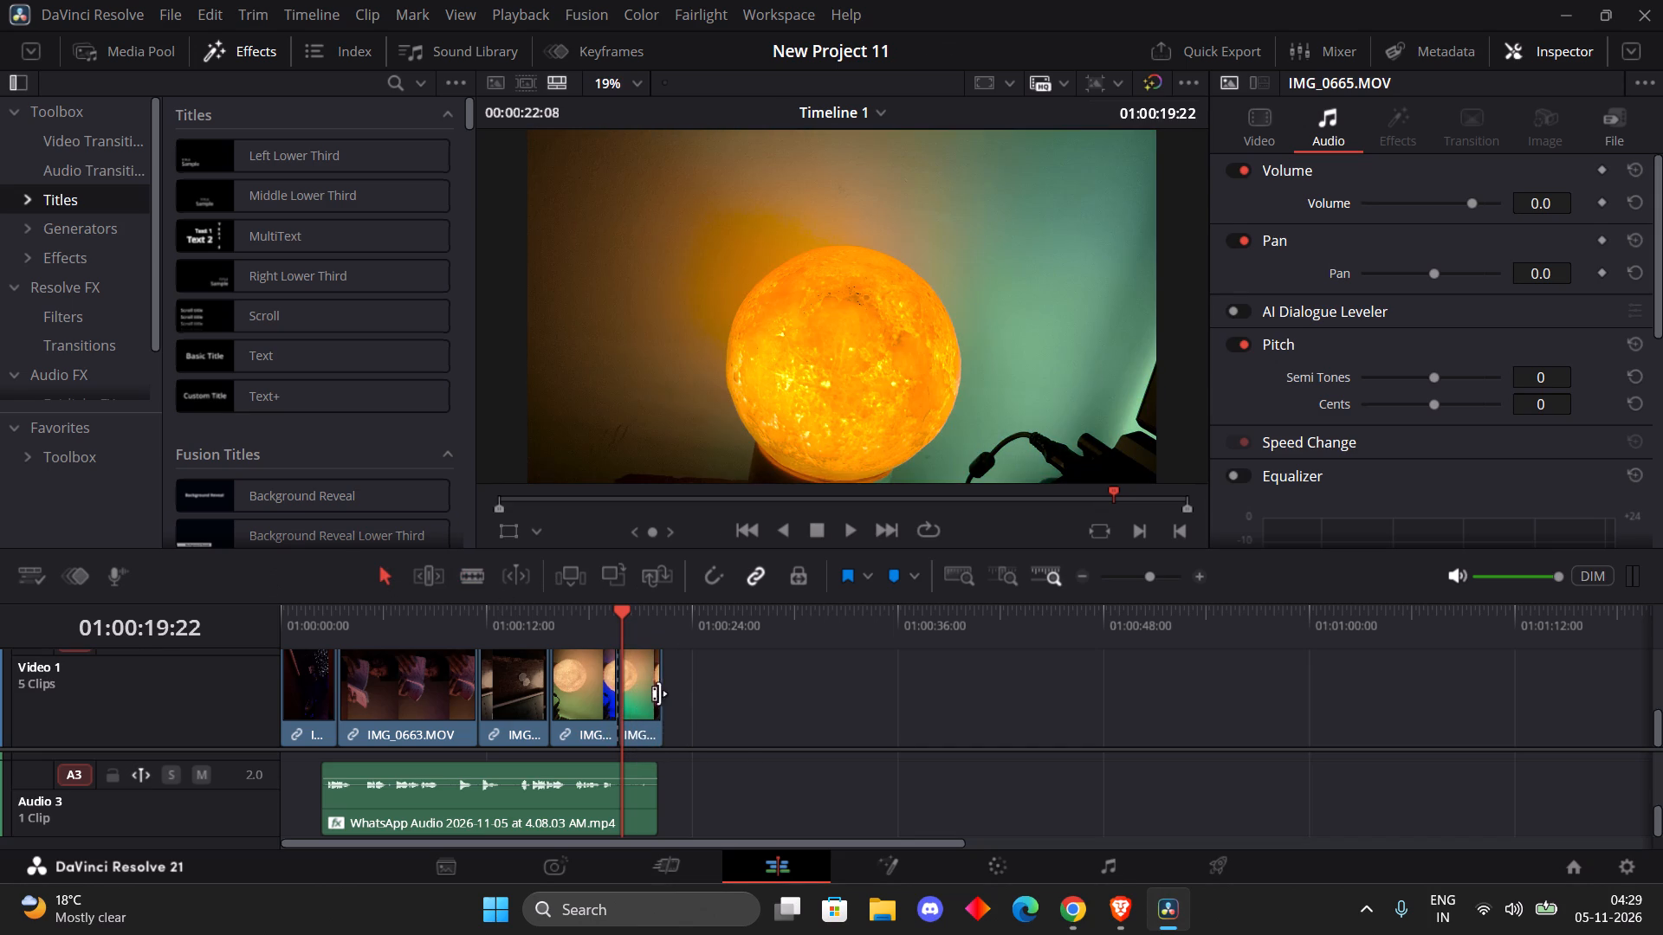
click(641, 697)
right_click(641, 697)
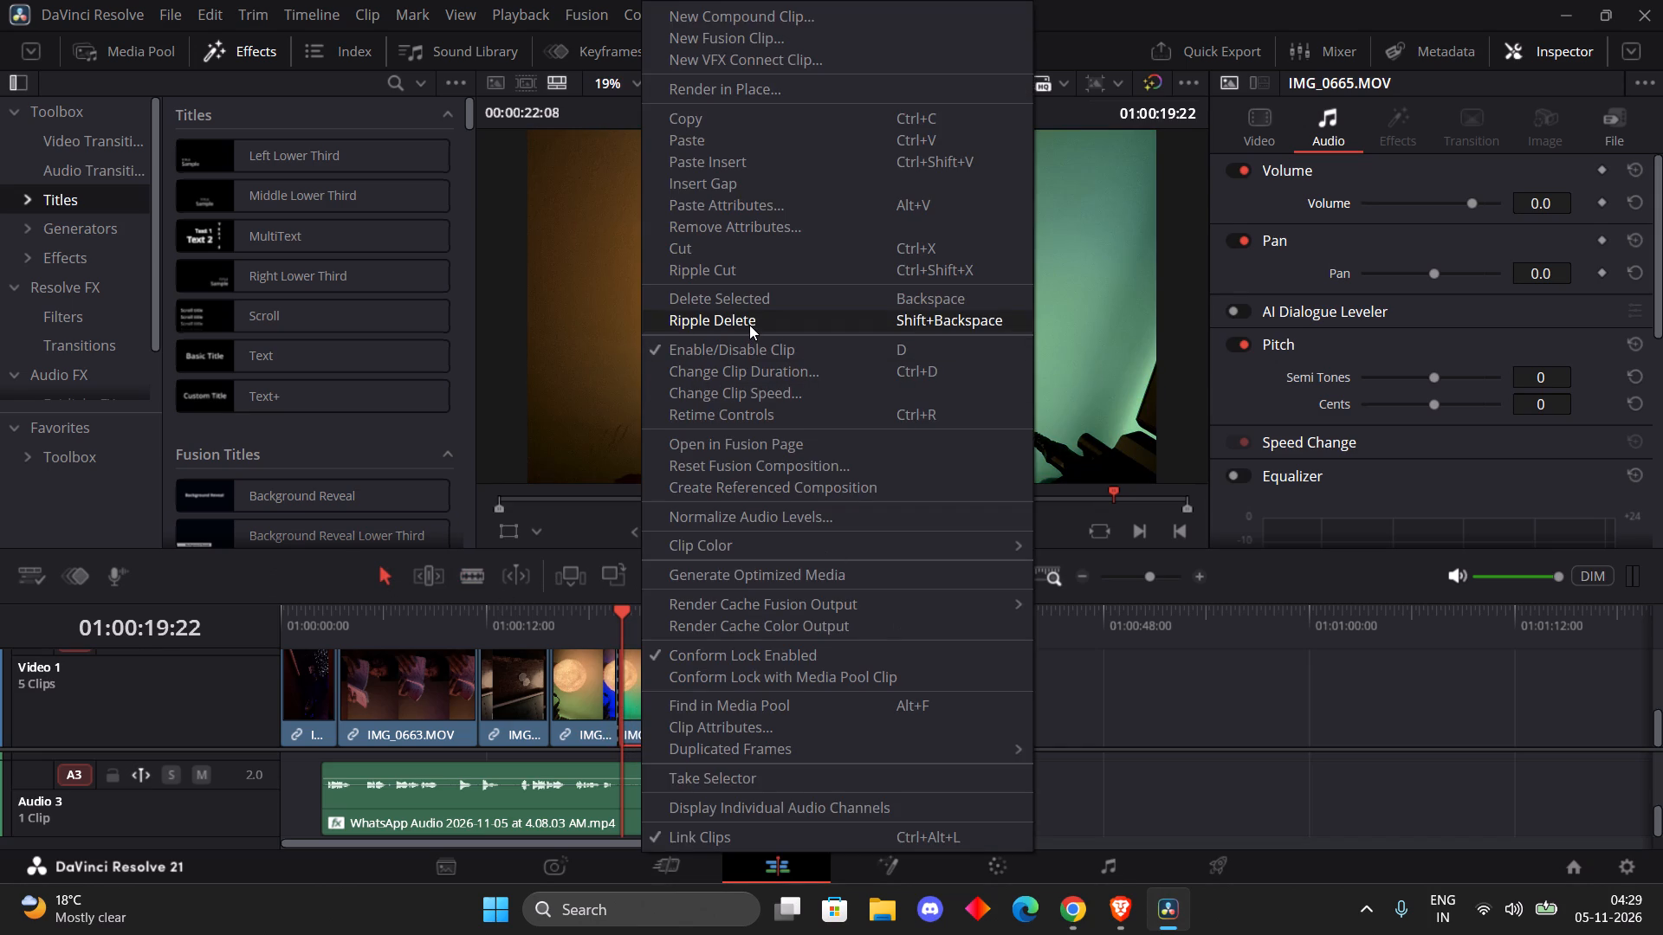
click(752, 307)
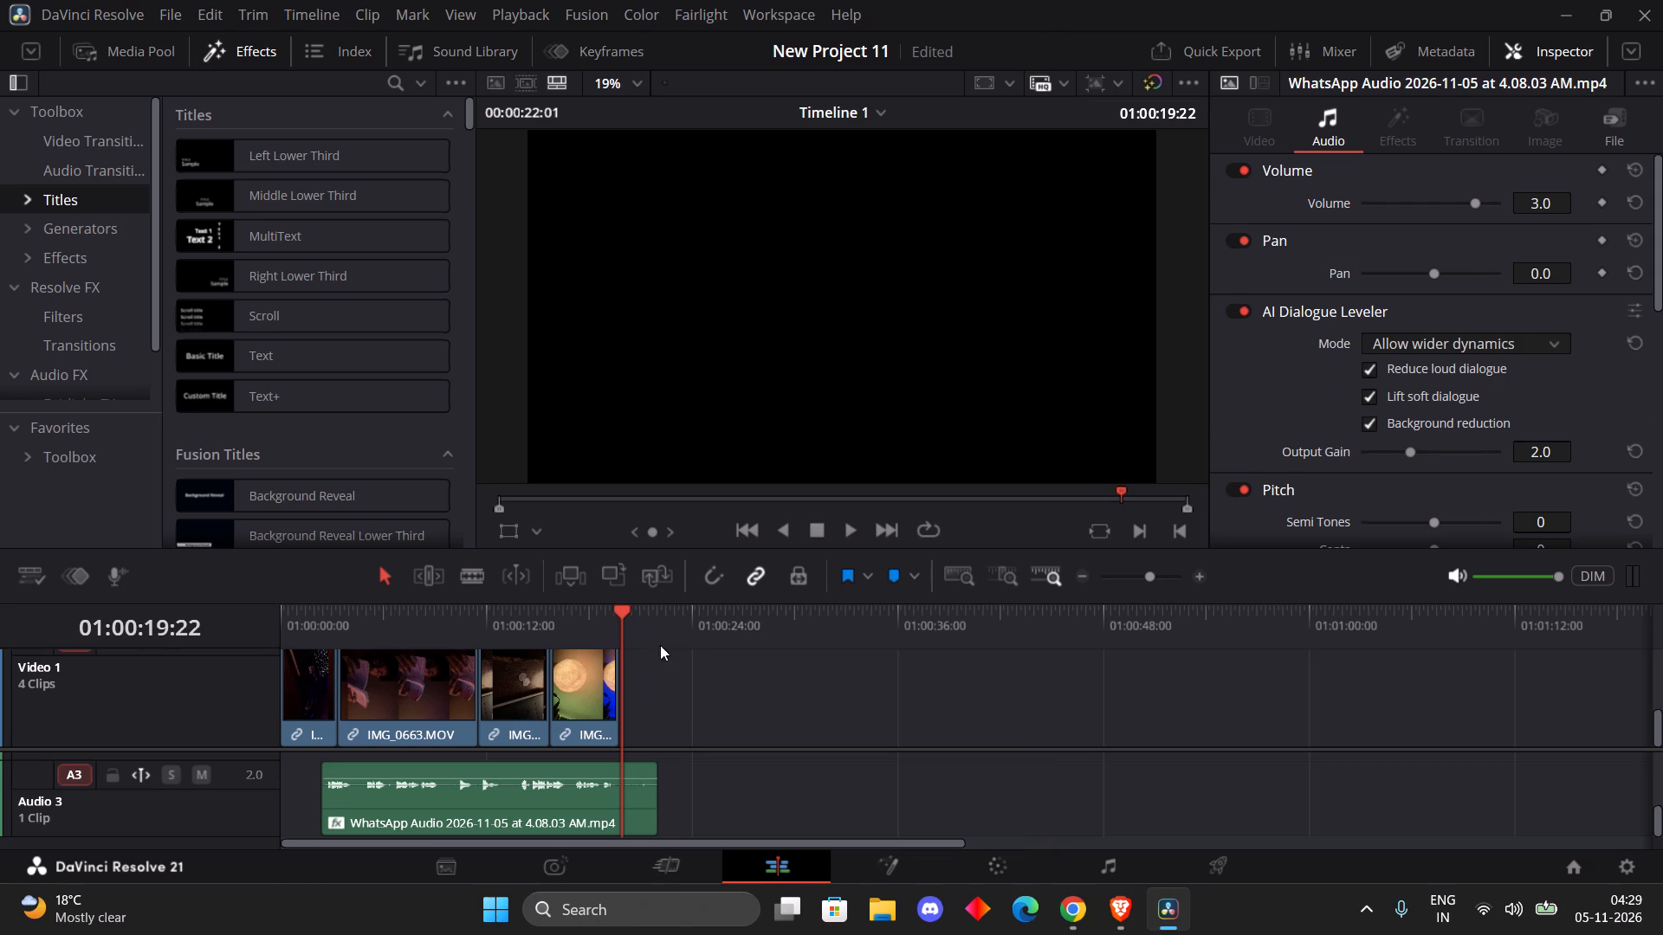
Split the WhatsApp voice-over on Audio 3 at 01:00:19:19, near the end of the video, and delete its trailing segment.
click(619, 616)
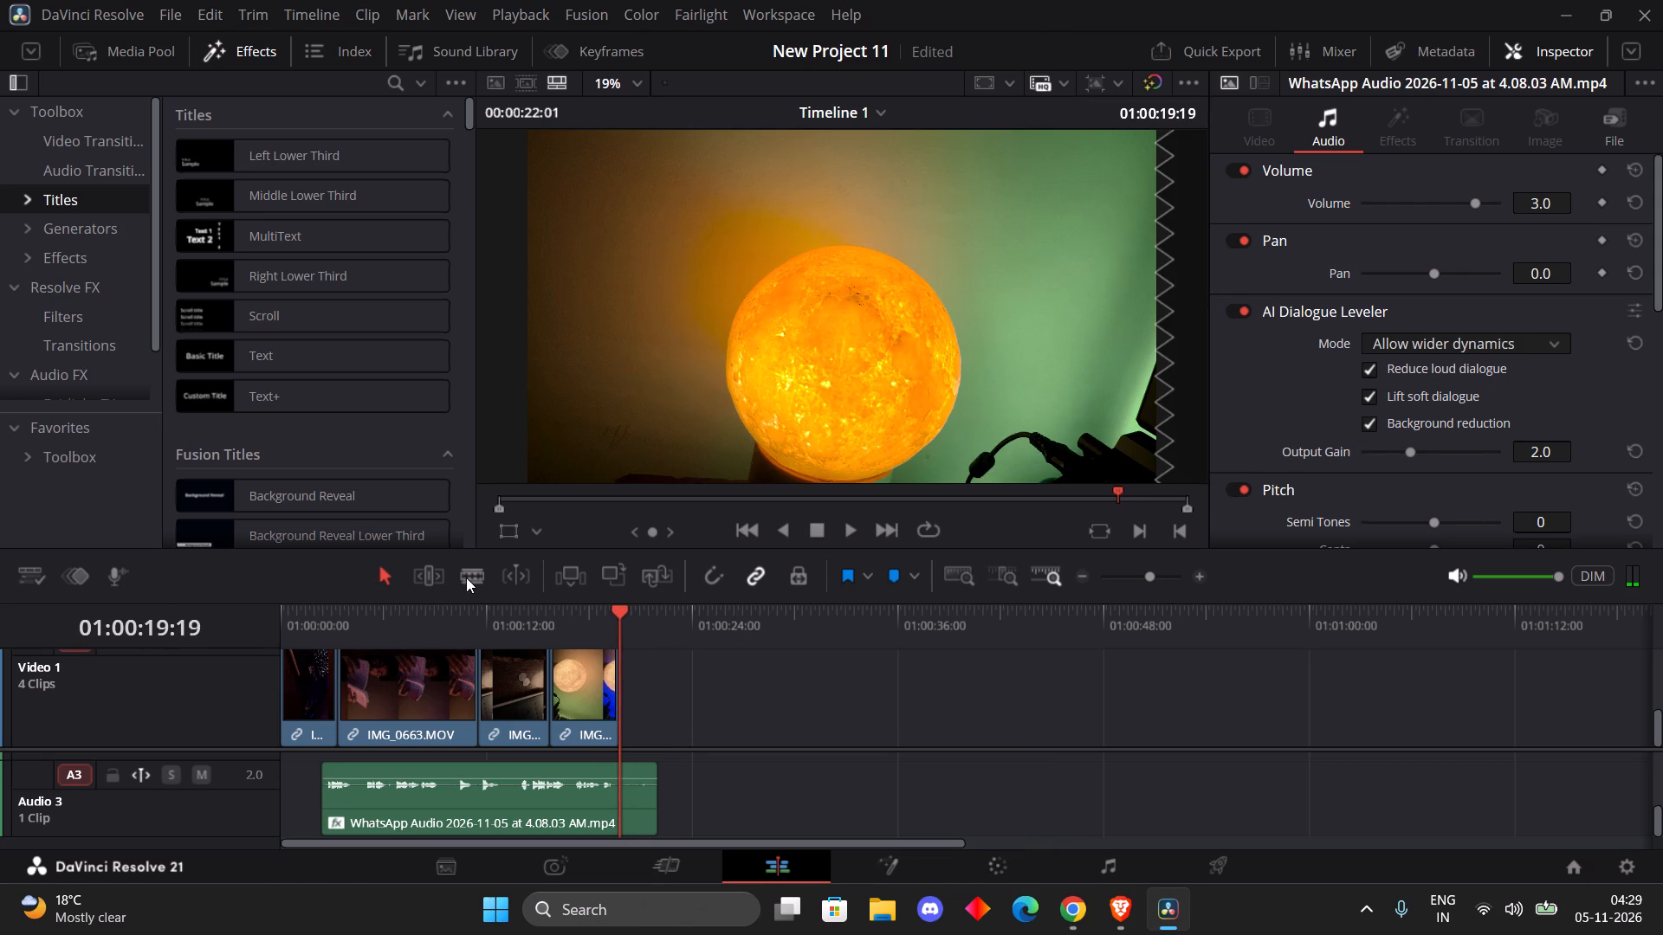
click(466, 577)
click(620, 788)
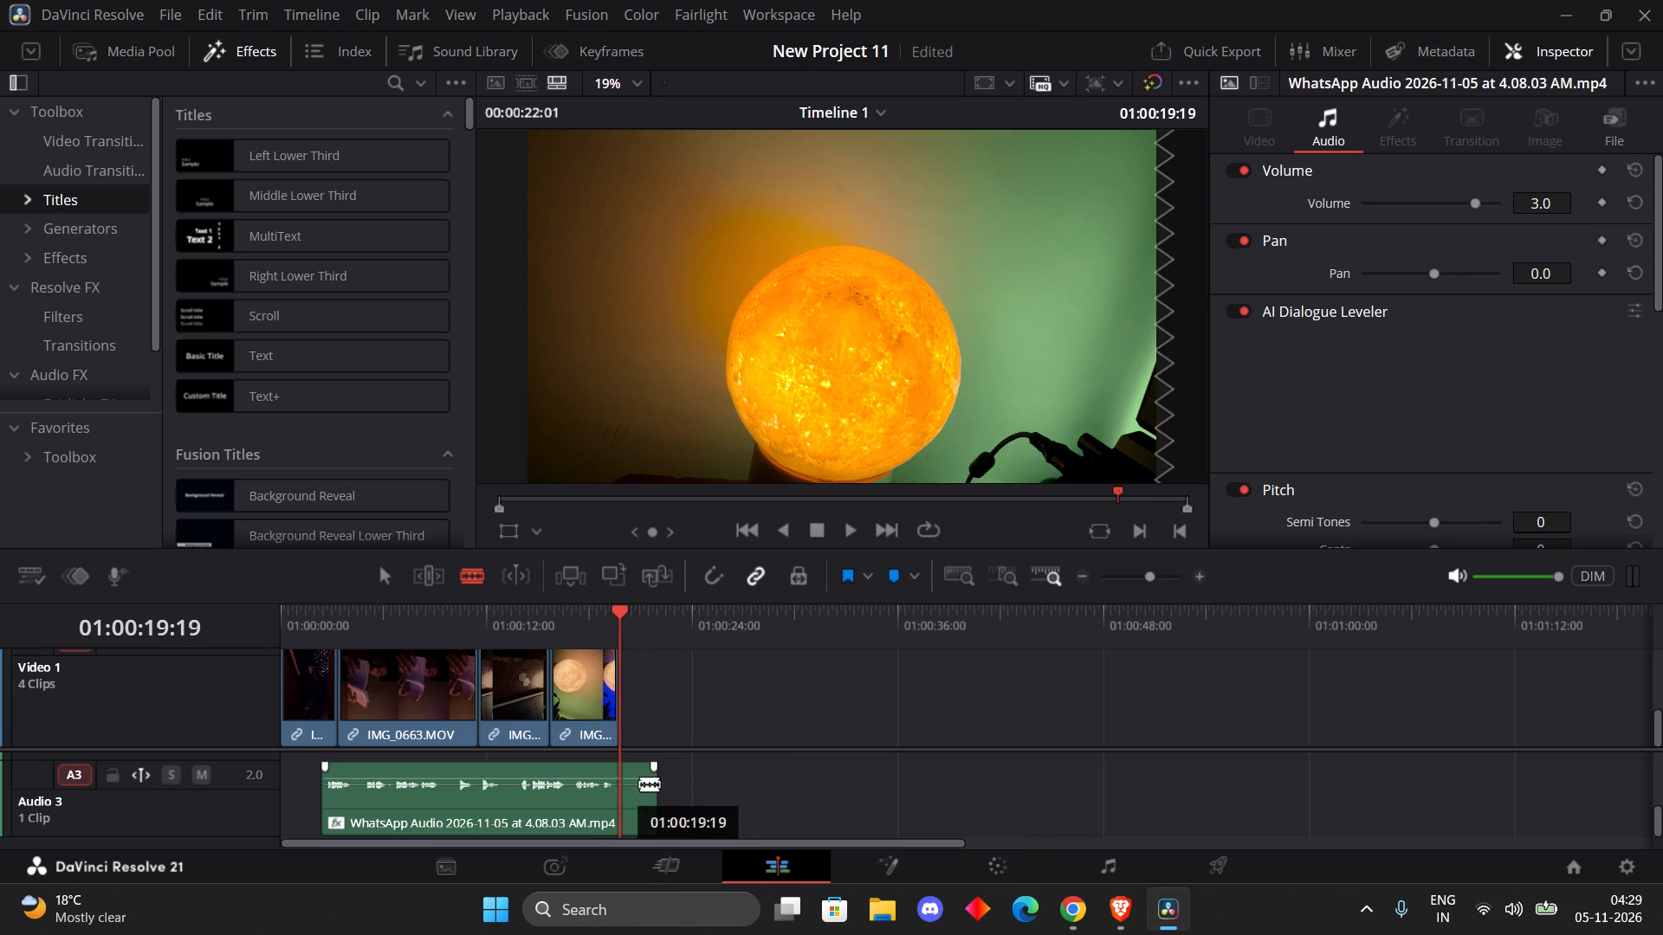
click(383, 577)
click(646, 800)
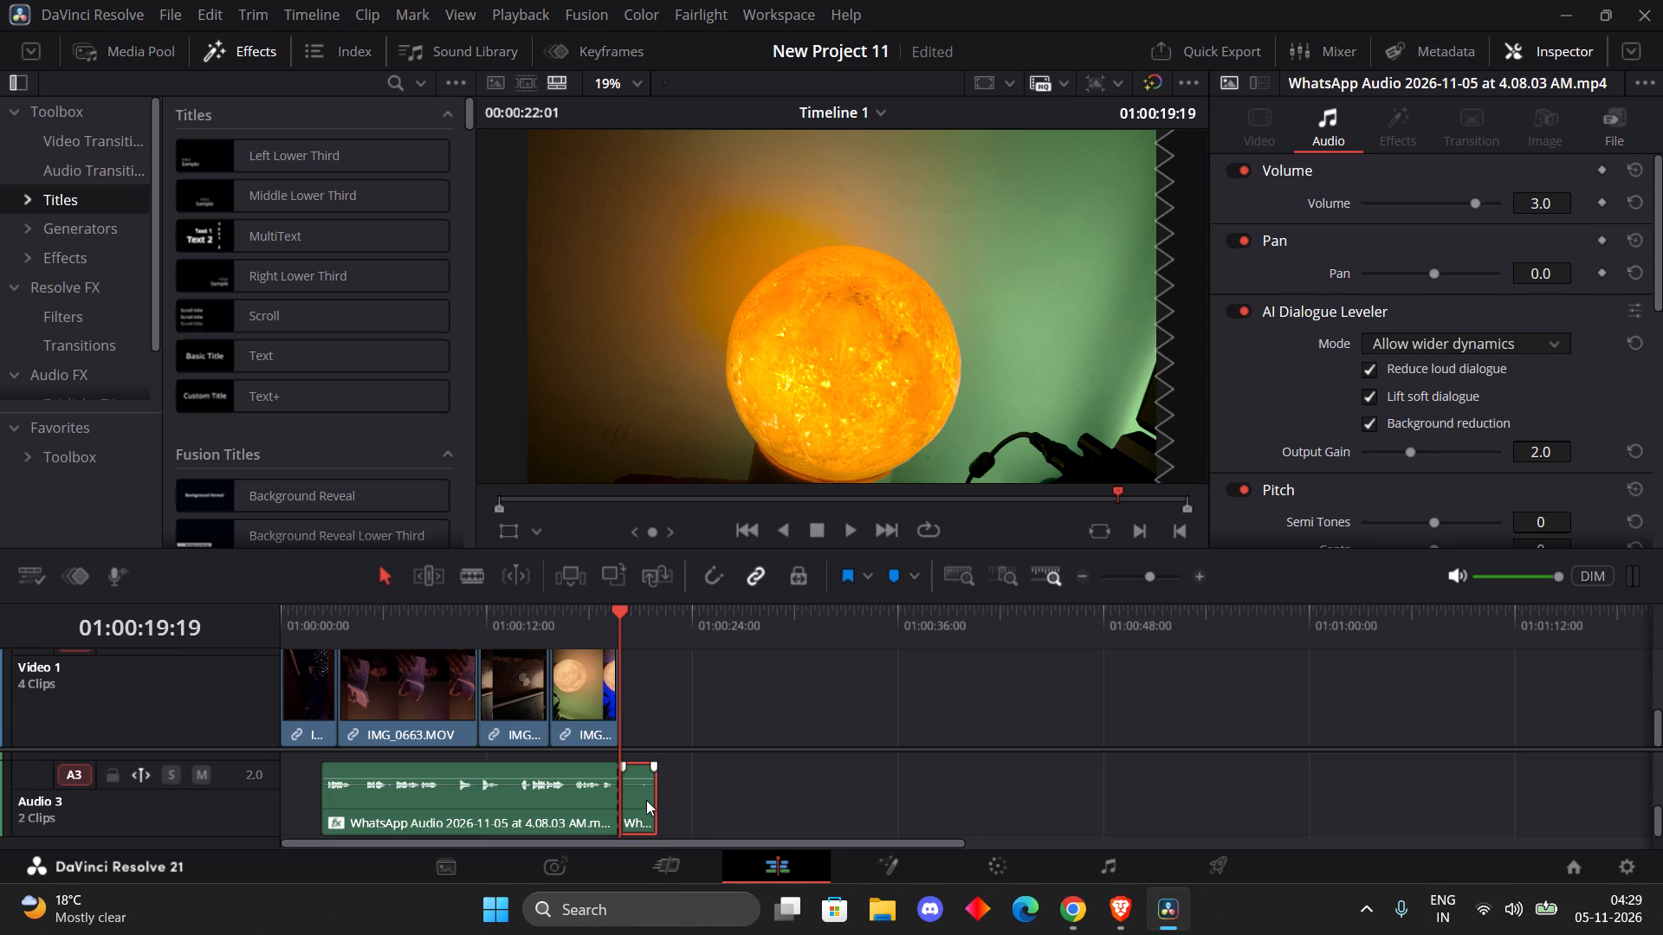
right_click(646, 800)
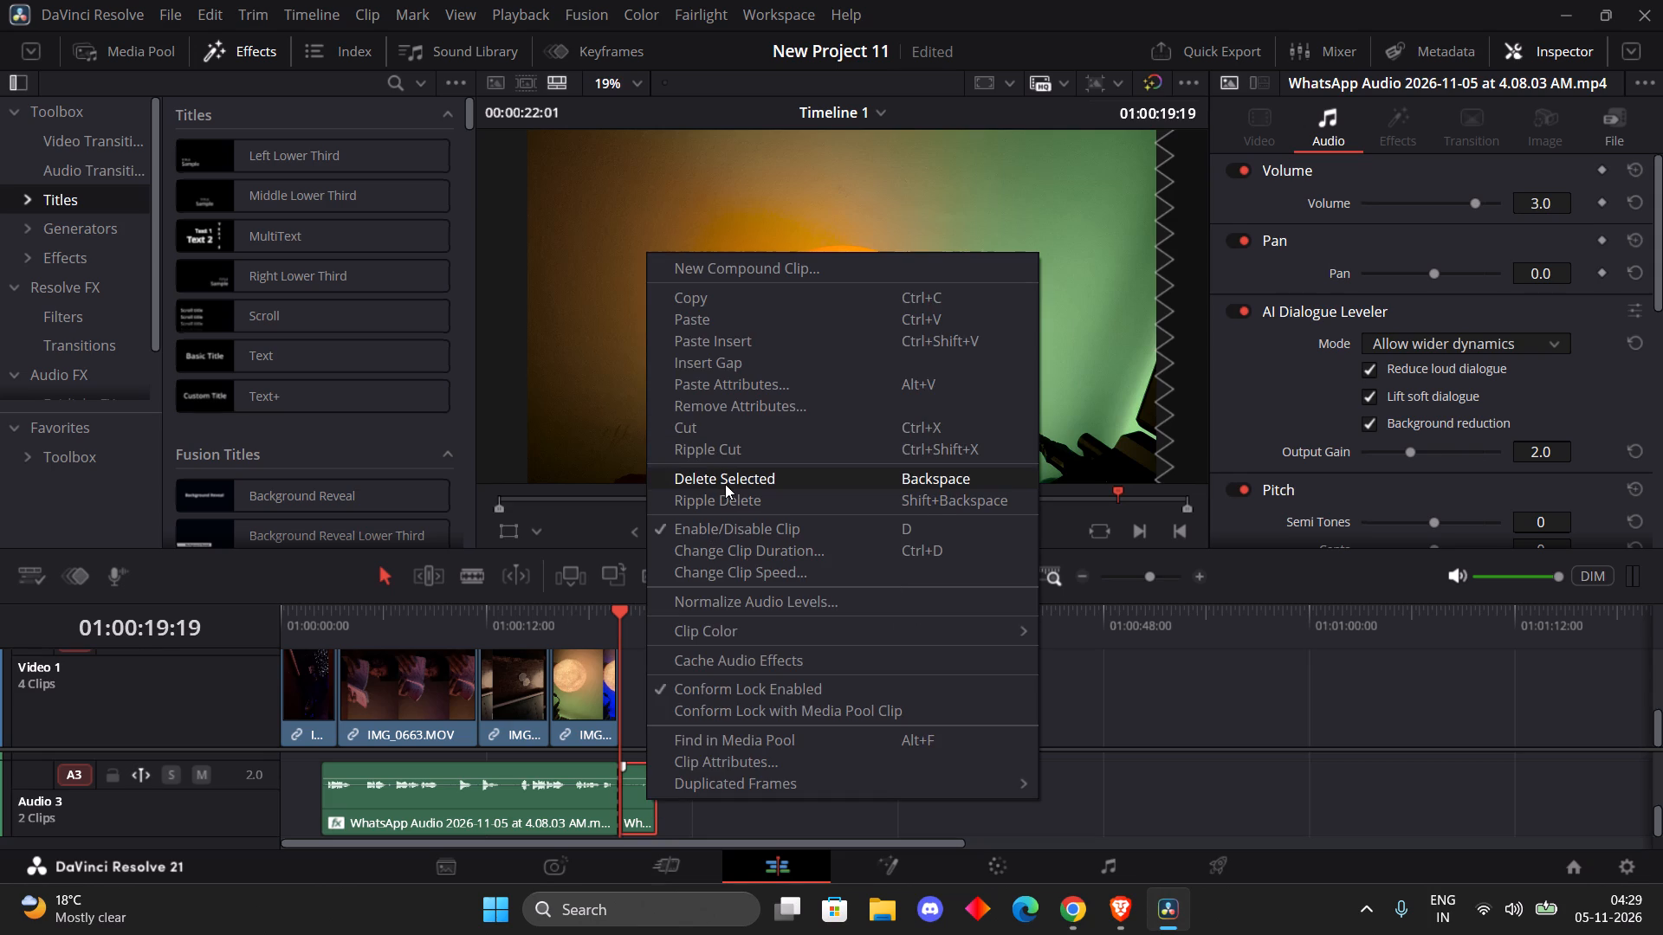
click(725, 484)
Return the playhead to the start of the timeline at 01:00:00:00.
drag(615, 614, 77, 696)
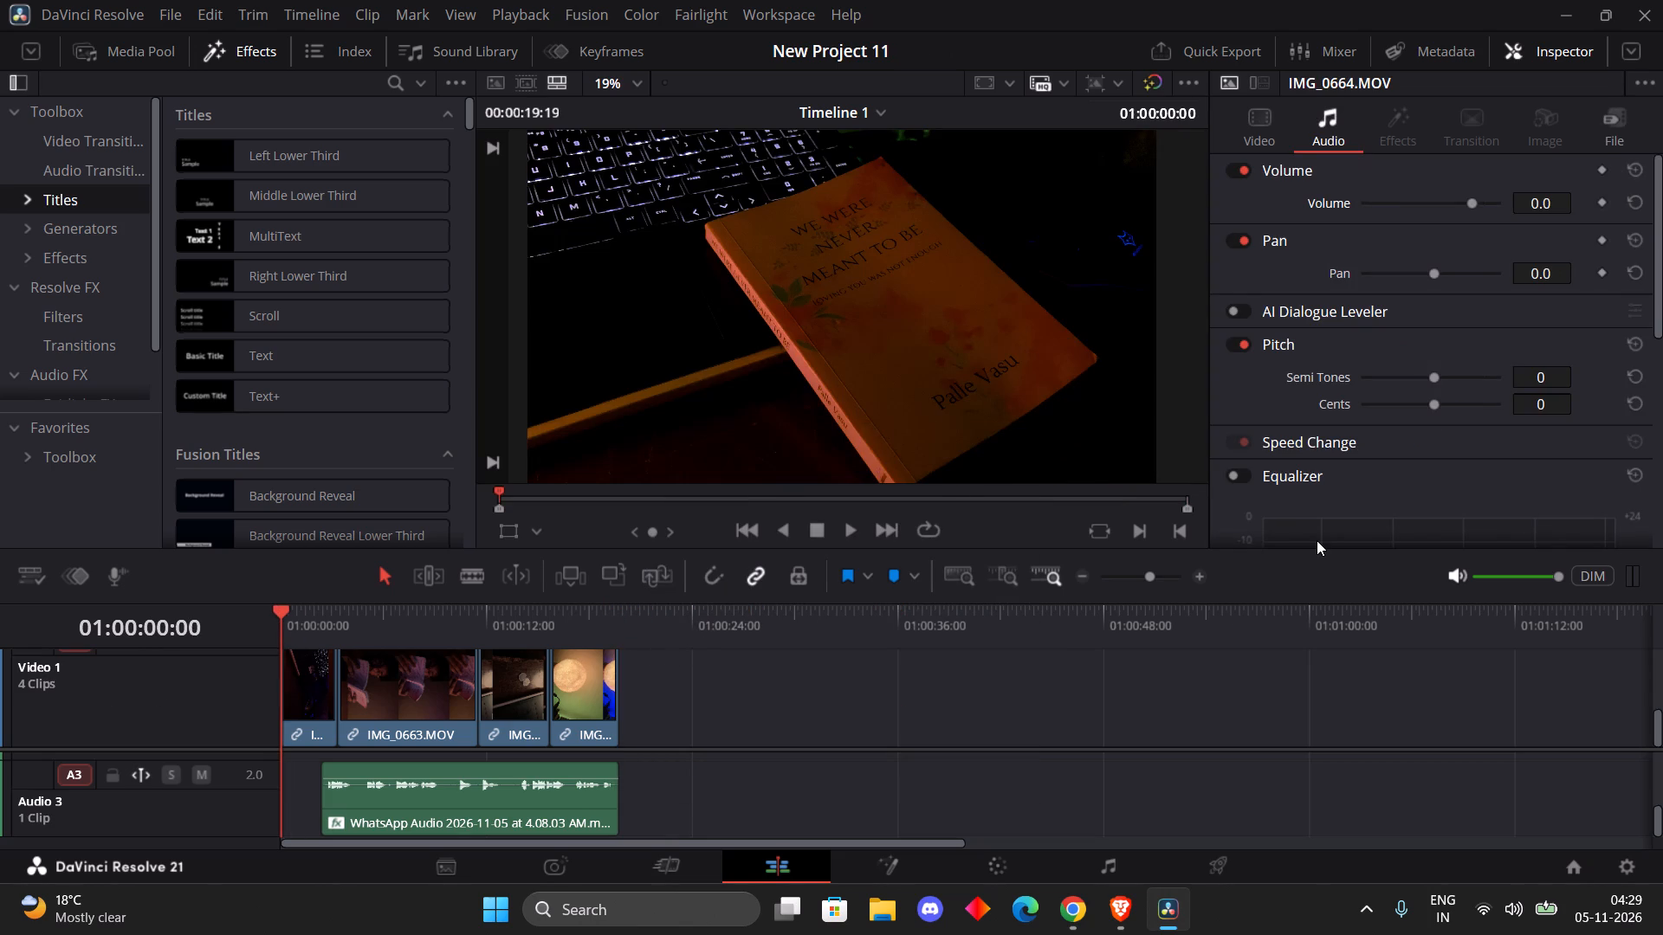